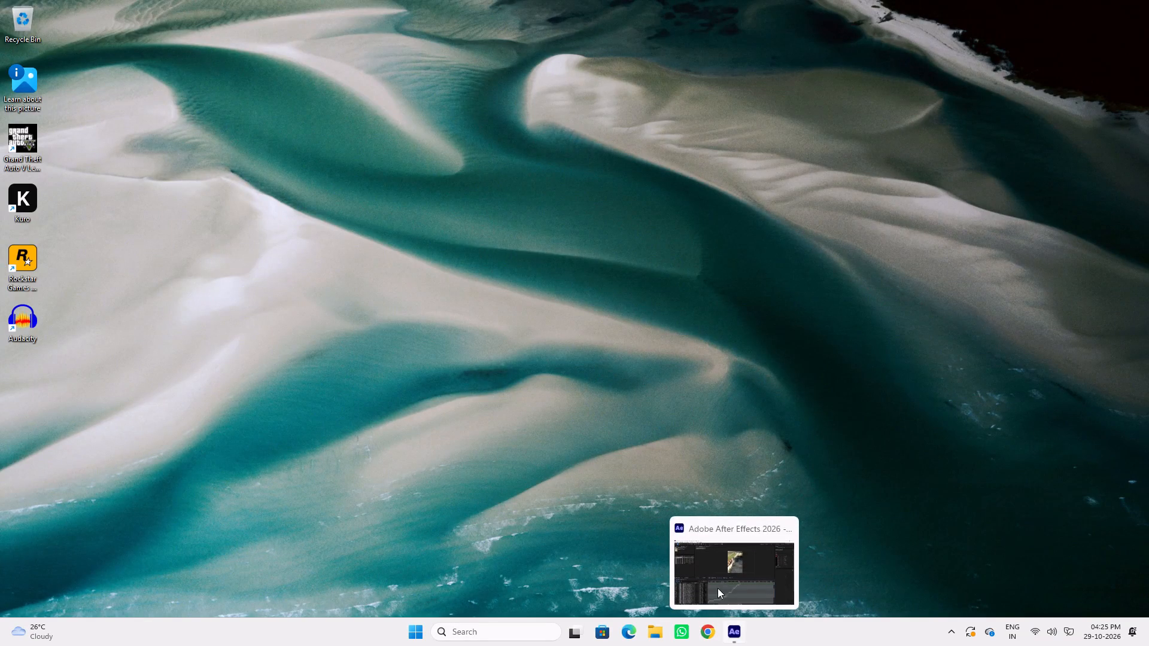
# Switch to After Effects and preview the Gta5 #1 Linked Comp 03 composition from its start.
pyautogui.click(728, 575)
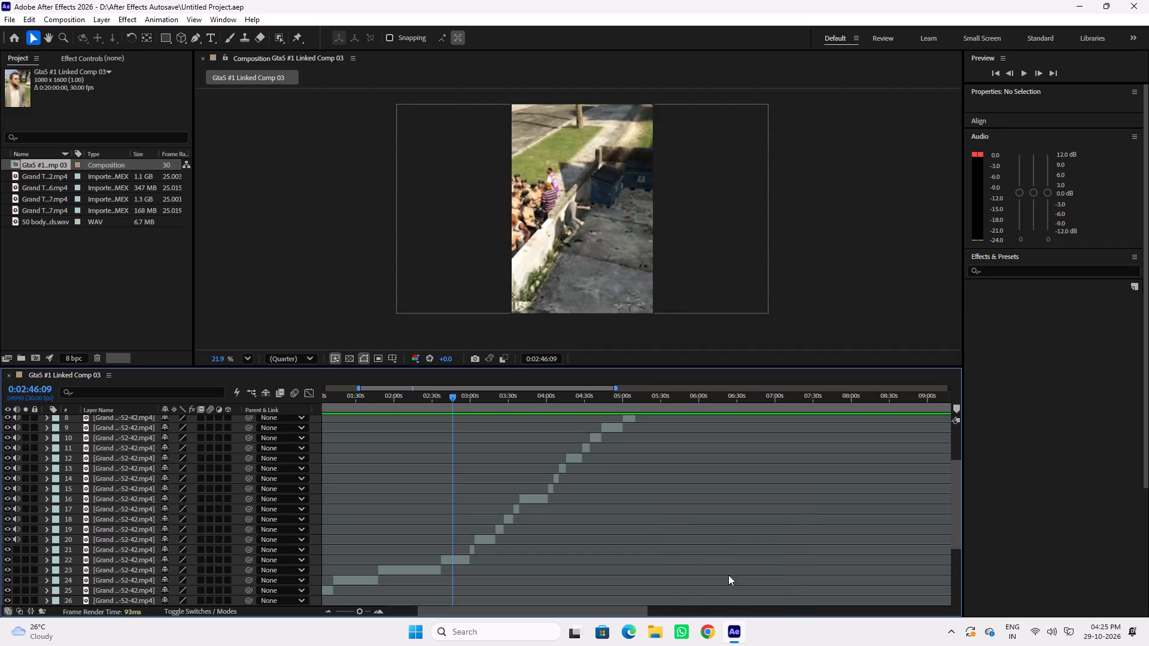
pyautogui.moveTo(385, 400); pyautogui.dragTo(259, 404)
pyautogui.press('space')
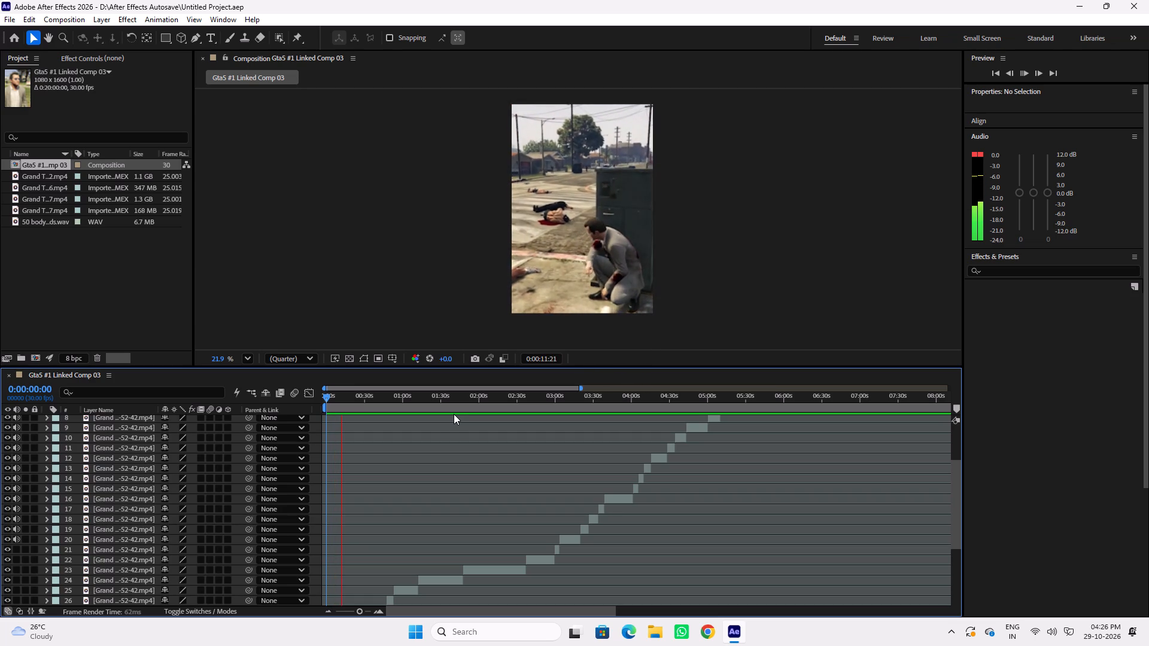
pyautogui.press('space')
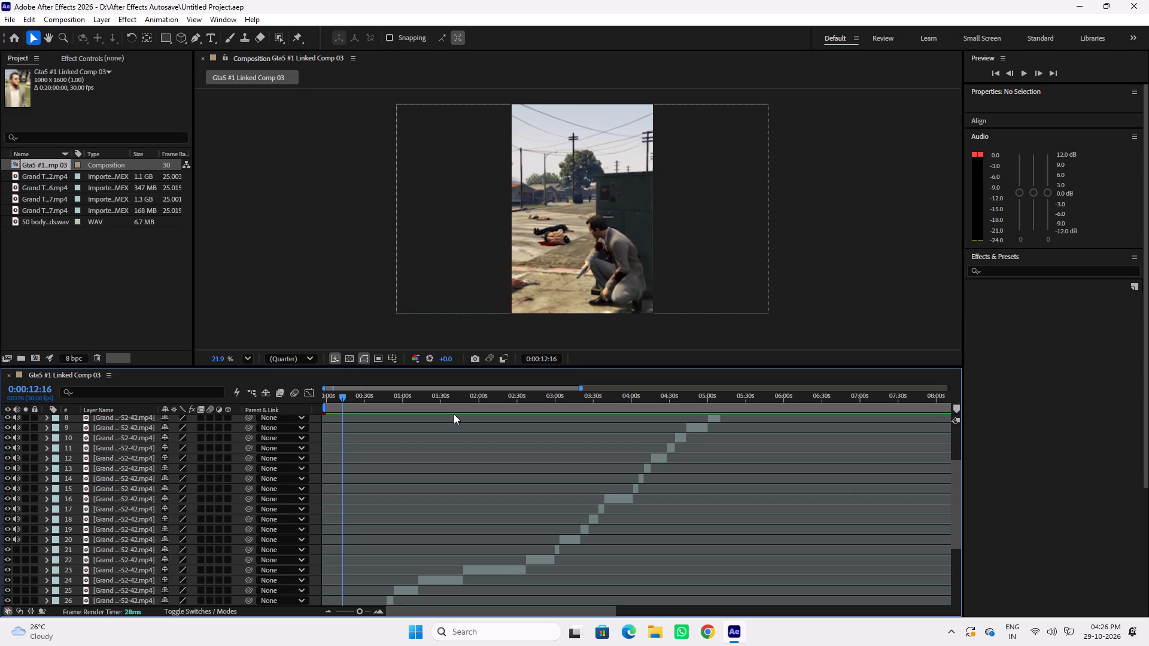
pyautogui.press('space')
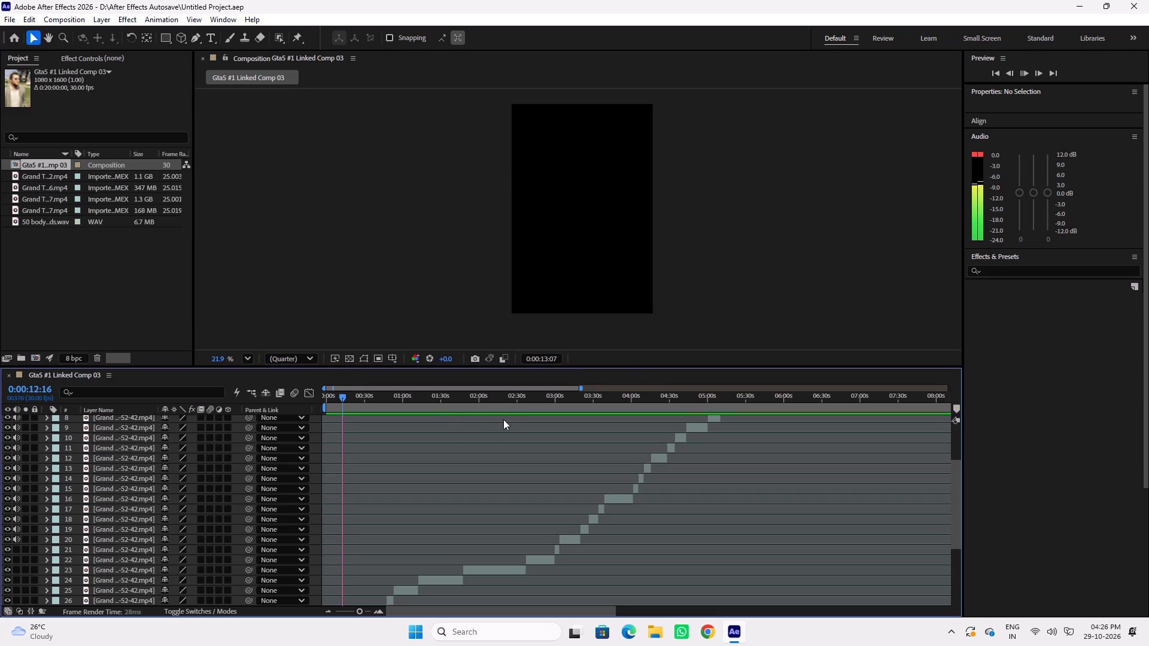
pyautogui.press('space')
# Replay the composition from about 10 to 17 seconds to check where the opening clips end.
pyautogui.scroll(-3, 473, 470)
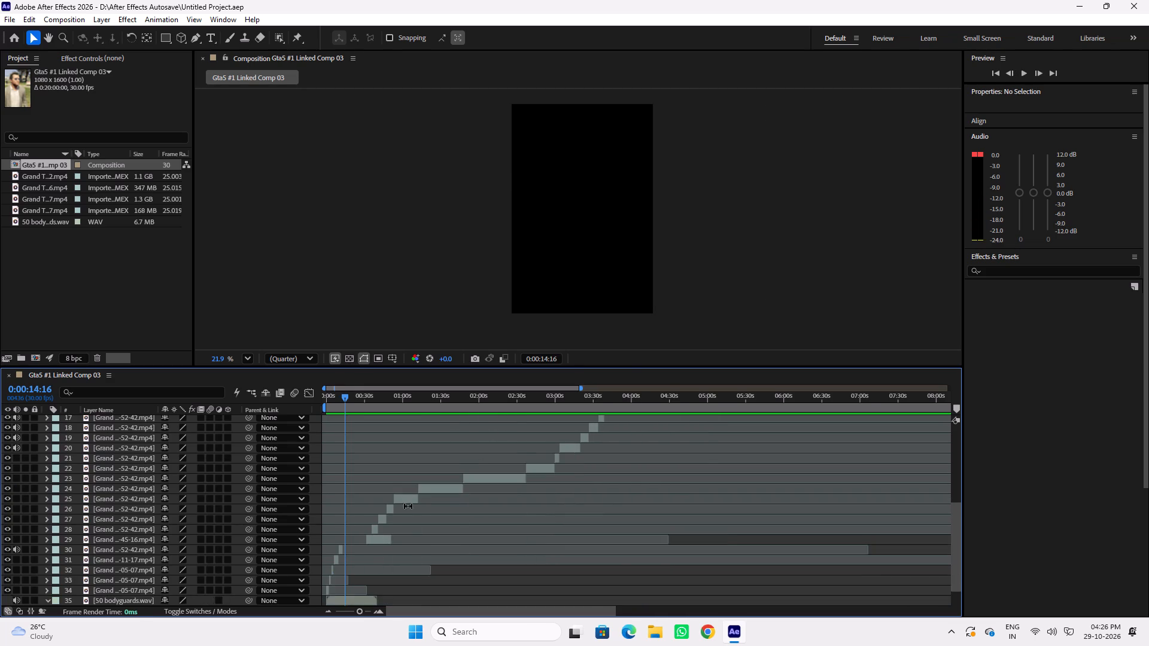
pyautogui.scroll(-1, 403, 511)
pyautogui.click(343, 396)
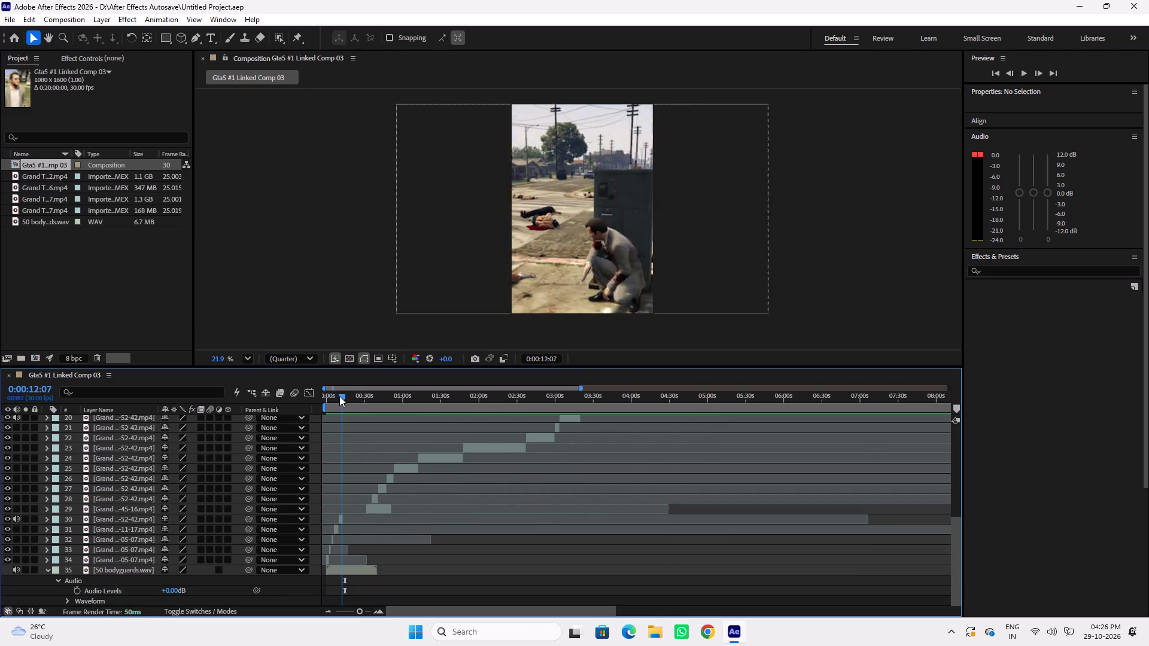
pyautogui.press('space')
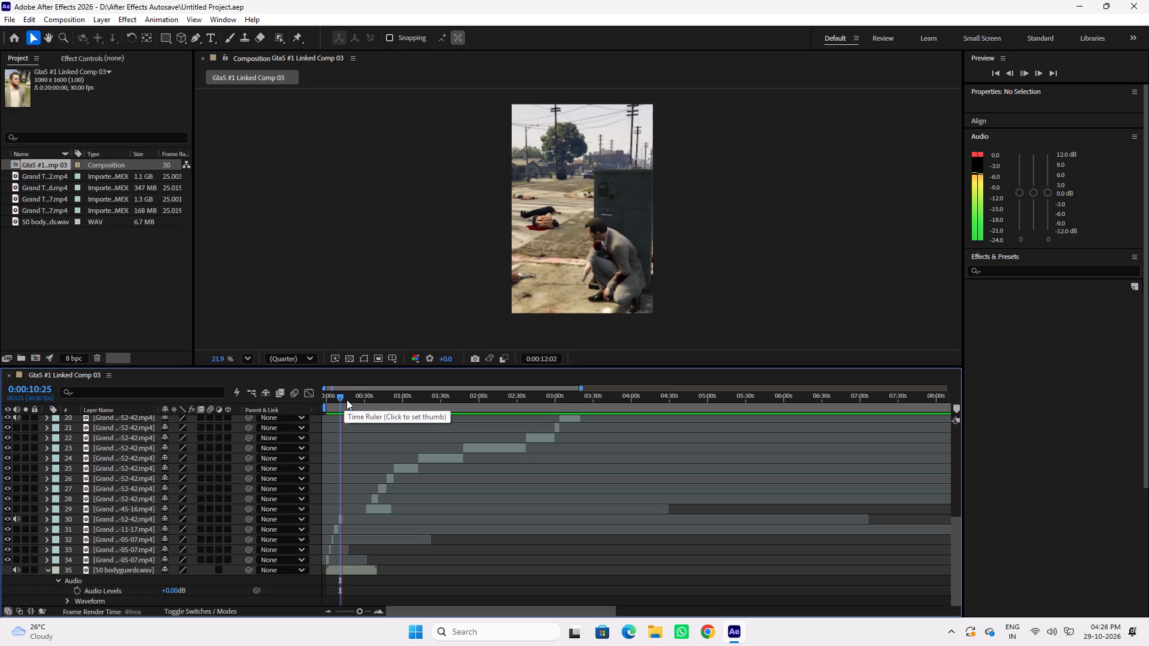
pyautogui.press('space')
pyautogui.click(342, 397)
pyautogui.press('space')
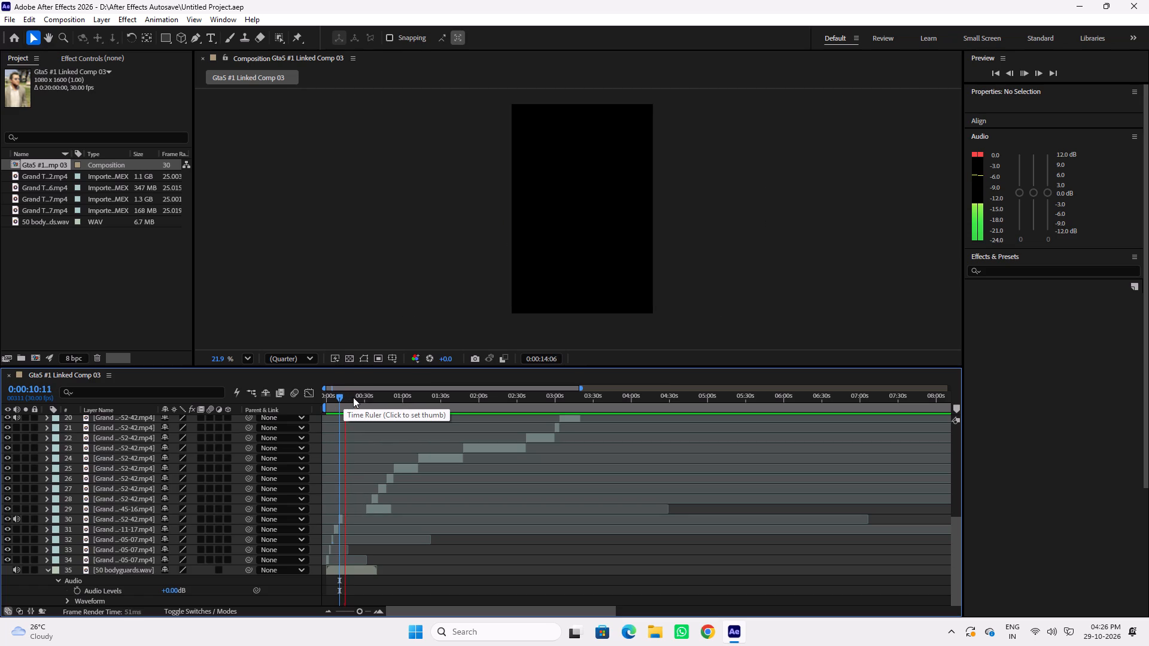
pyautogui.press('space')
pyautogui.press('space')
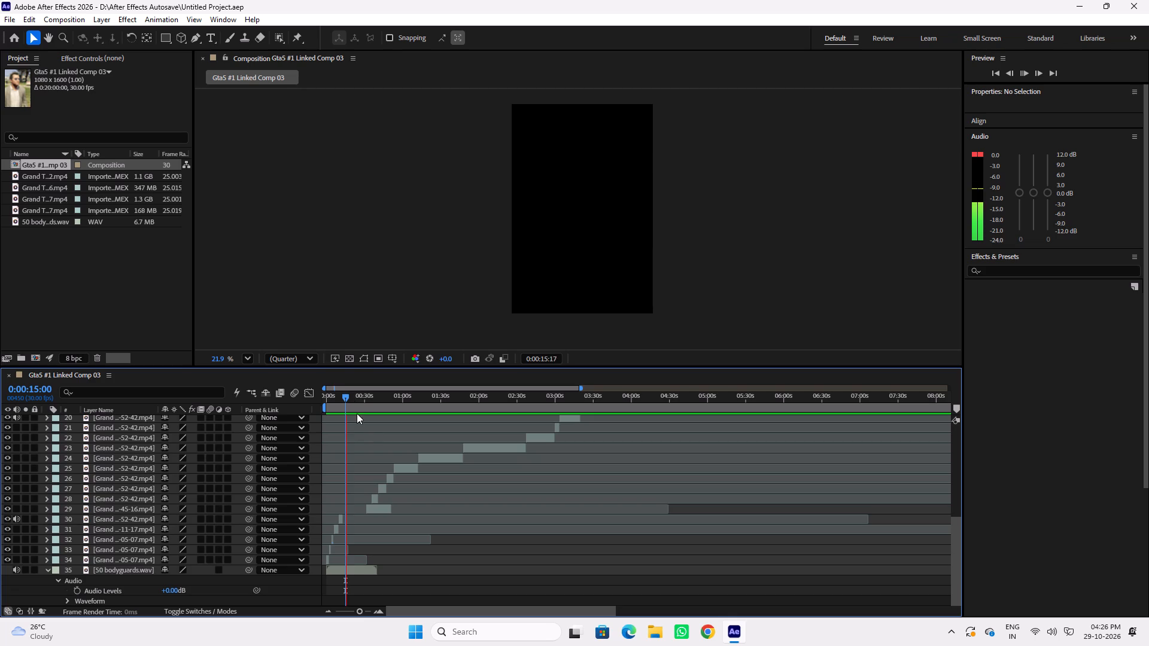
pyautogui.press('space')
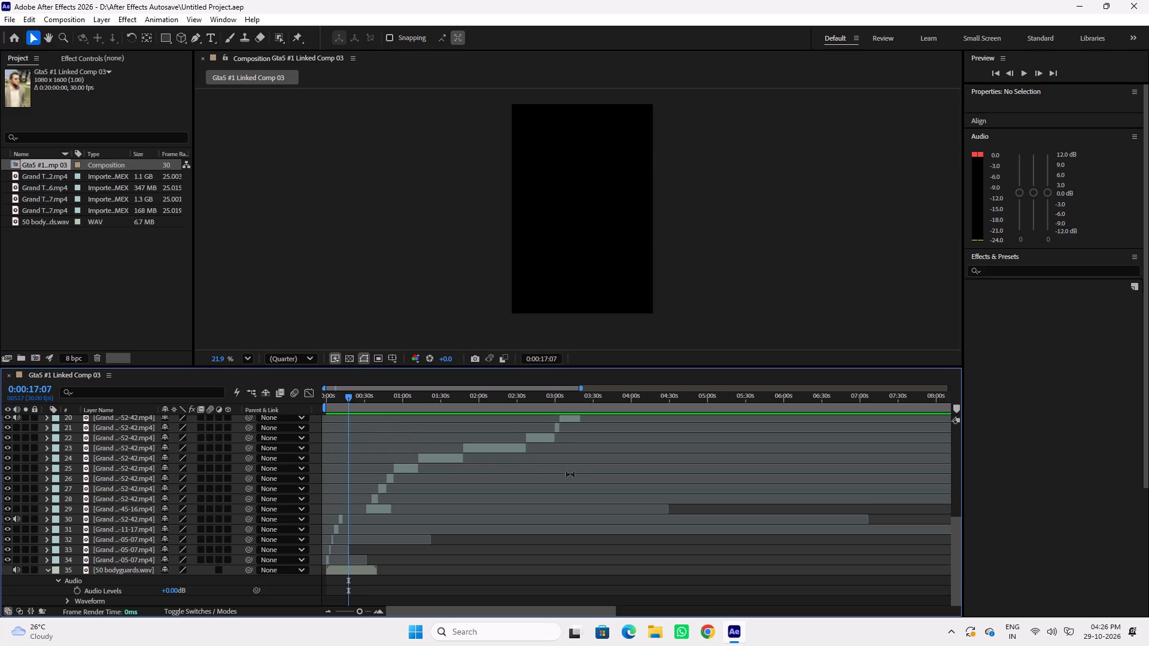
# Scrub through the composition from about 1:11 to 6:08 to review the gameplay footage.
pyautogui.scroll(2, 483, 522)
pyautogui.moveTo(409, 394); pyautogui.dragTo(464, 404)
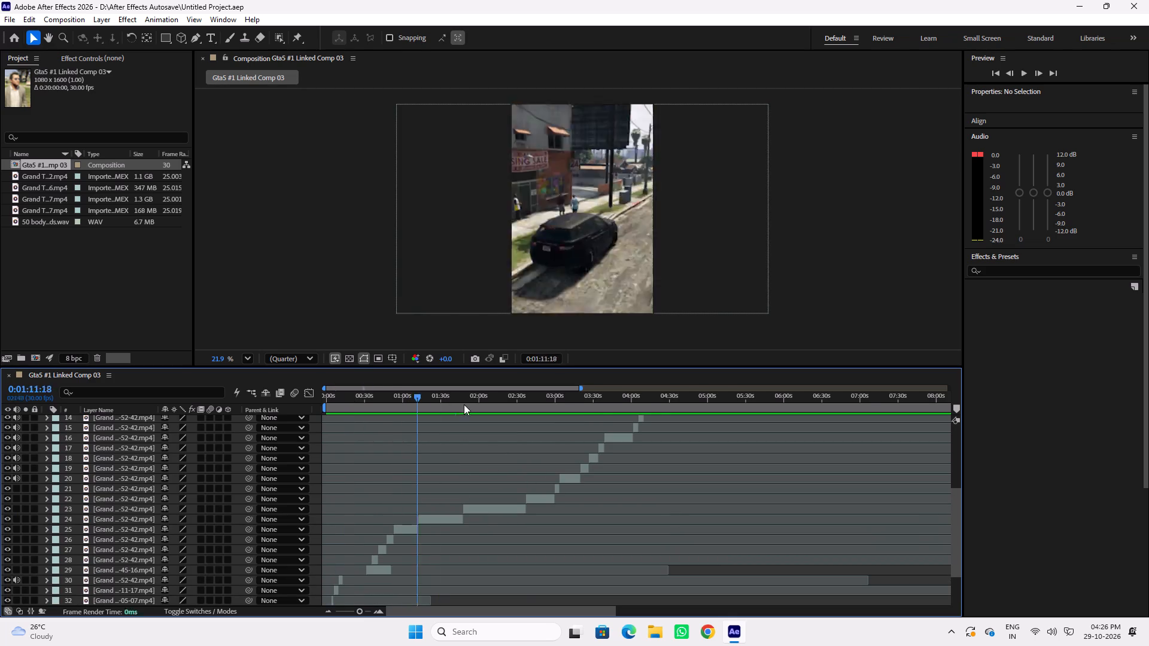
pyautogui.moveTo(464, 404); pyautogui.dragTo(507, 404)
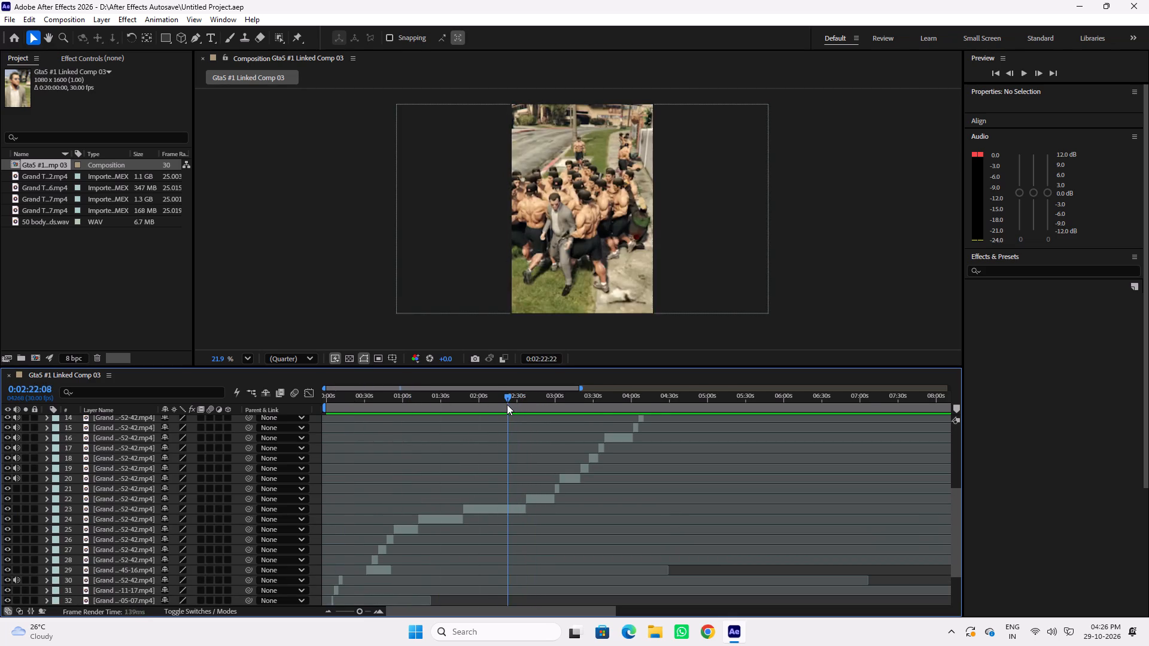
pyautogui.moveTo(507, 404); pyautogui.dragTo(528, 404)
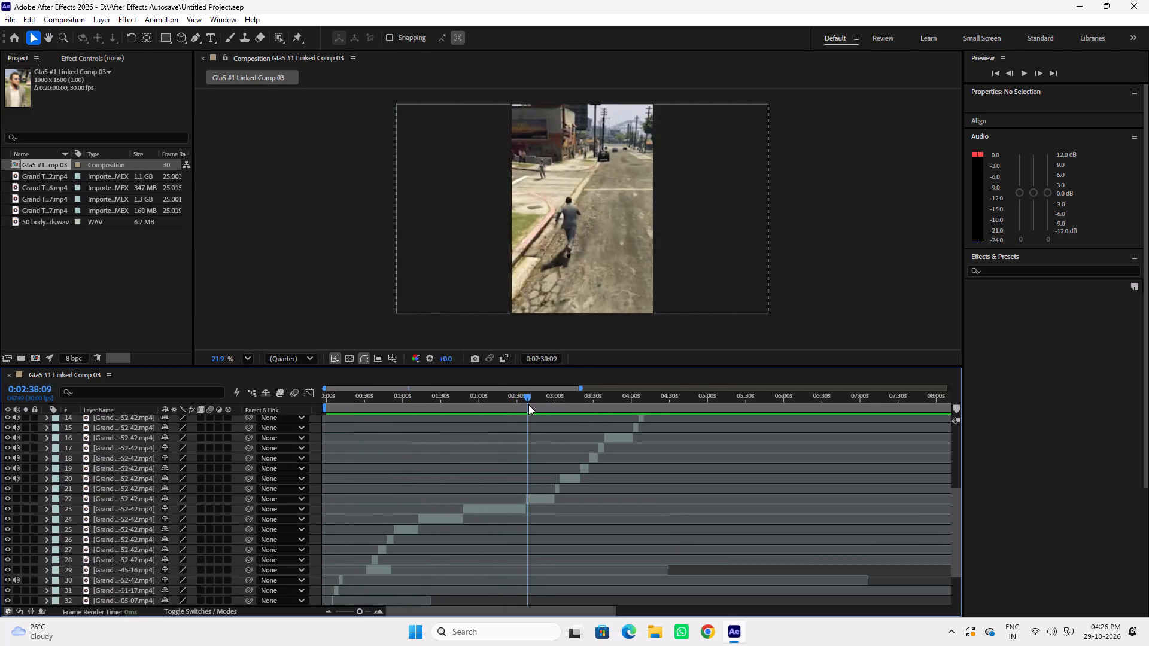
pyautogui.moveTo(528, 404); pyautogui.dragTo(530, 405)
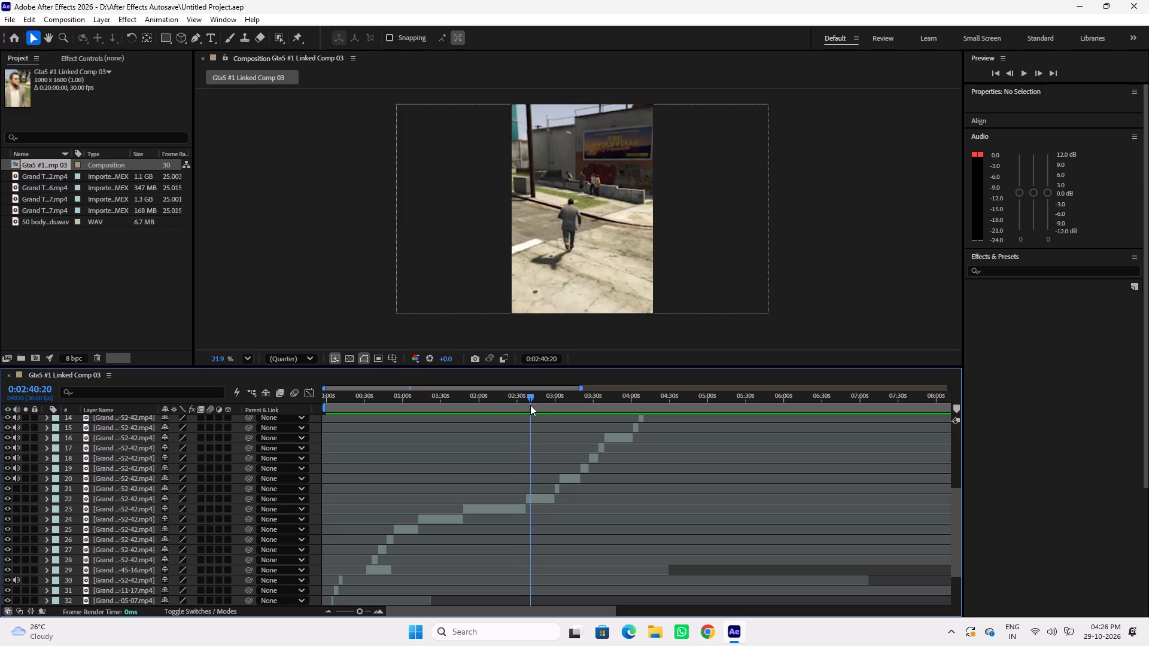
pyautogui.moveTo(530, 405); pyautogui.dragTo(552, 405)
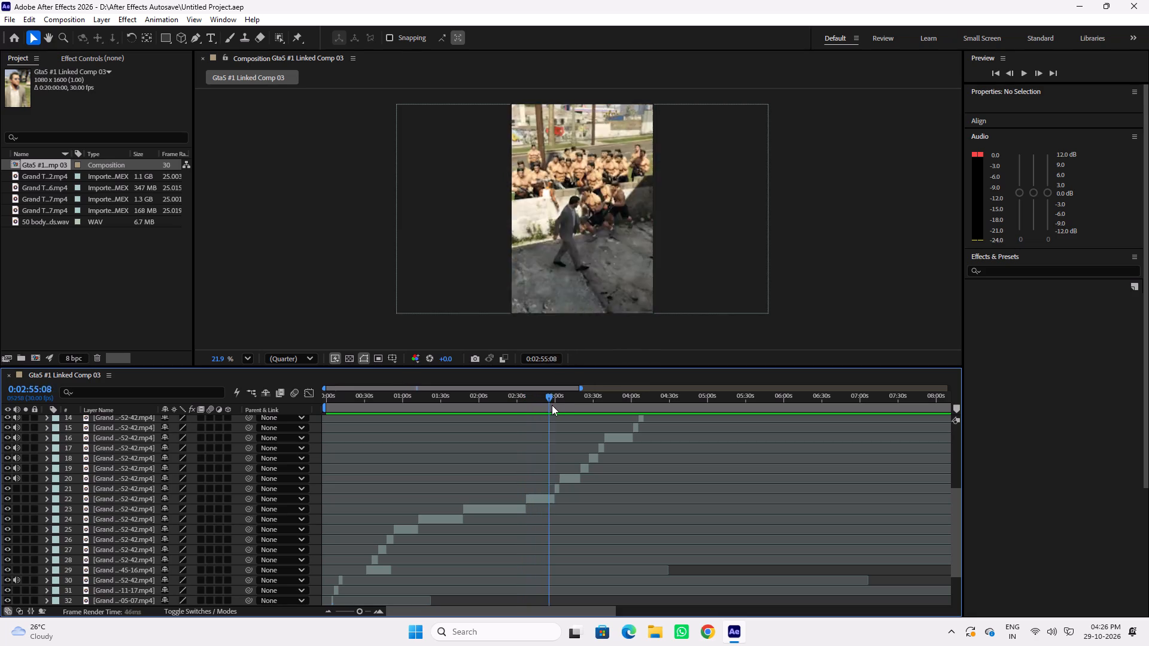
pyautogui.moveTo(552, 405); pyautogui.dragTo(619, 404)
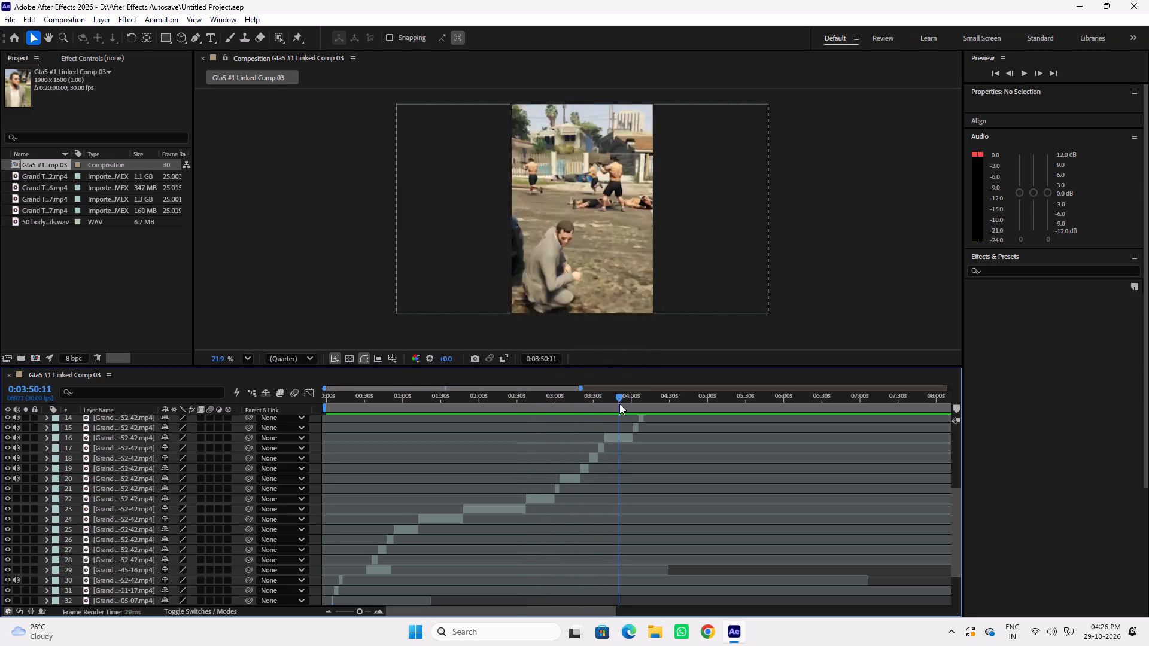
pyautogui.moveTo(619, 404); pyautogui.dragTo(656, 404)
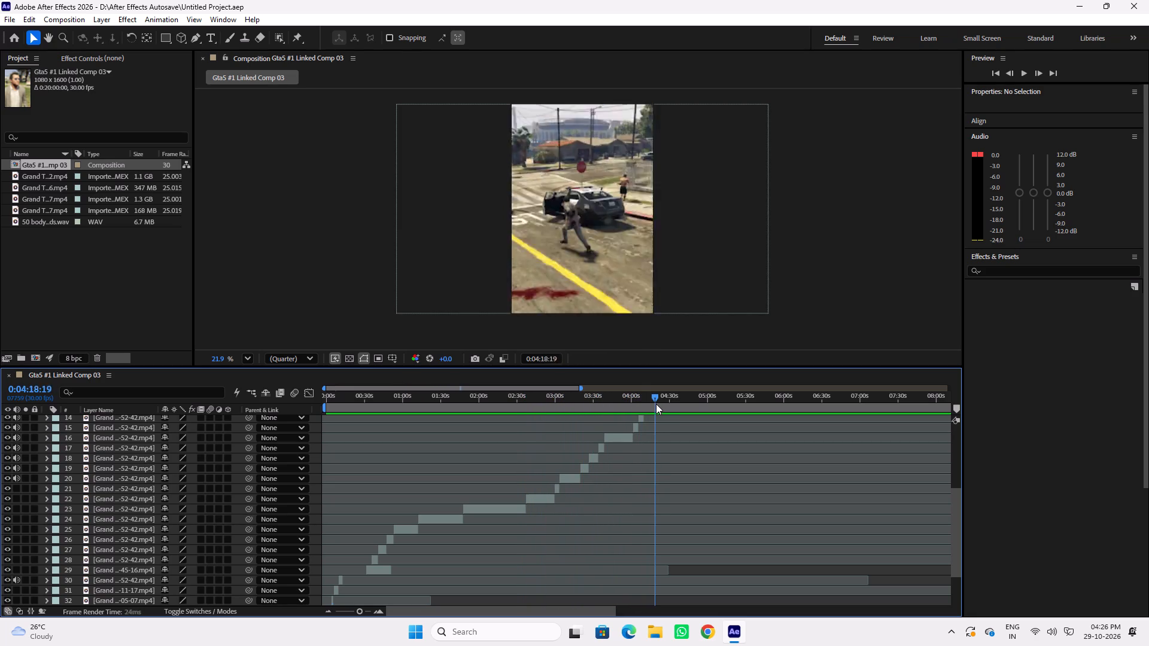
pyautogui.moveTo(656, 404); pyautogui.dragTo(718, 411)
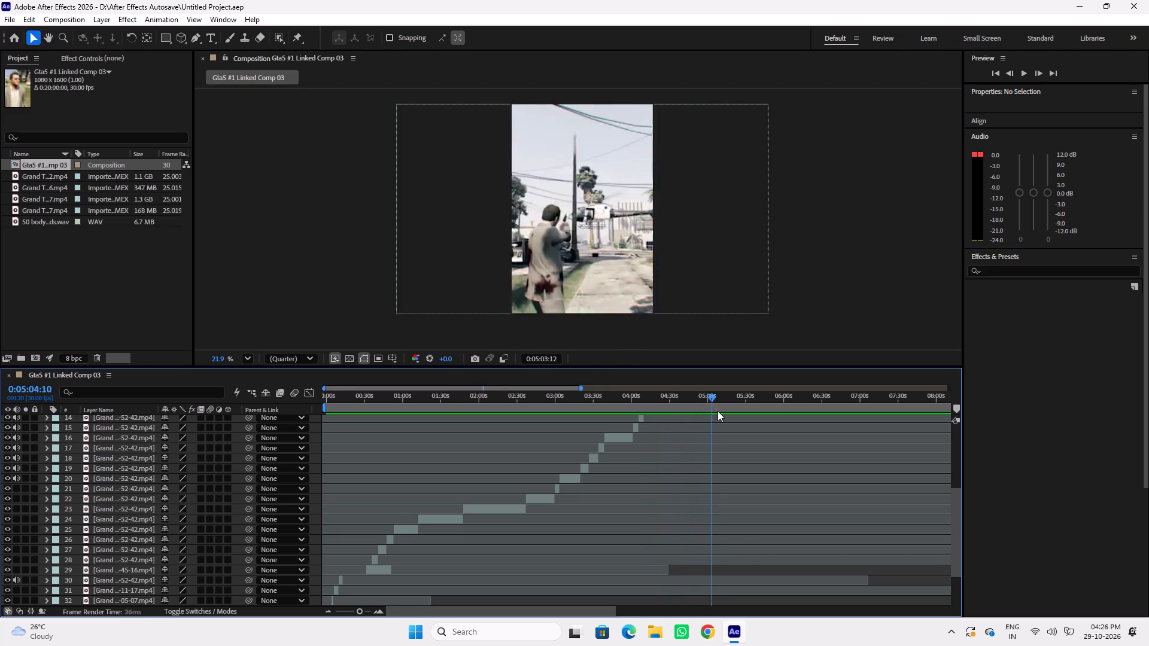
pyautogui.moveTo(718, 411); pyautogui.dragTo(792, 422)
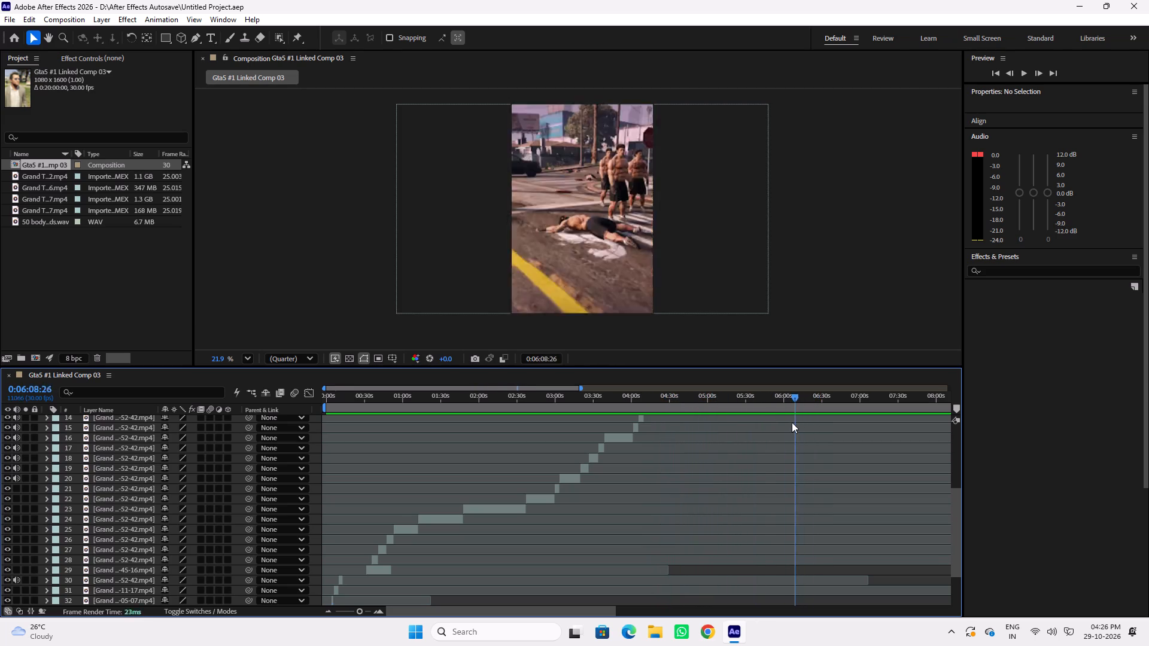
# Examine the footage between about 5:51 and 6:35, and play it from 6:33.
pyautogui.moveTo(792, 422); pyautogui.dragTo(773, 420)
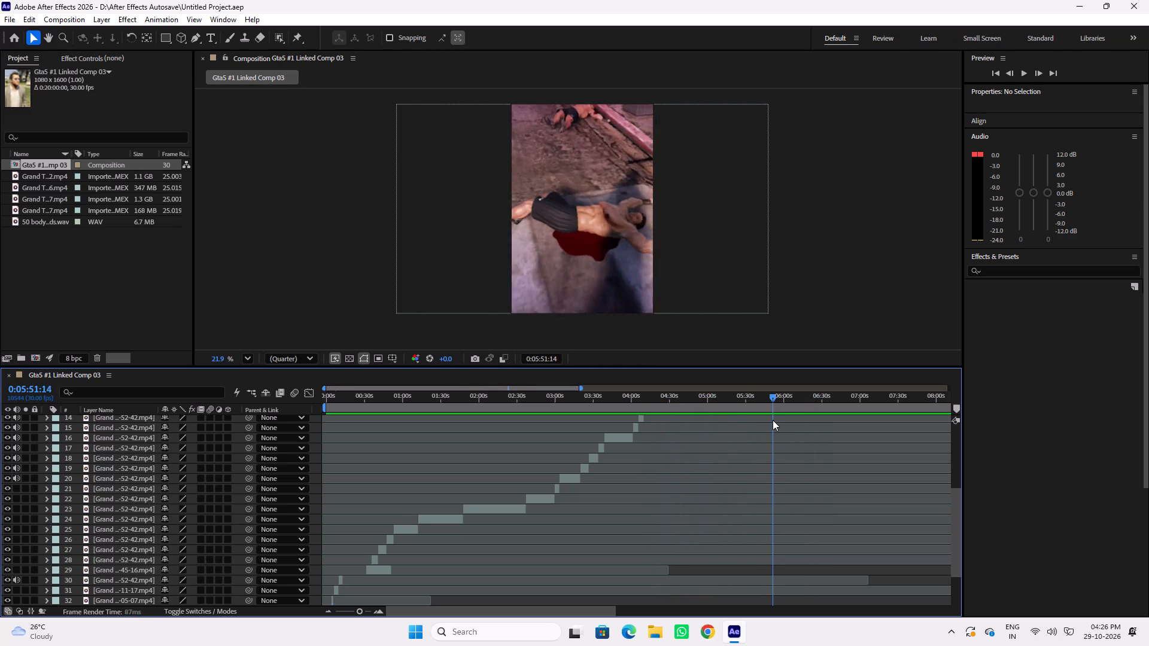
pyautogui.moveTo(773, 420); pyautogui.dragTo(788, 420)
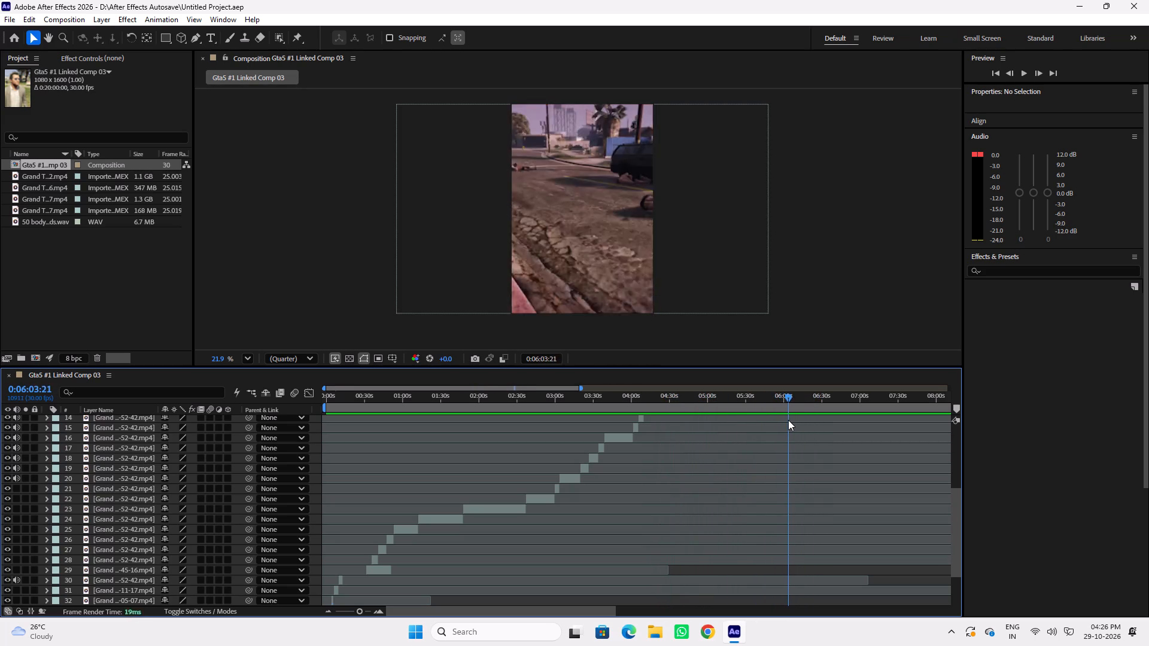
pyautogui.moveTo(788, 420); pyautogui.dragTo(811, 419)
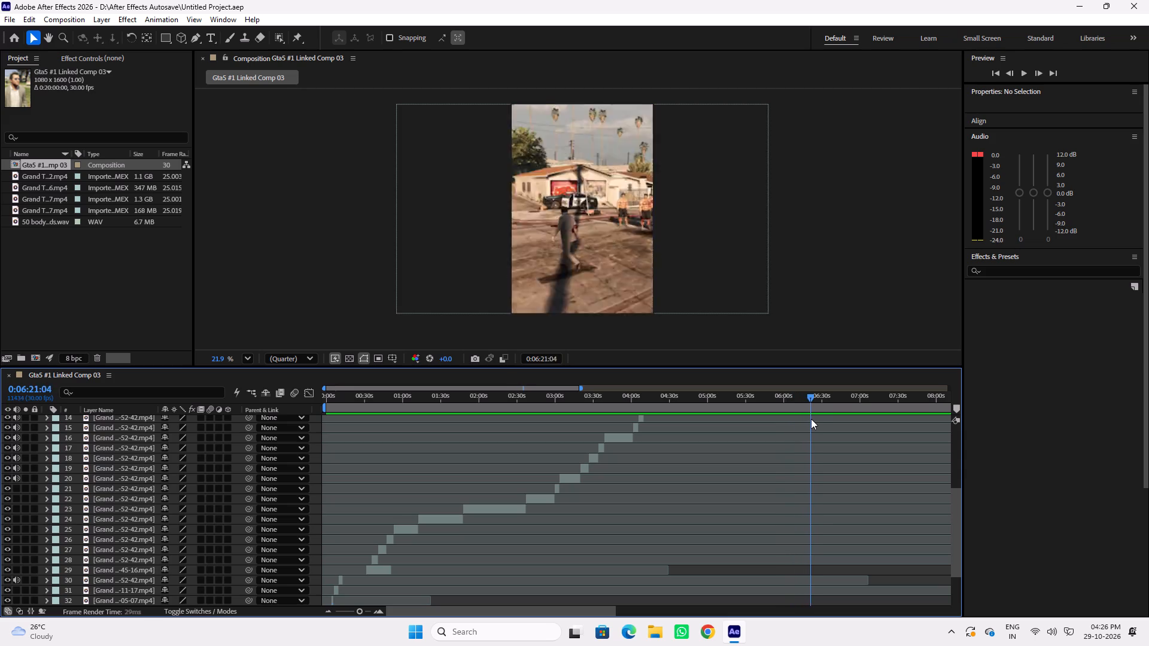
pyautogui.moveTo(811, 419); pyautogui.dragTo(829, 415)
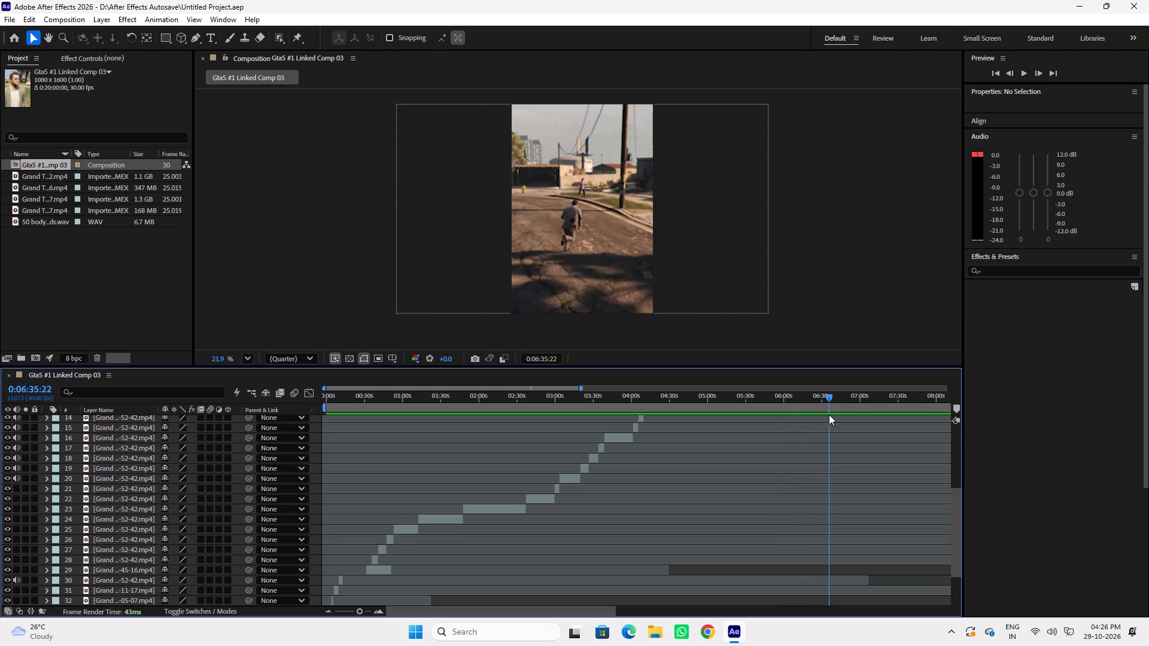
pyautogui.moveTo(829, 415); pyautogui.dragTo(826, 414)
pyautogui.press('space')
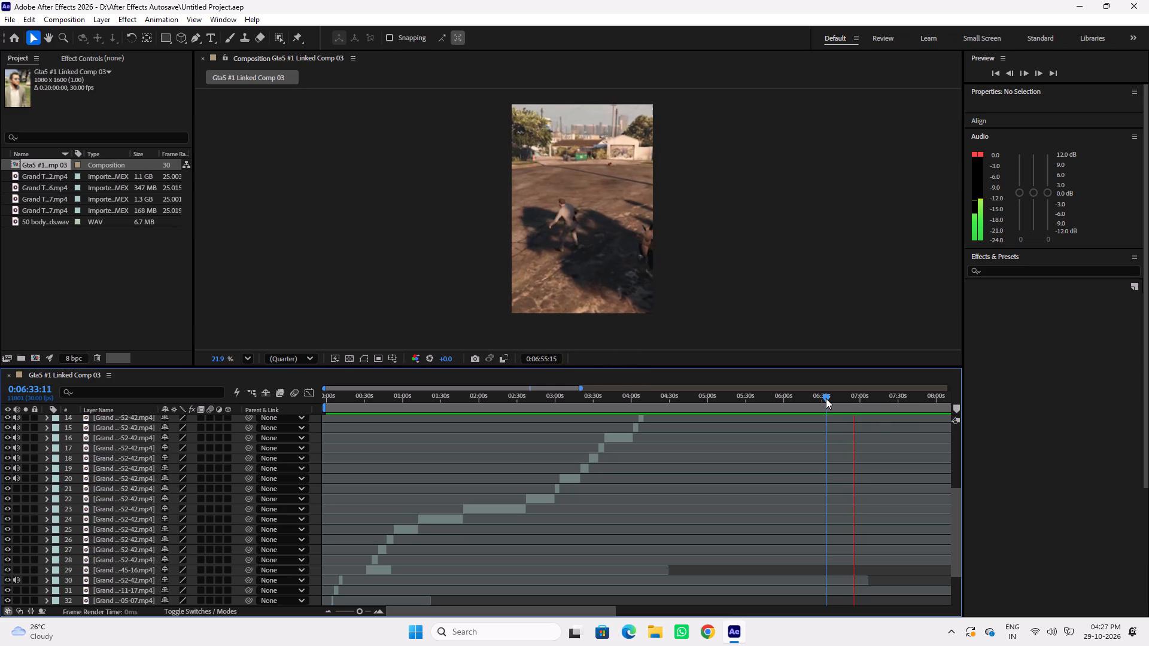
pyautogui.press('space')
# Examine the footage at about 7:09 and back between about 3:00 and 2:00, playing a short stretch from 2:00.
pyautogui.moveTo(837, 398); pyautogui.dragTo(876, 402)
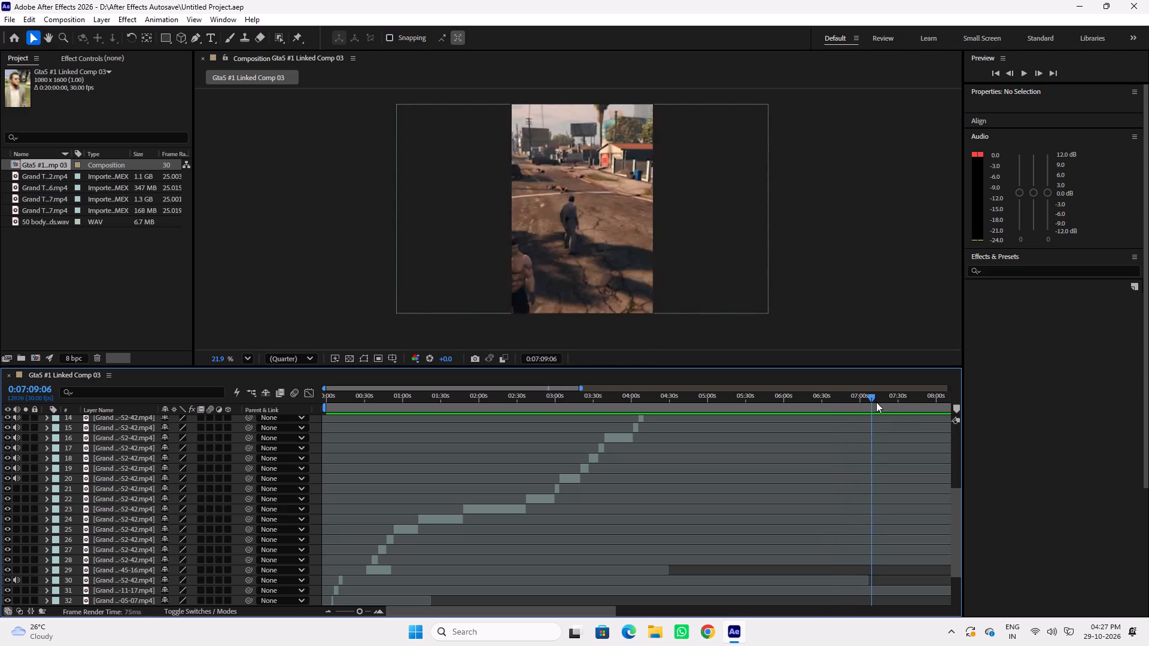
pyautogui.moveTo(876, 402); pyautogui.dragTo(540, 379)
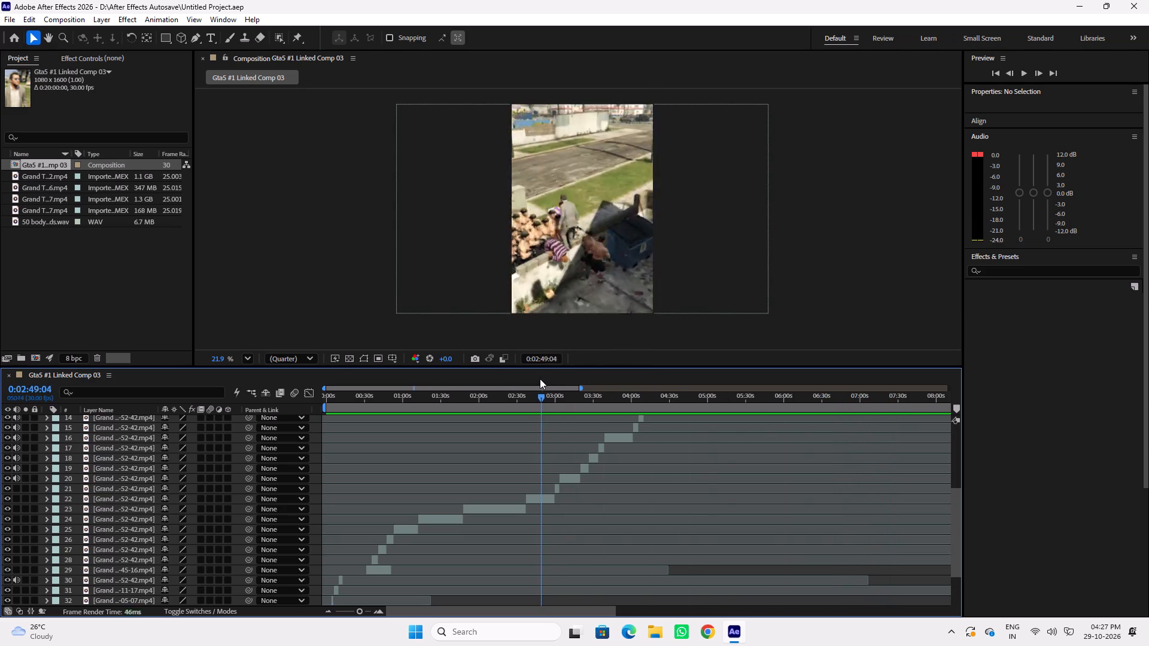
pyautogui.moveTo(540, 379); pyautogui.dragTo(554, 378)
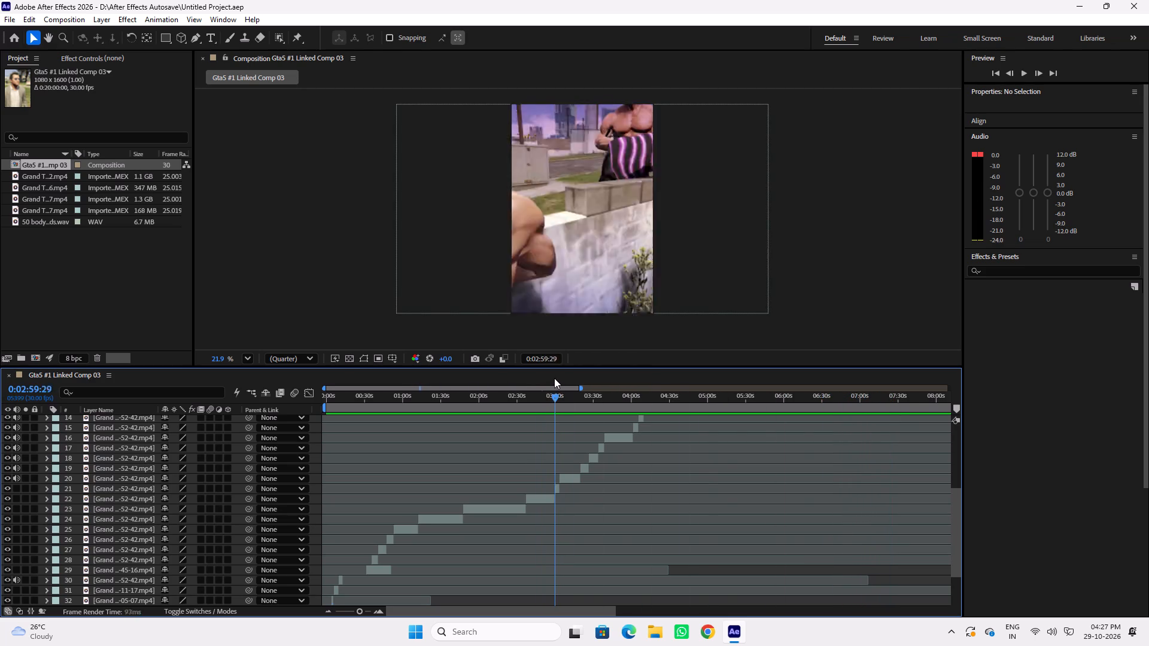
pyautogui.moveTo(554, 378); pyautogui.dragTo(537, 377)
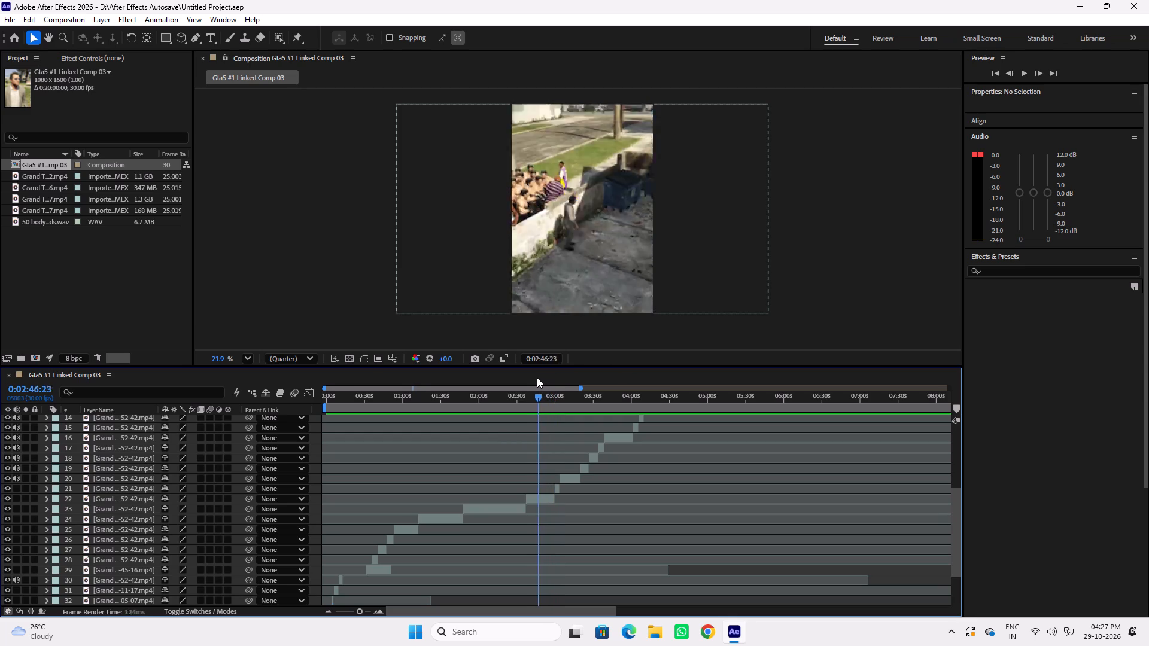
pyautogui.moveTo(537, 377); pyautogui.dragTo(496, 373)
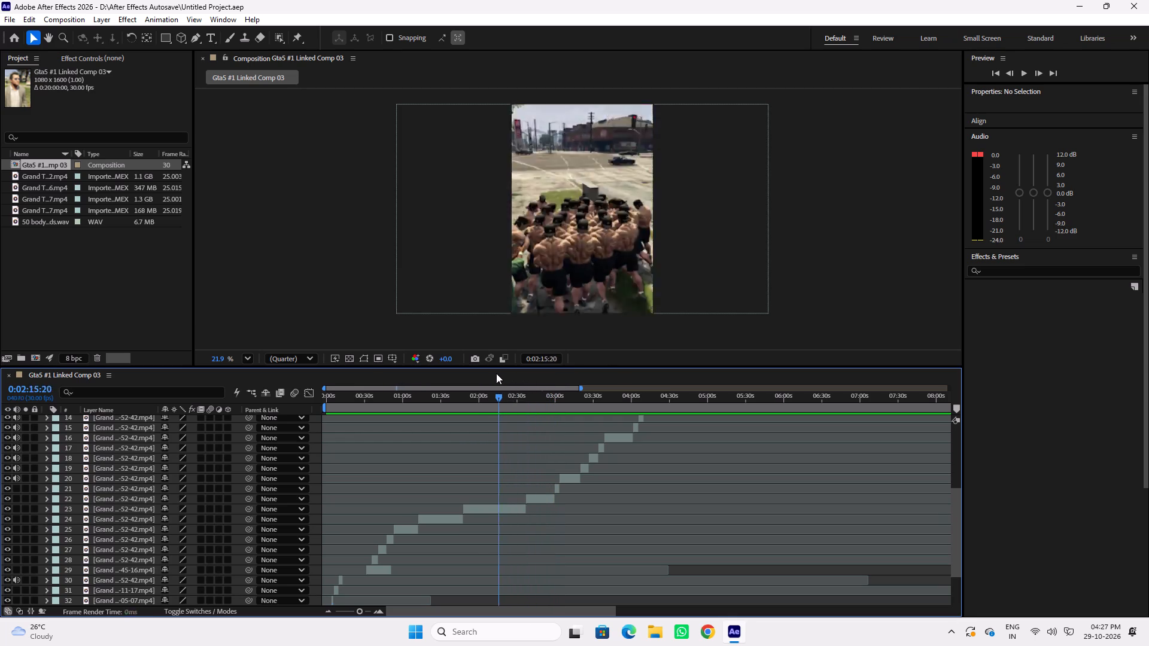
pyautogui.moveTo(496, 373); pyautogui.dragTo(483, 370)
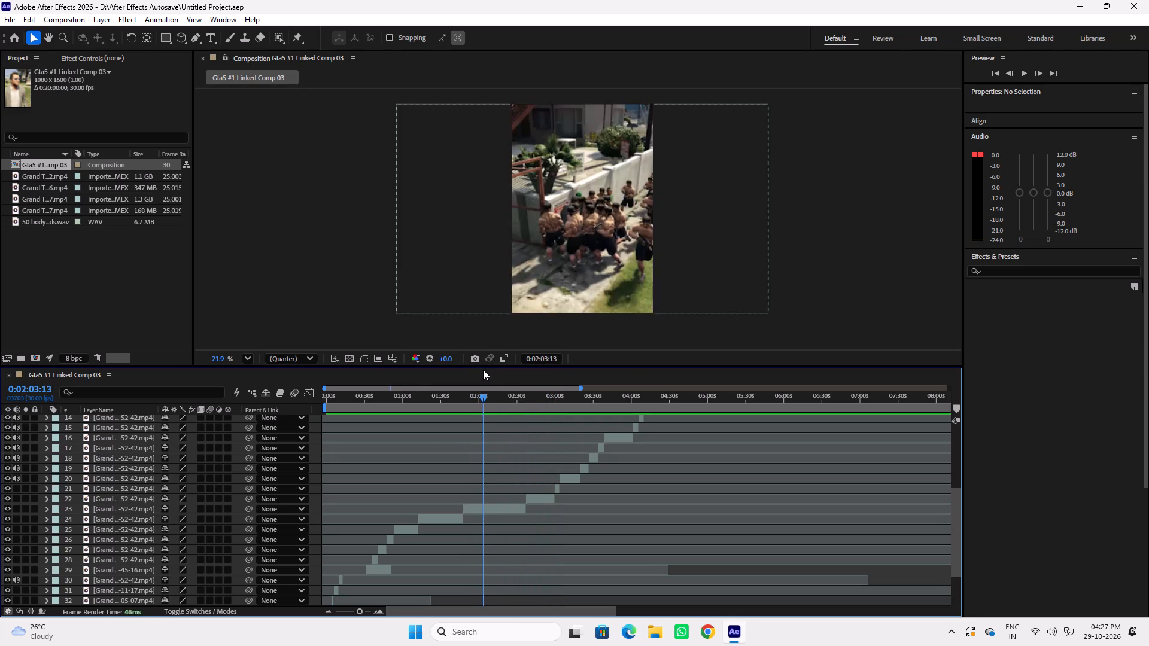
pyautogui.moveTo(483, 370); pyautogui.dragTo(479, 370)
pyautogui.press('space')
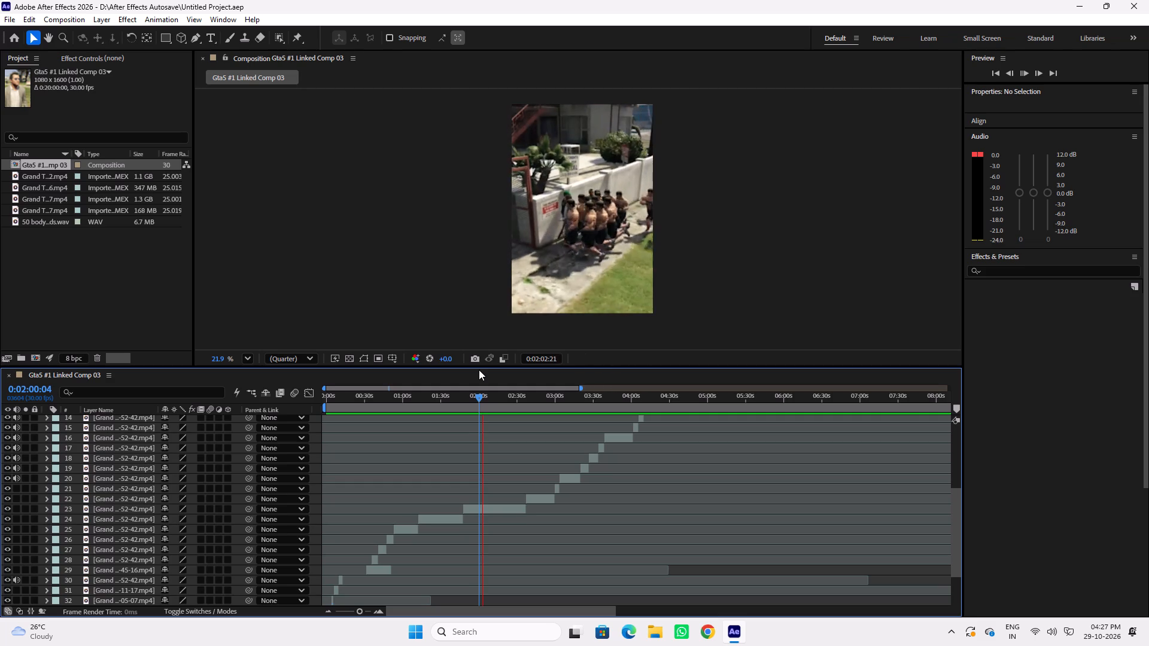
pyautogui.press('space')
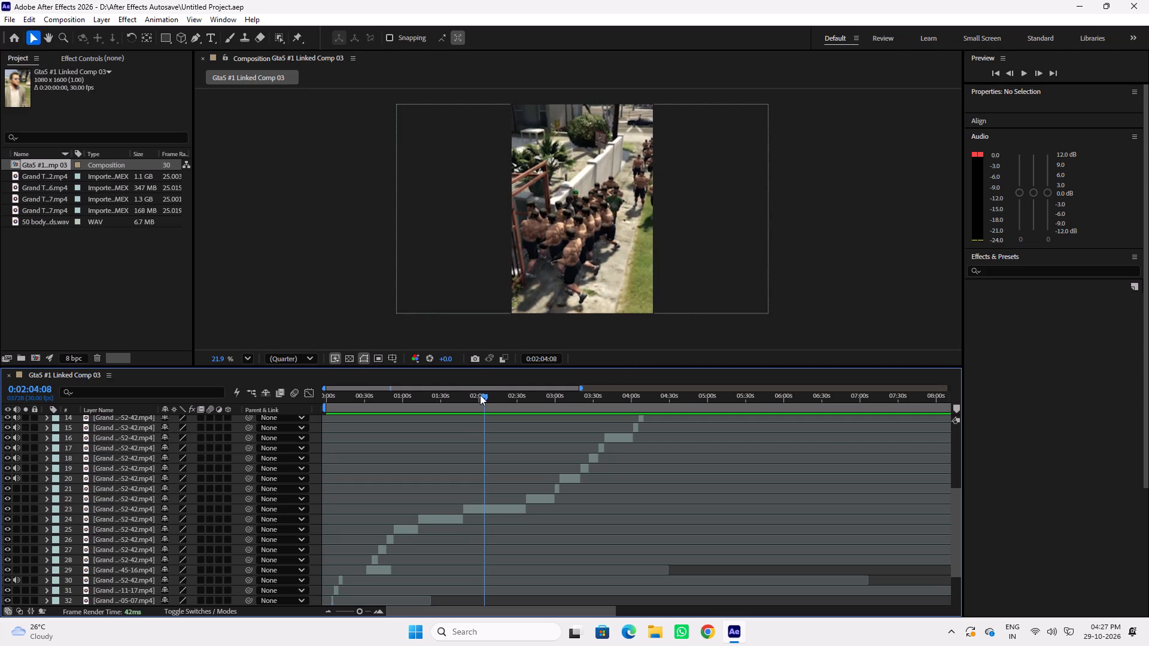
# Review the footage between about 1:47 and 2:40, playing briefly from 0:02:40:20 where the character approaches the mural wall.
pyautogui.moveTo(473, 396); pyautogui.dragTo(463, 396)
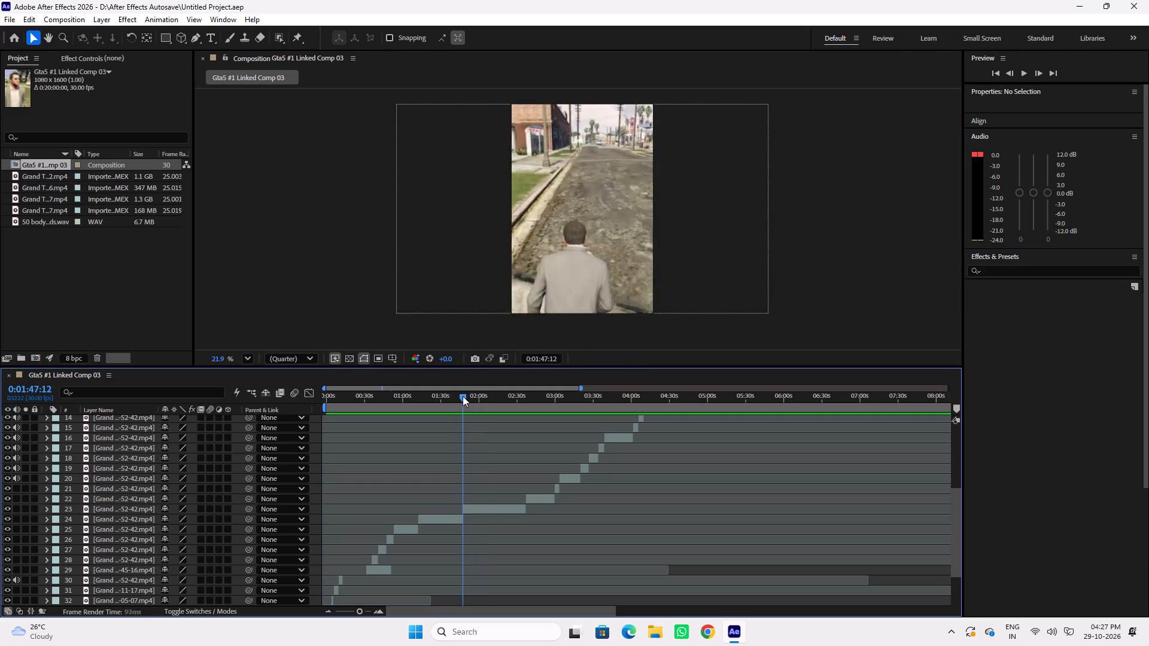
pyautogui.moveTo(463, 396); pyautogui.dragTo(470, 396)
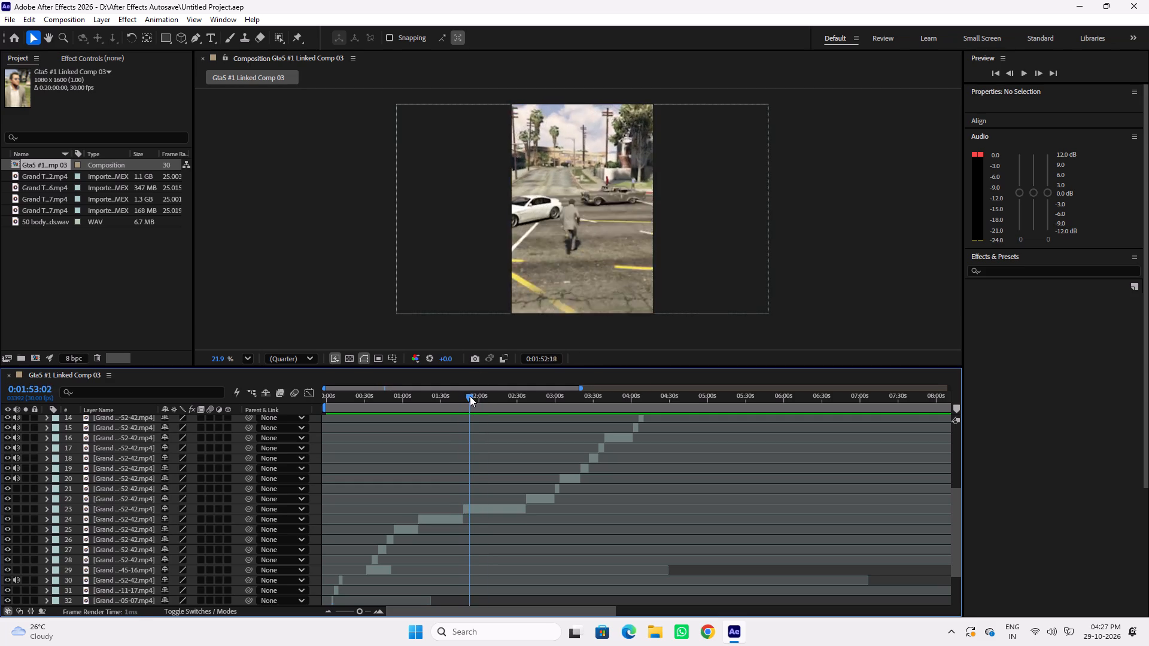
pyautogui.moveTo(470, 396); pyautogui.dragTo(478, 396)
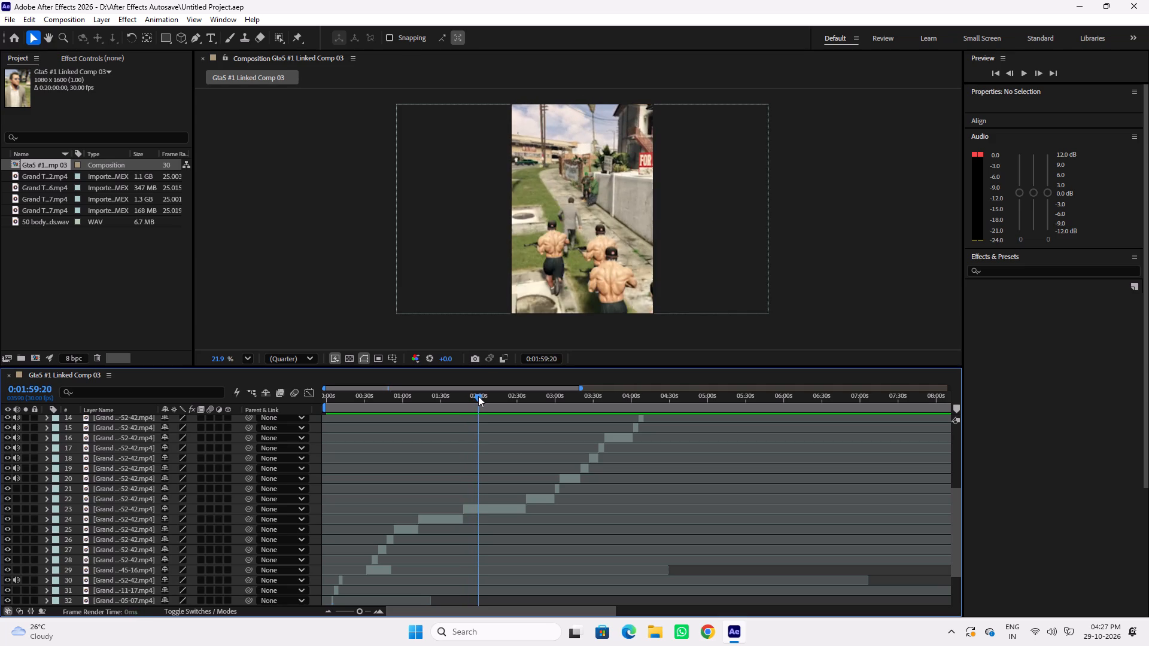
pyautogui.moveTo(478, 396); pyautogui.dragTo(531, 398)
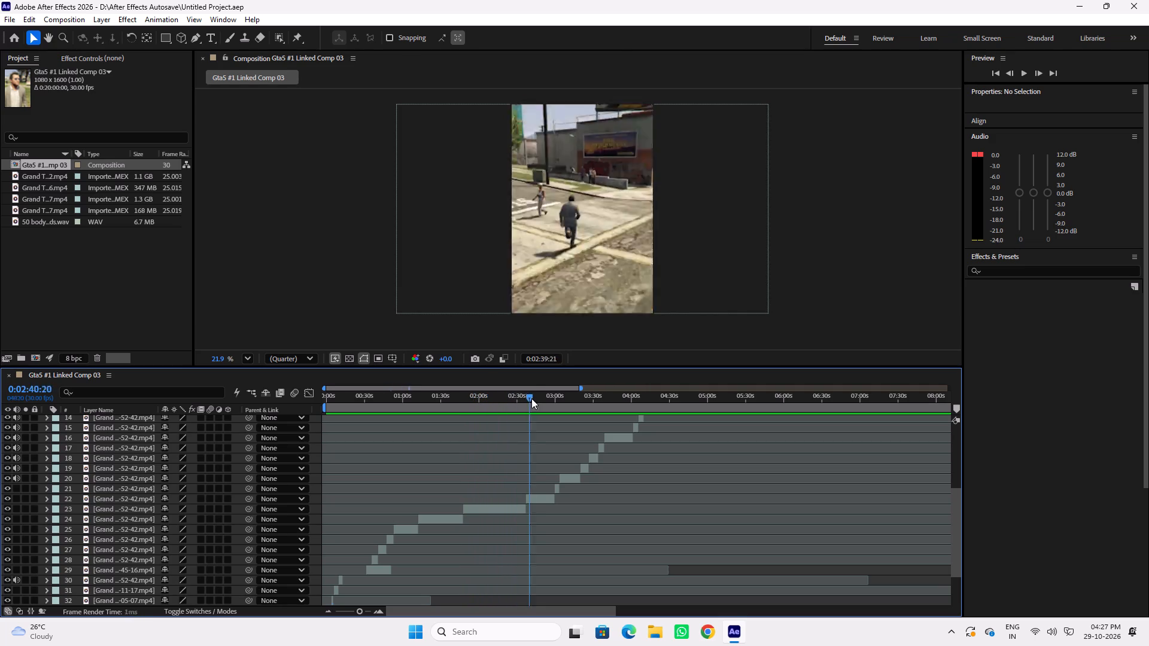
pyautogui.moveTo(531, 398); pyautogui.dragTo(530, 400)
pyautogui.press('space')
pyautogui.press('space')
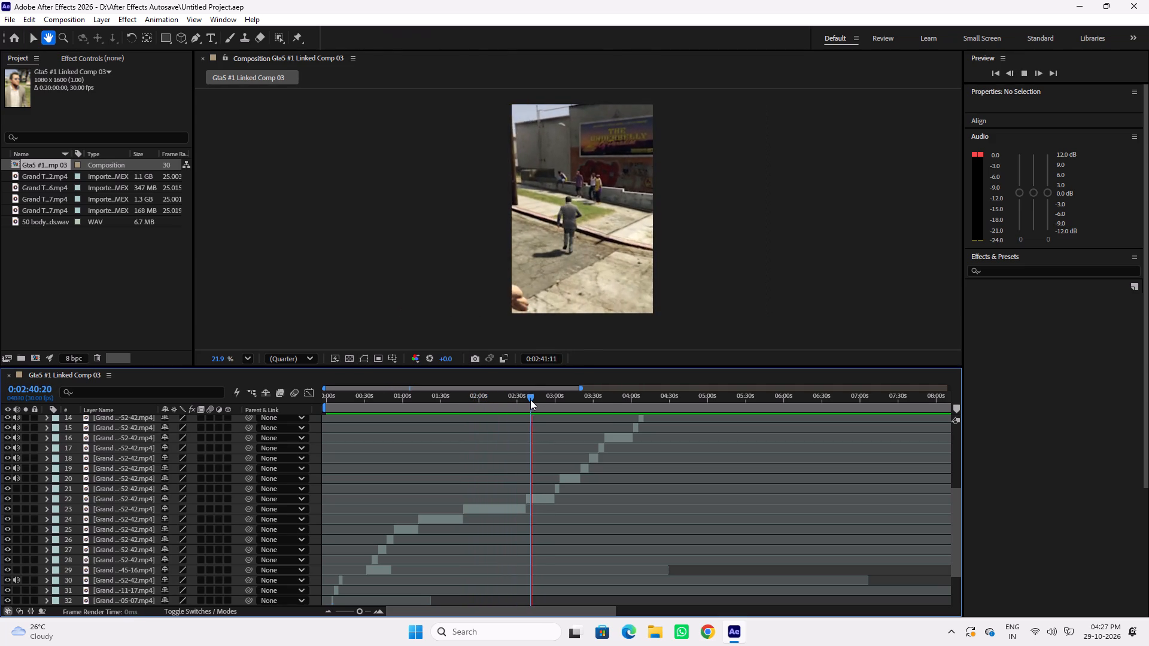
pyautogui.click(530, 400)
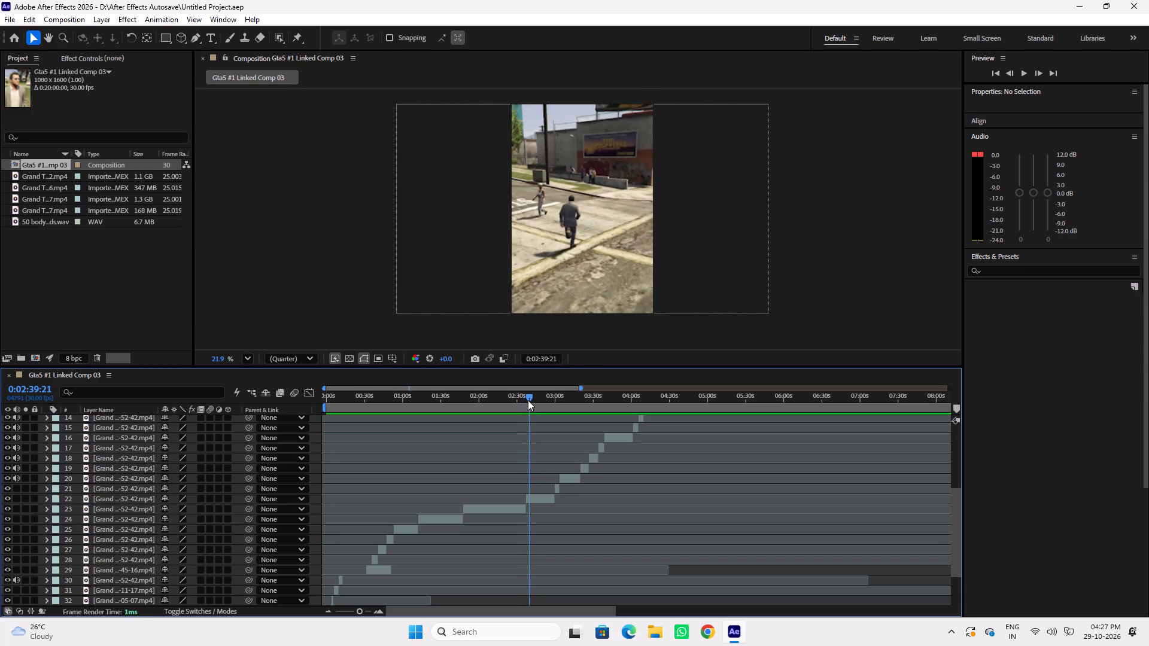
# Duplicate the layer 22 clip that starts near 2:40, shift the copy to the opening section, and place it directly below the 45-16 clip layer.
pyautogui.click(542, 498)
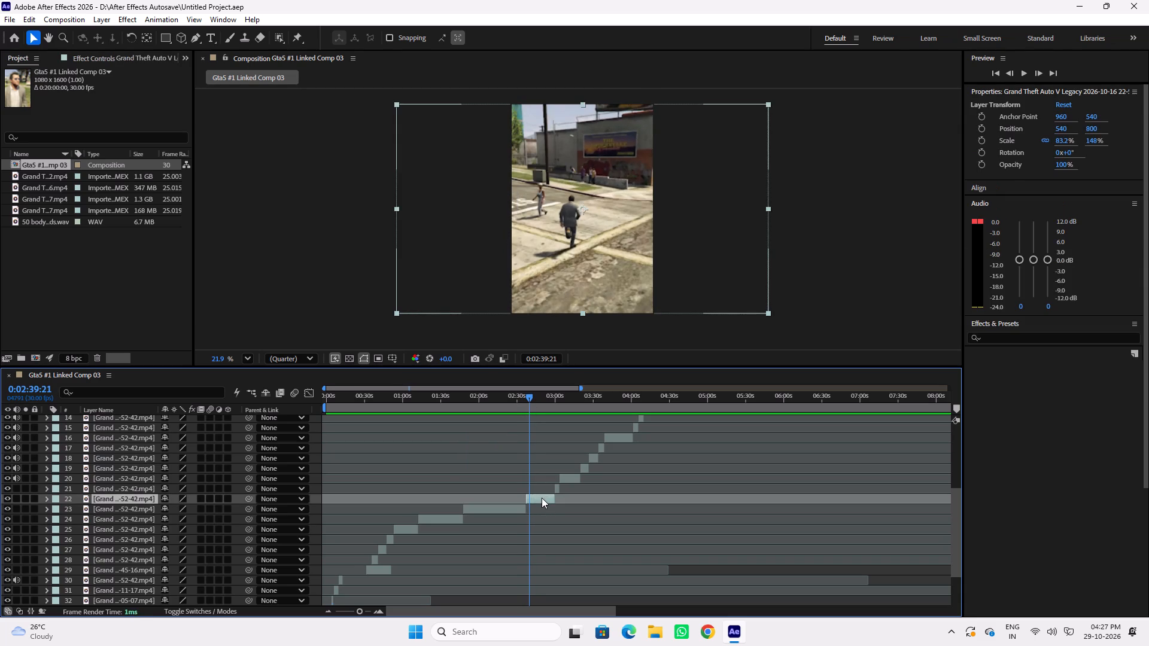
pyautogui.hotkey('ctrl', 'd')
pyautogui.moveTo(540, 495); pyautogui.dragTo(346, 494)
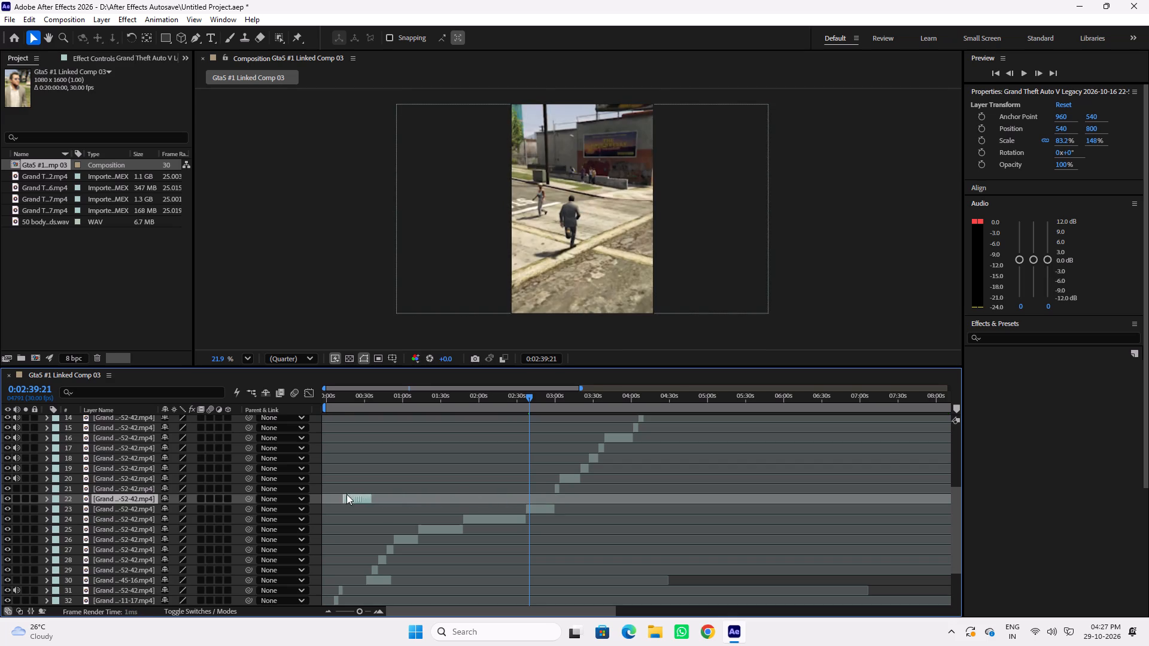
pyautogui.moveTo(346, 494); pyautogui.dragTo(352, 507)
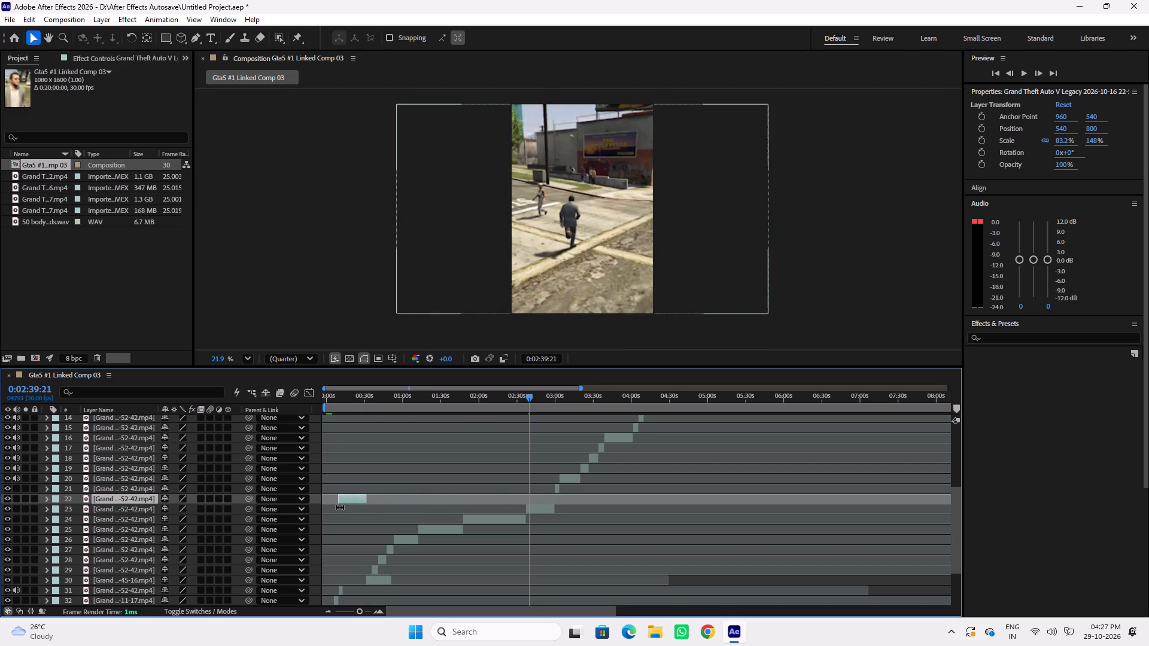
pyautogui.moveTo(134, 498); pyautogui.dragTo(137, 586)
pyautogui.scroll(-5, 425, 550)
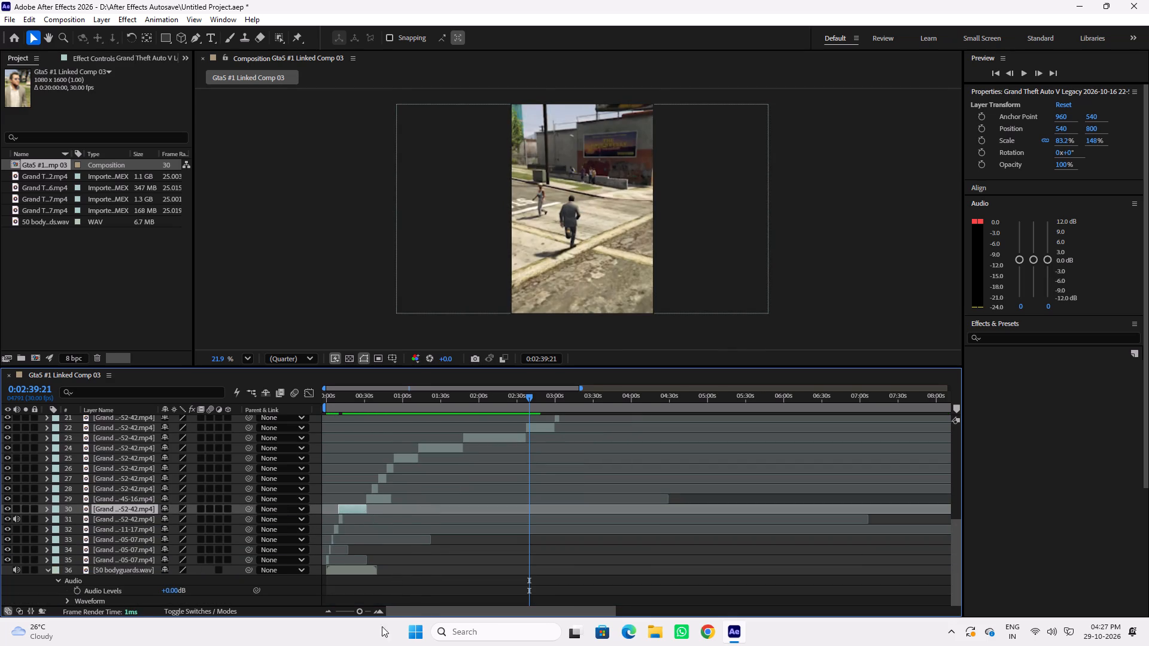
# Align the duplicated clip's start with the end of the short layer 31 clip, at about 13 seconds.
pyautogui.moveTo(424, 613); pyautogui.dragTo(402, 612)
pyautogui.moveTo(359, 613); pyautogui.dragTo(370, 612)
pyautogui.moveTo(464, 611); pyautogui.dragTo(417, 611)
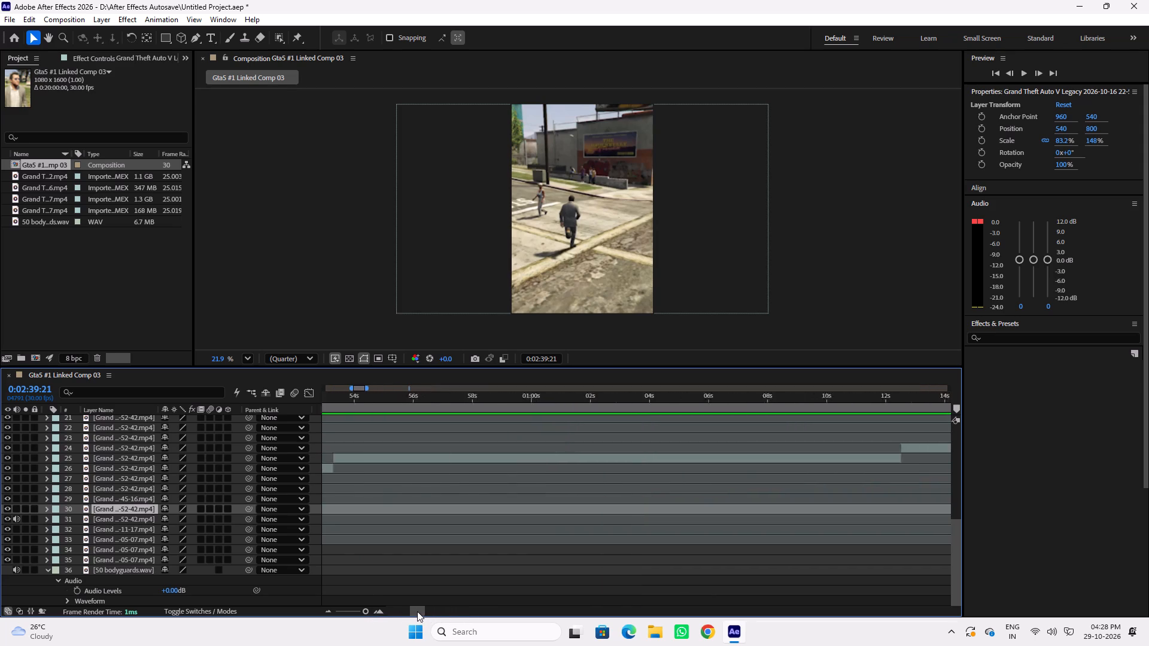
pyautogui.moveTo(417, 611); pyautogui.dragTo(401, 613)
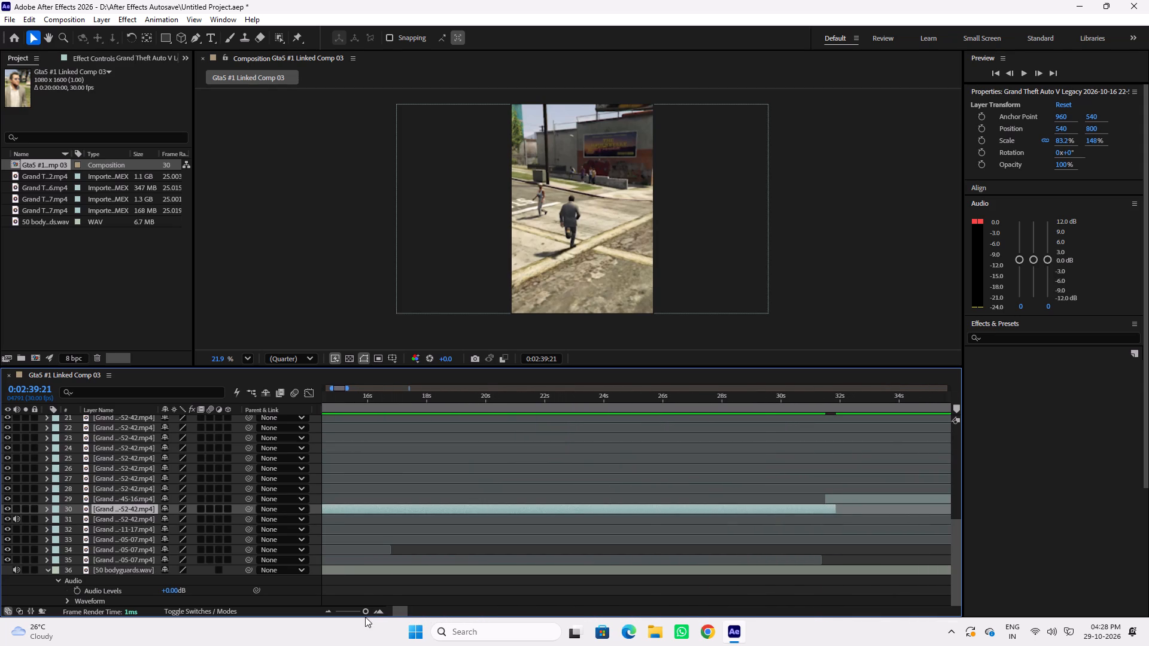
pyautogui.click(362, 612)
pyautogui.moveTo(343, 394); pyautogui.dragTo(319, 402)
pyautogui.moveTo(356, 508); pyautogui.dragTo(368, 511)
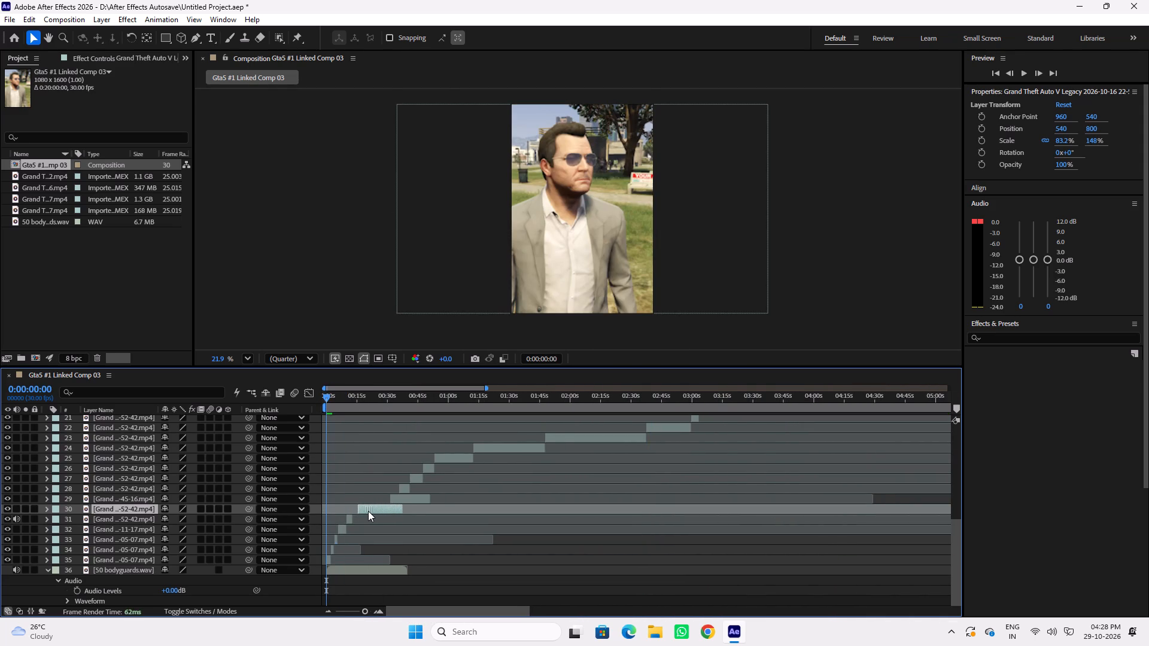
pyautogui.moveTo(368, 511); pyautogui.dragTo(362, 511)
pyautogui.click(364, 611)
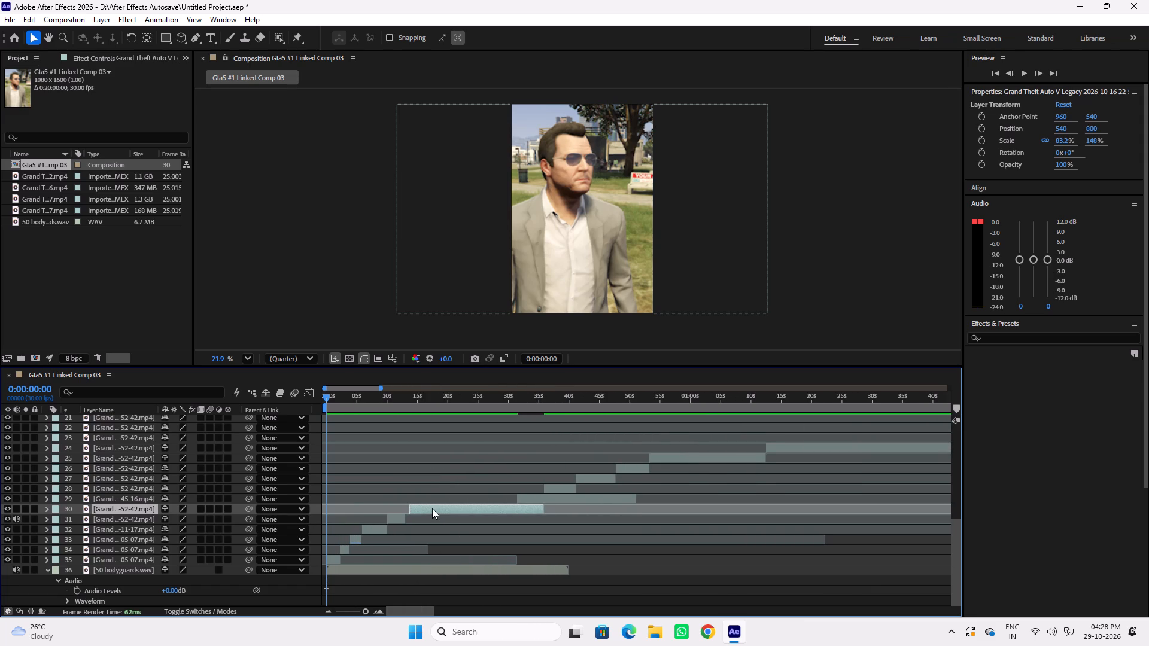
pyautogui.moveTo(430, 508); pyautogui.dragTo(420, 507)
pyautogui.moveTo(420, 507); pyautogui.dragTo(419, 507)
pyautogui.moveTo(418, 508); pyautogui.dragTo(424, 508)
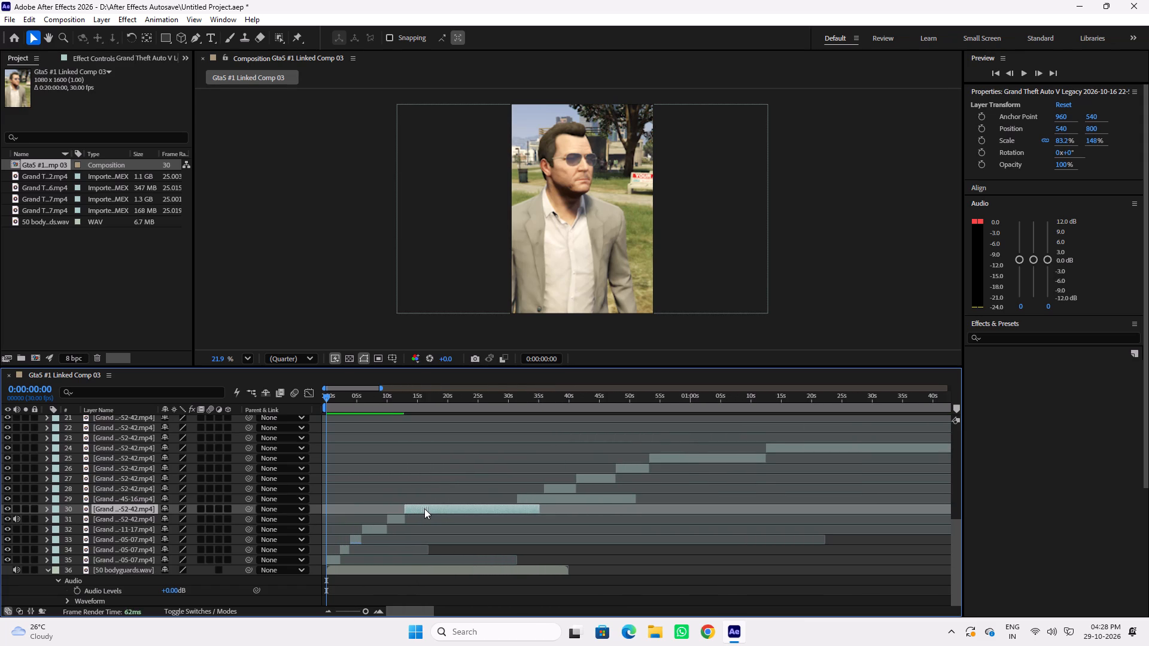
pyautogui.moveTo(424, 508); pyautogui.dragTo(423, 508)
# Preview the sequence from about 8 to 18 seconds and trim the duplicated clip's start to 0:00:16:05.
pyautogui.click(376, 394)
pyautogui.press('space')
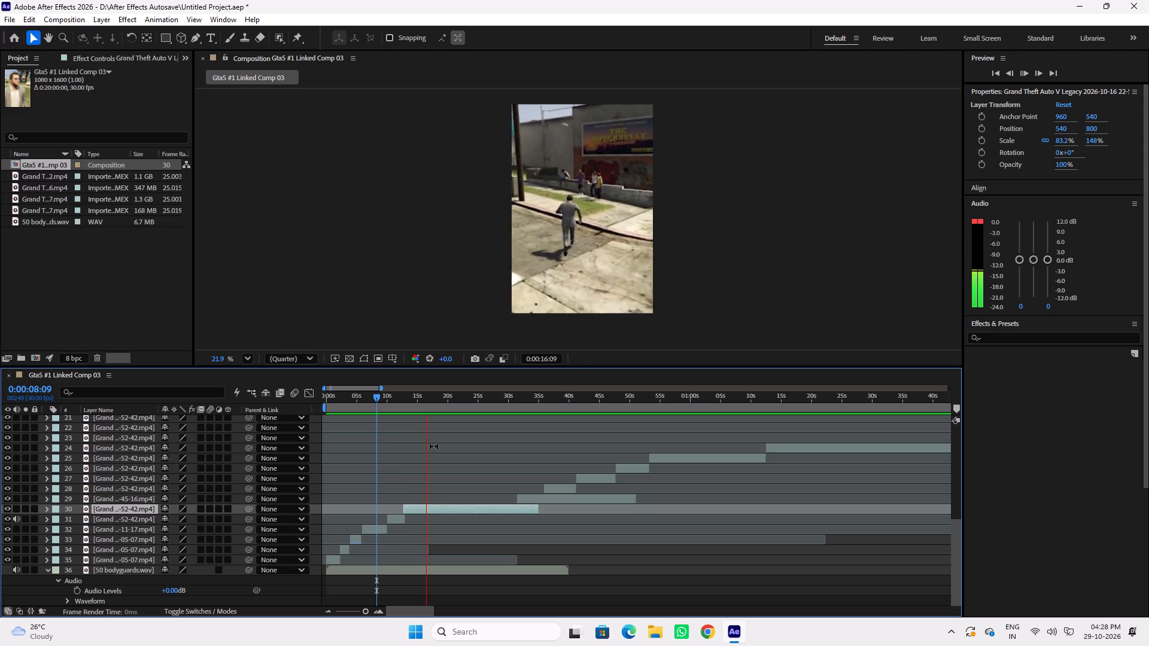
pyautogui.press('space')
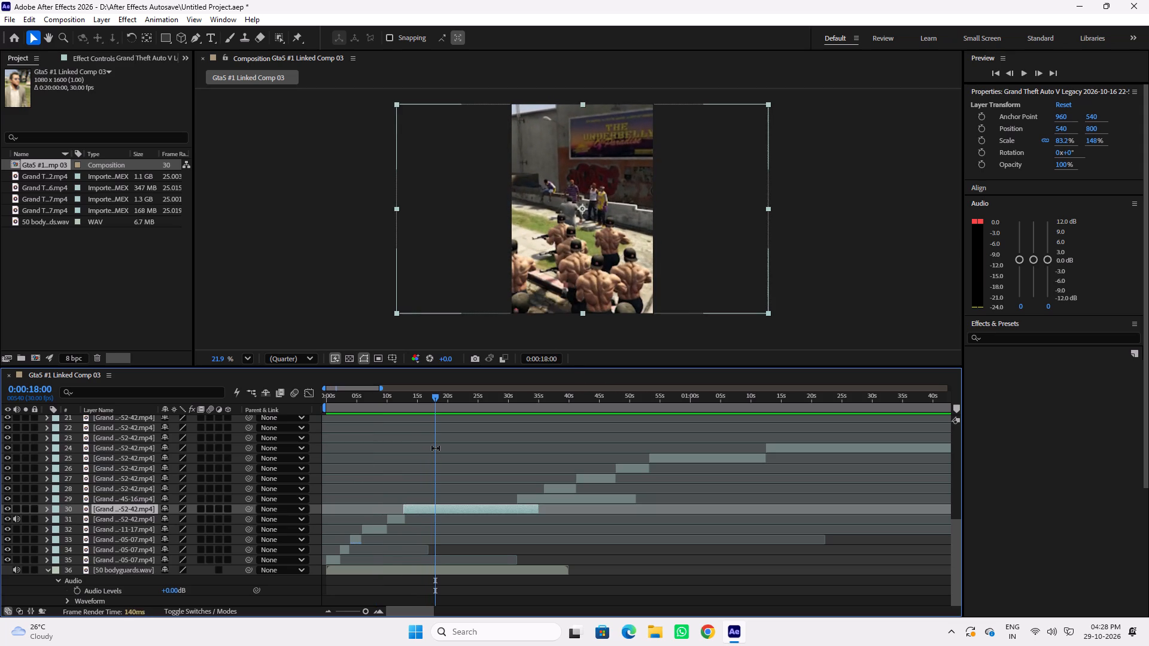
pyautogui.moveTo(430, 398); pyautogui.dragTo(424, 398)
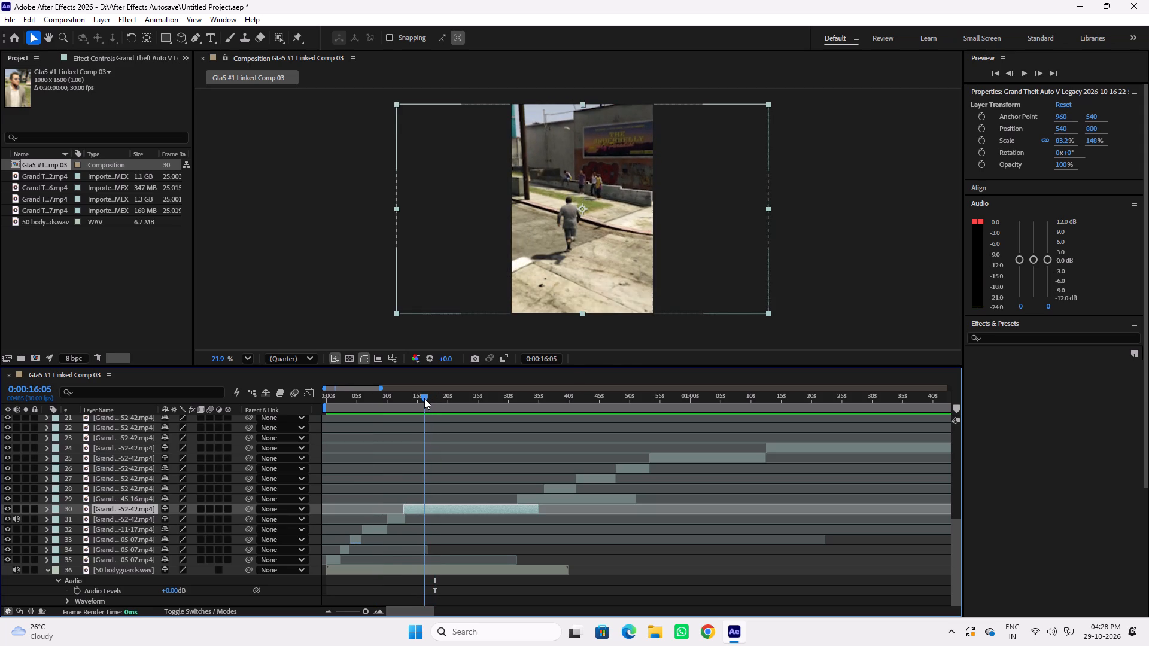
pyautogui.moveTo(424, 398); pyautogui.dragTo(428, 398)
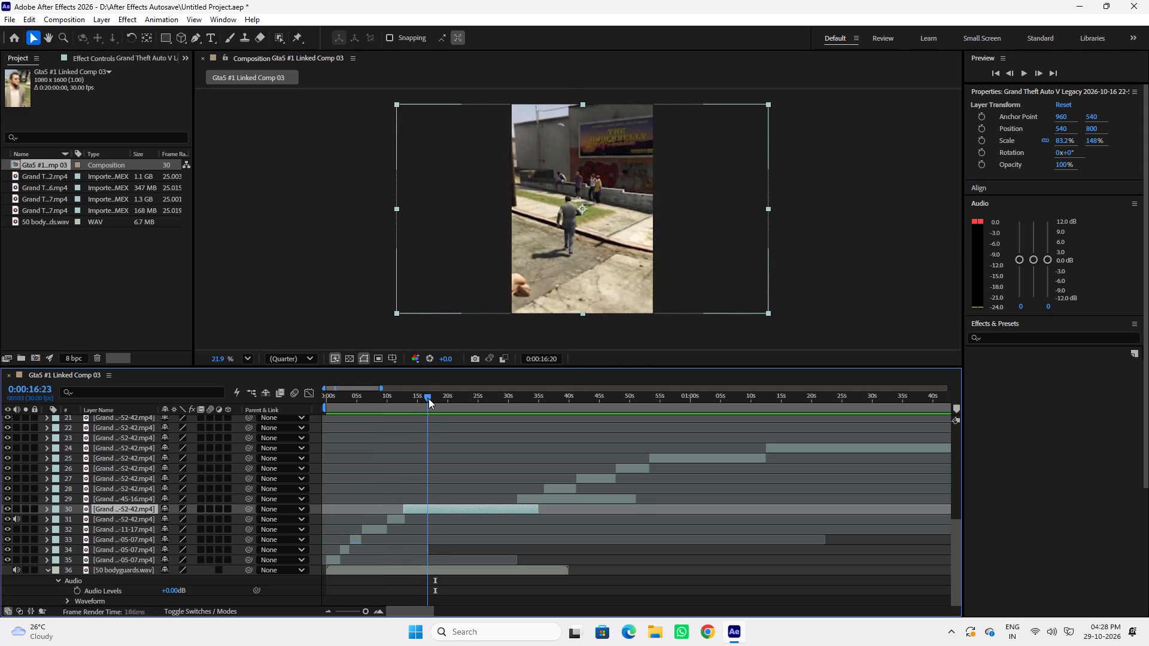
pyautogui.moveTo(428, 398); pyautogui.dragTo(424, 398)
pyautogui.moveTo(405, 507); pyautogui.dragTo(424, 508)
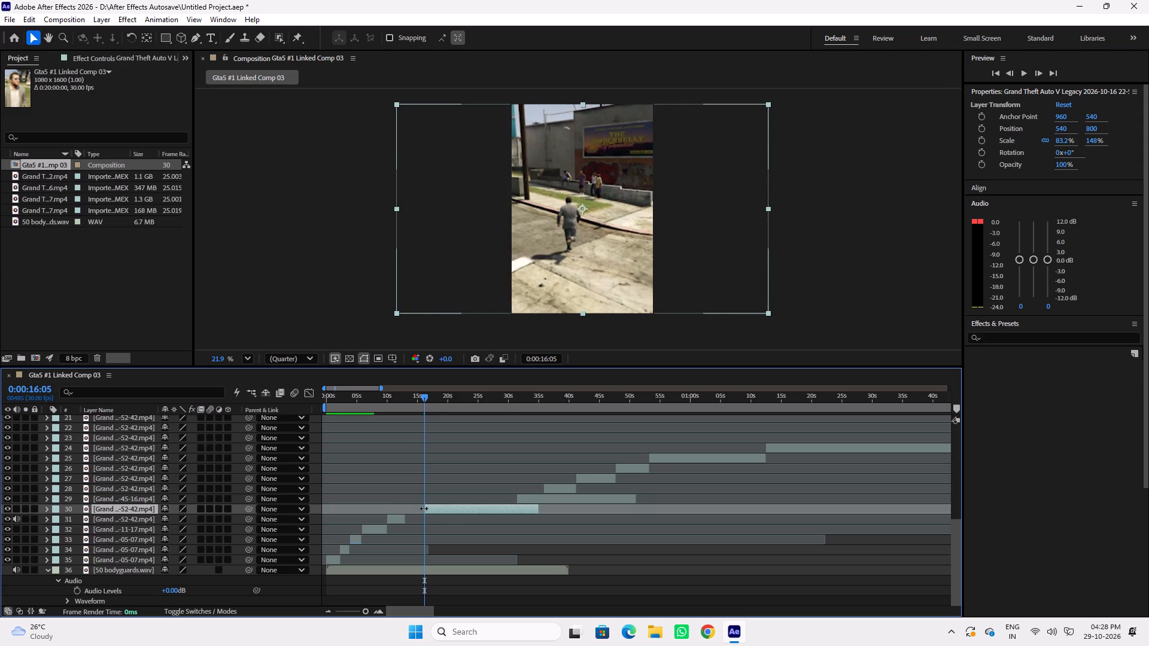
pyautogui.moveTo(424, 508); pyautogui.dragTo(424, 508)
# Slide the trimmed clip earlier to start at the end of the layer 31 clip, at about 13 seconds.
pyautogui.moveTo(445, 510); pyautogui.dragTo(431, 509)
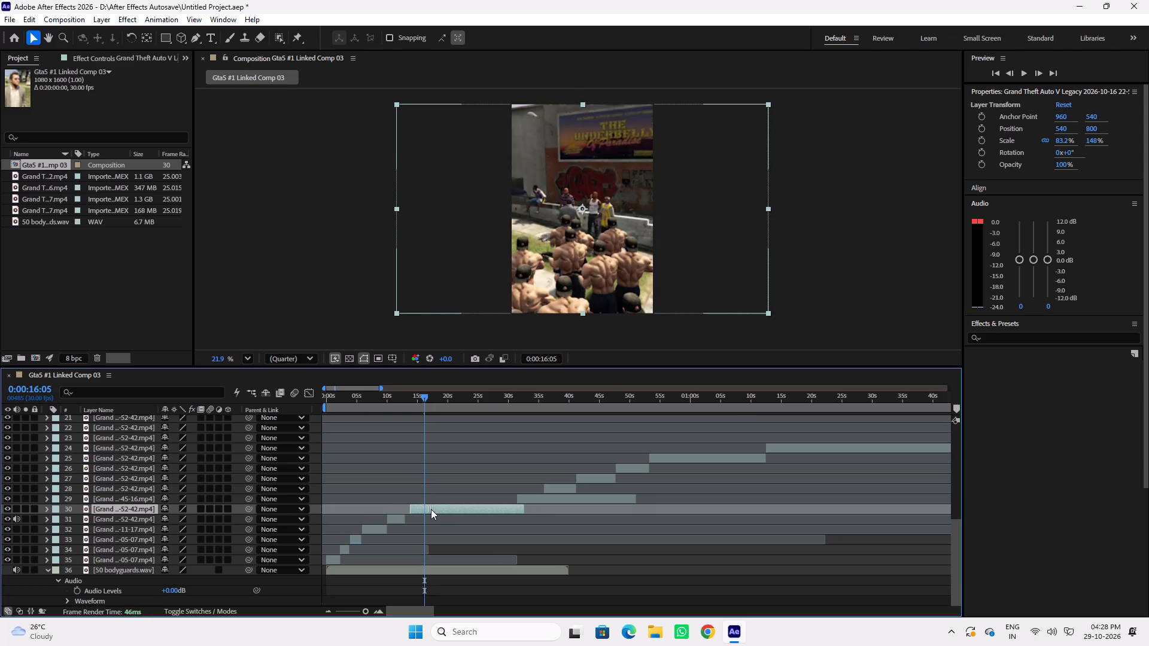
pyautogui.moveTo(431, 509); pyautogui.dragTo(426, 509)
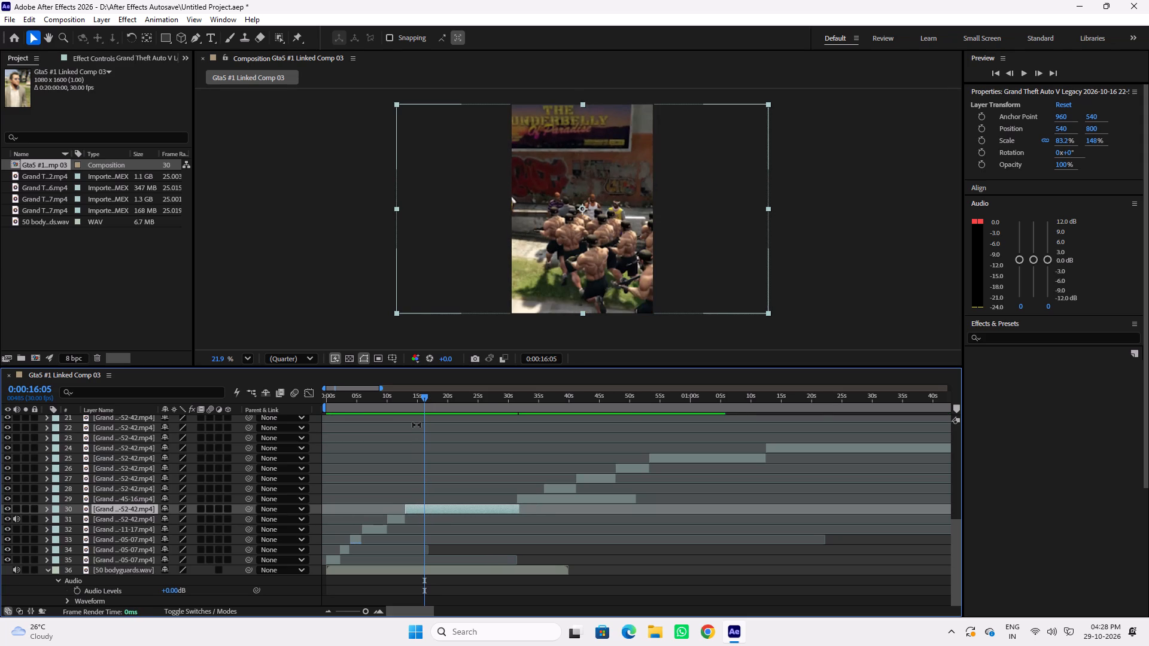
# Preview the newly placed clip from about 13 to 19 seconds and examine where the next shot could cut in.
pyautogui.moveTo(411, 403); pyautogui.dragTo(403, 403)
pyautogui.press('space')
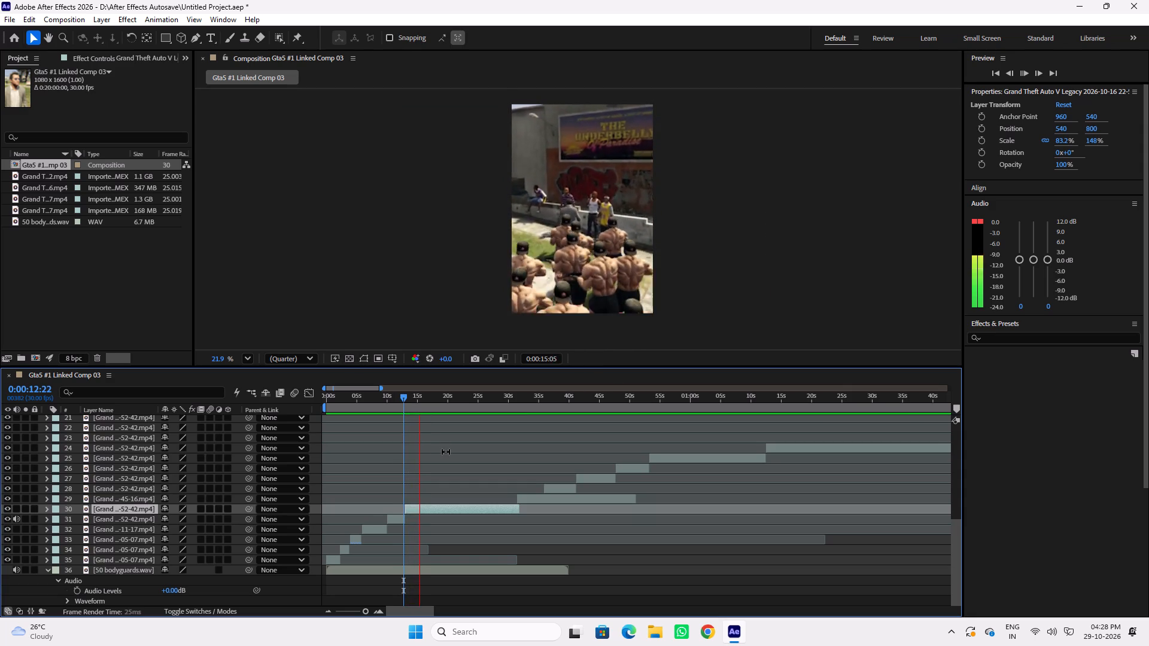
pyautogui.press('space')
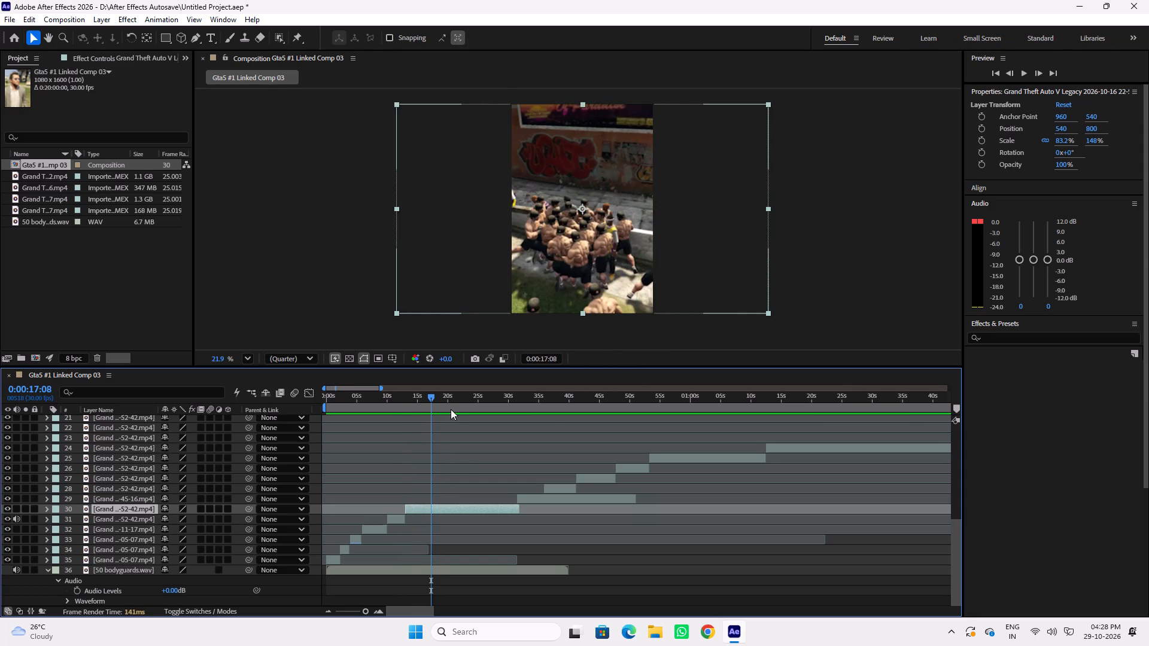
pyautogui.press('space')
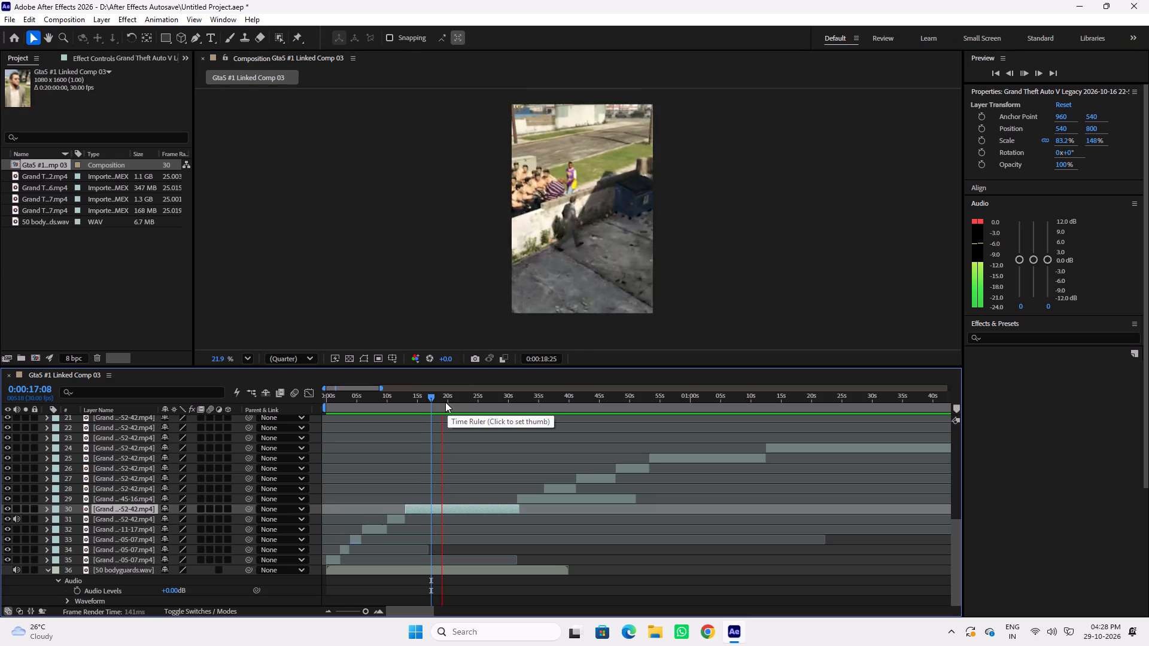
pyautogui.press('space')
pyautogui.click(429, 398)
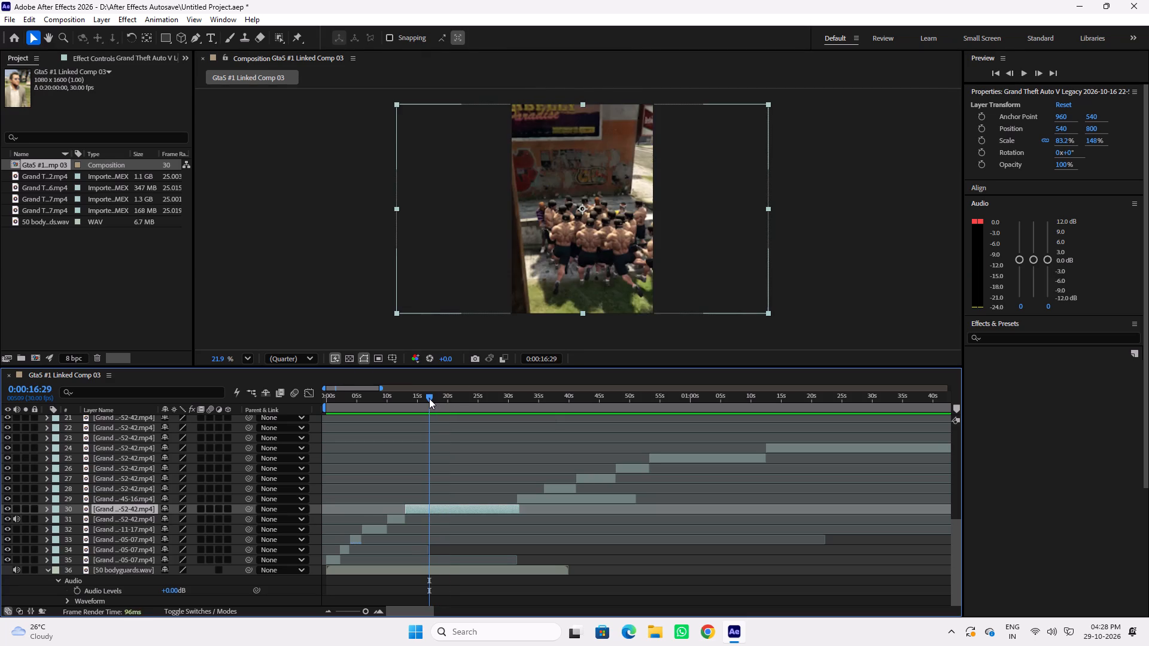
pyautogui.press('space')
pyautogui.click(429, 398)
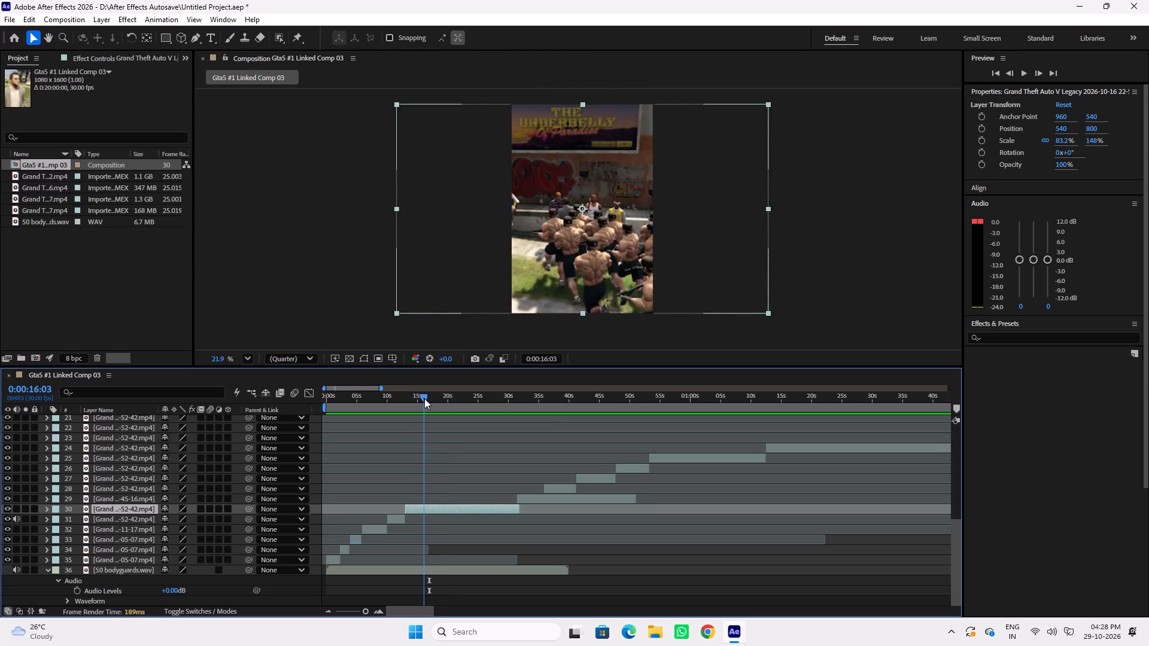
pyautogui.moveTo(405, 611); pyautogui.dragTo(395, 611)
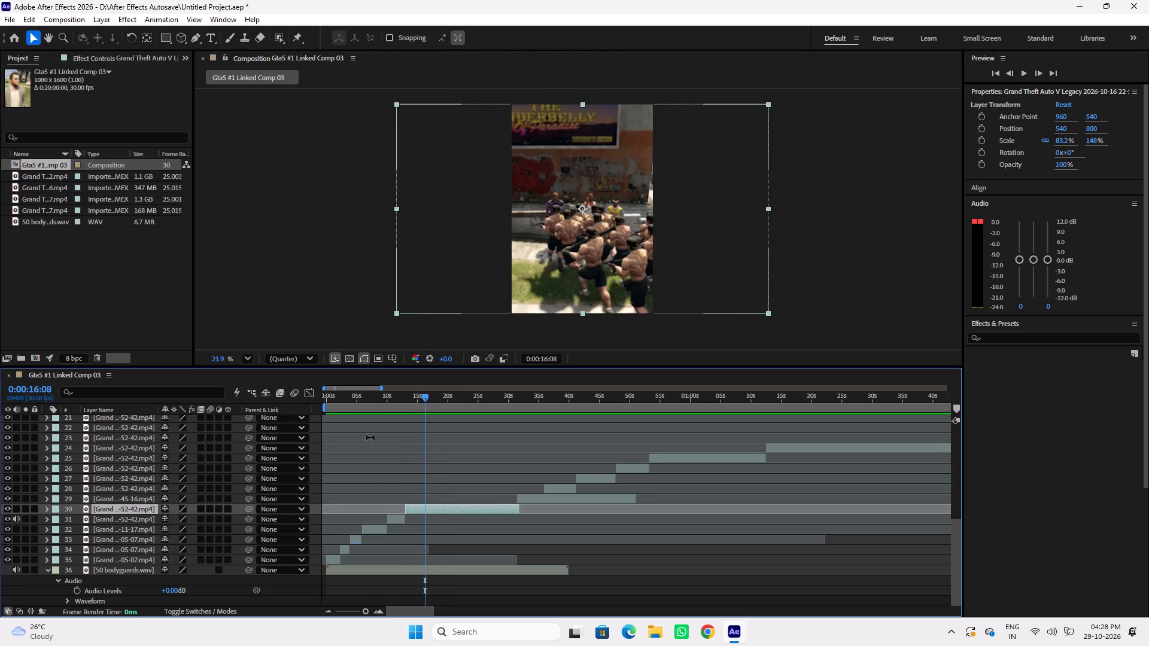
# Play the sequence from the beginning and scrub the first 6 seconds to find a bodyguards shot to reuse.
pyautogui.moveTo(372, 401); pyautogui.dragTo(352, 404)
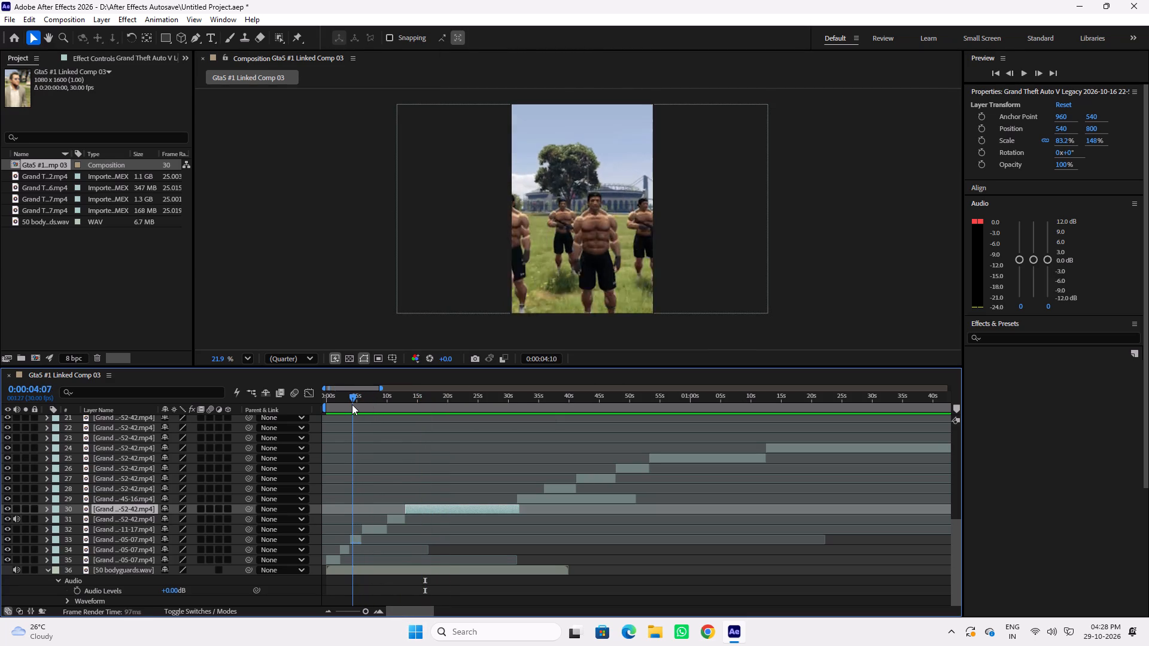
pyautogui.moveTo(352, 404); pyautogui.dragTo(359, 404)
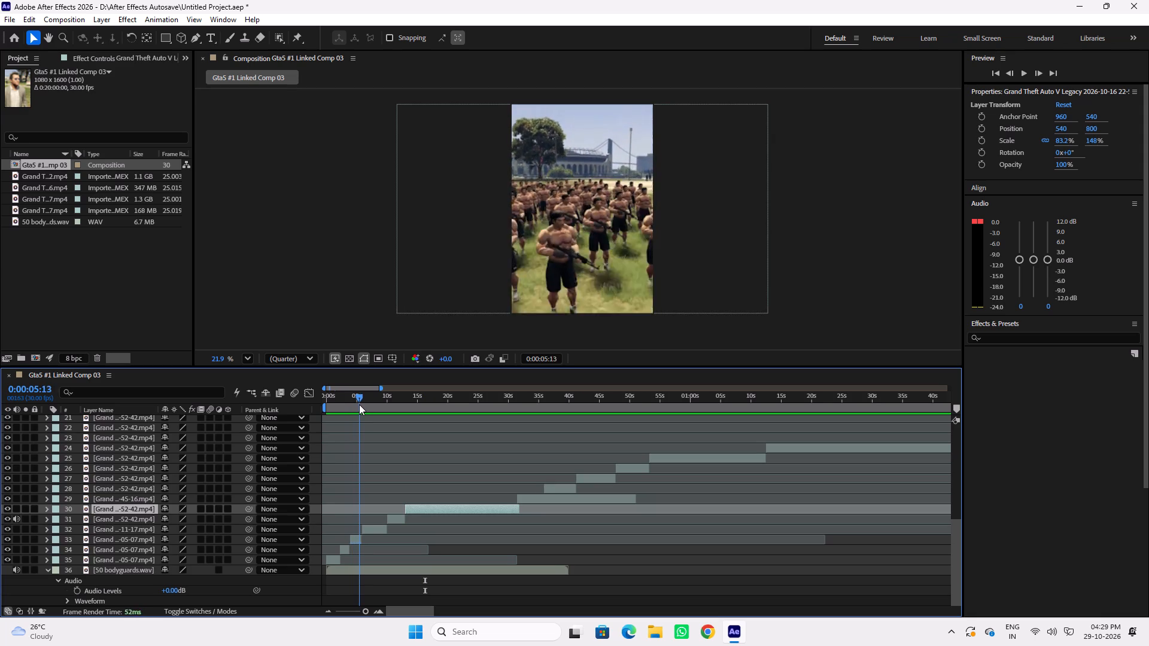
pyautogui.moveTo(359, 404); pyautogui.dragTo(344, 405)
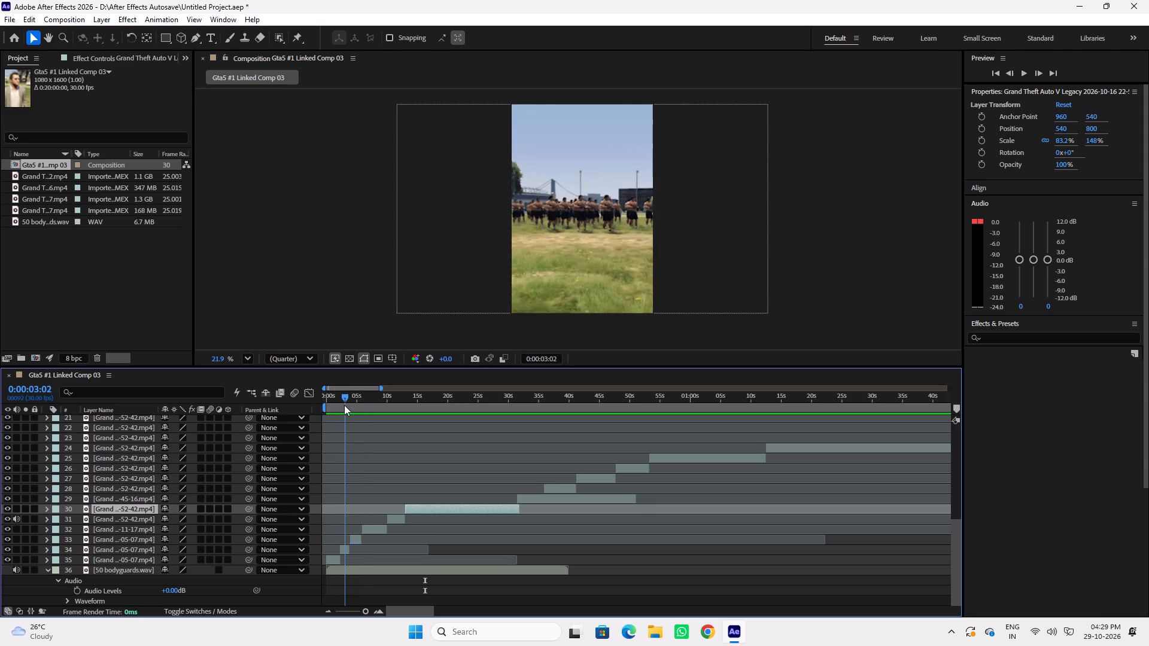
pyautogui.moveTo(344, 405); pyautogui.dragTo(314, 401)
pyautogui.press('space')
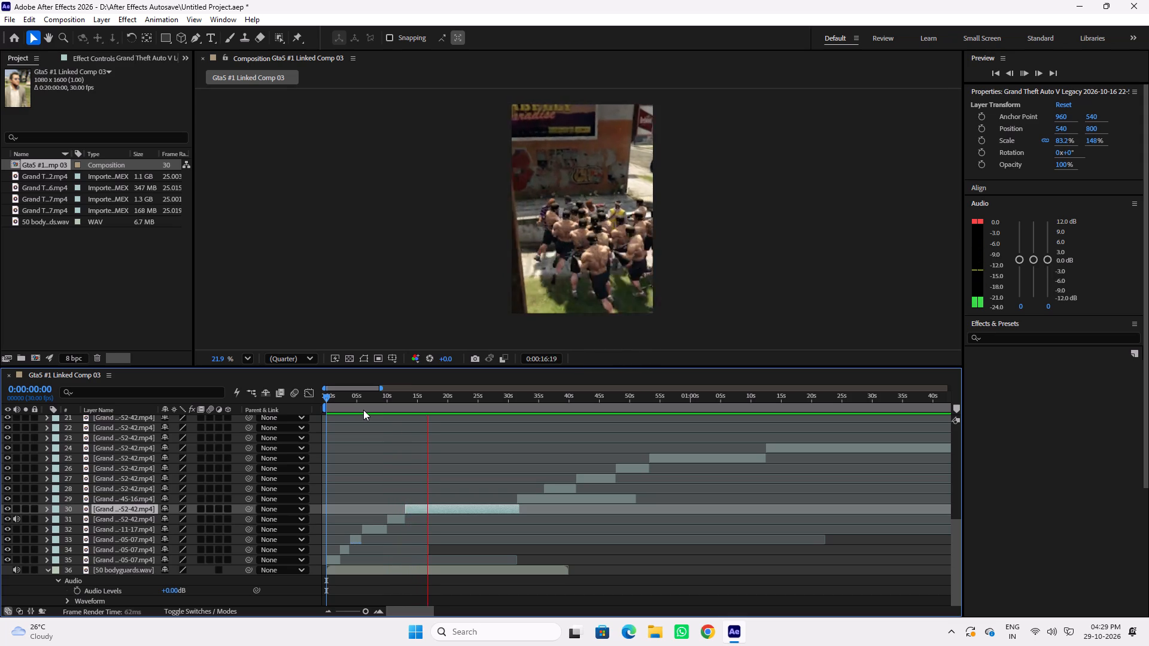
pyautogui.press('space')
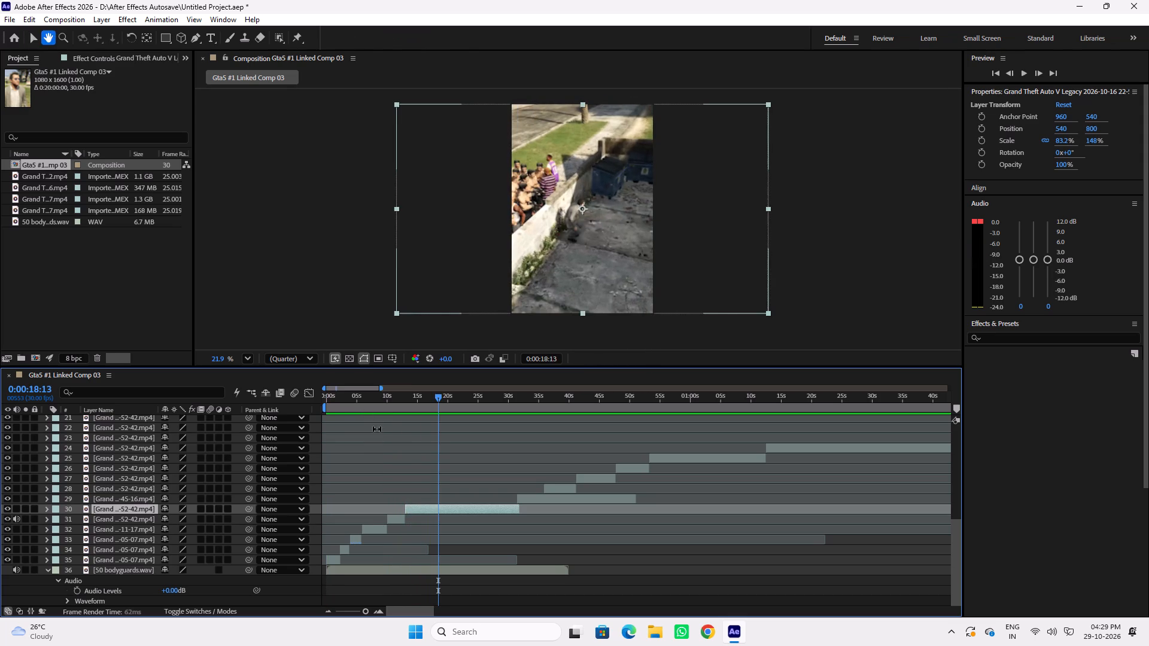
pyautogui.moveTo(372, 400); pyautogui.dragTo(354, 400)
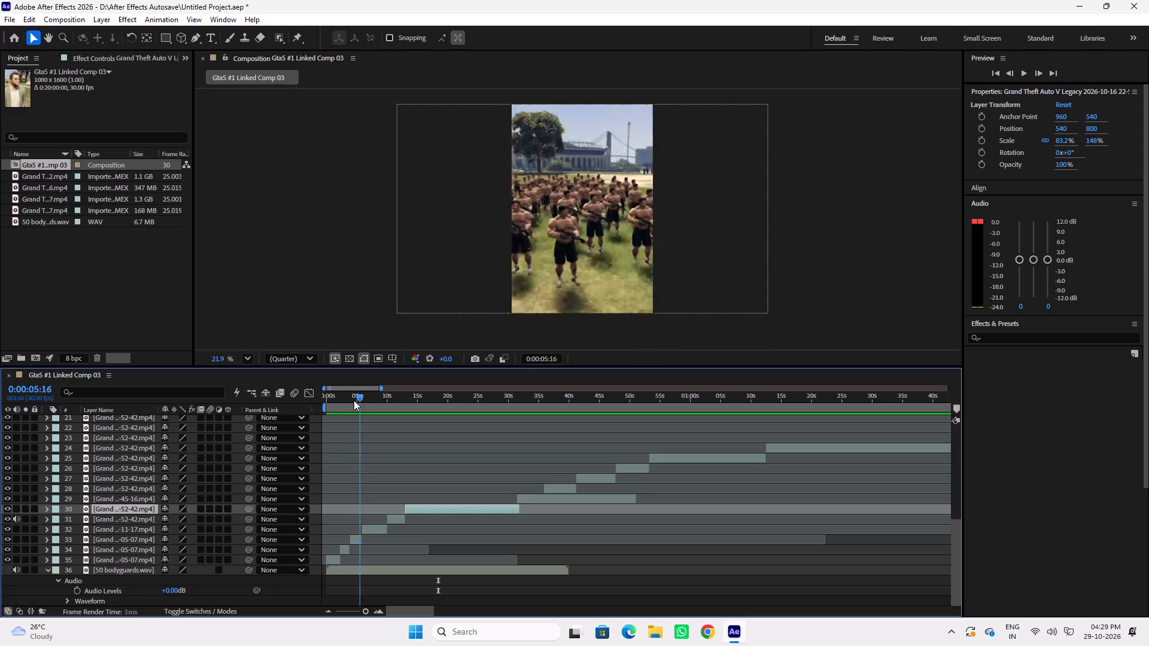
pyautogui.moveTo(354, 400); pyautogui.dragTo(361, 397)
pyautogui.moveTo(361, 397); pyautogui.dragTo(362, 397)
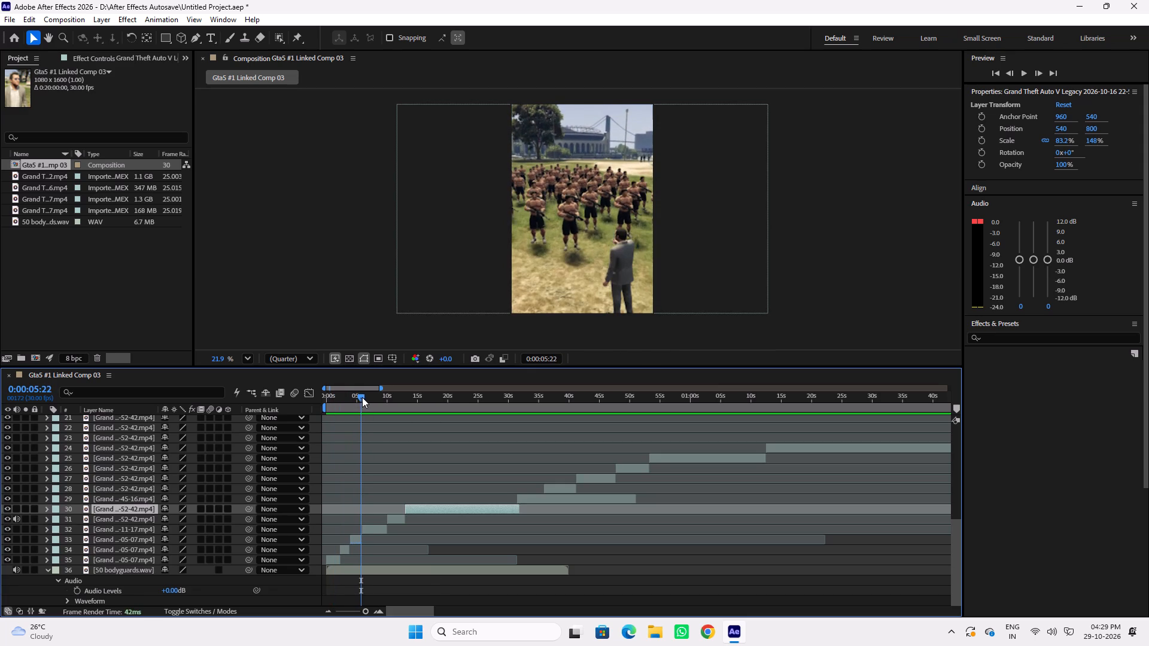
pyautogui.moveTo(362, 397); pyautogui.dragTo(355, 397)
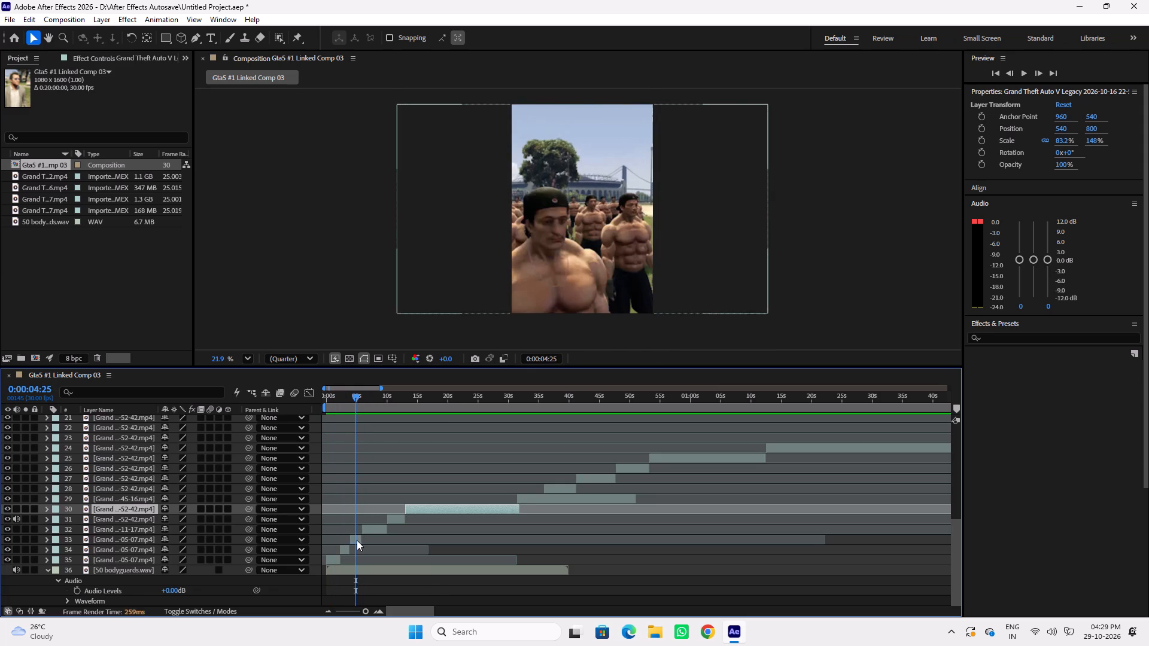
# Duplicate the layer 33 clip, place the copy directly below the 45-16 clip layer, and shift its start to about 17 seconds.
pyautogui.click(357, 540)
pyautogui.hotkey('ctrl', 'd')
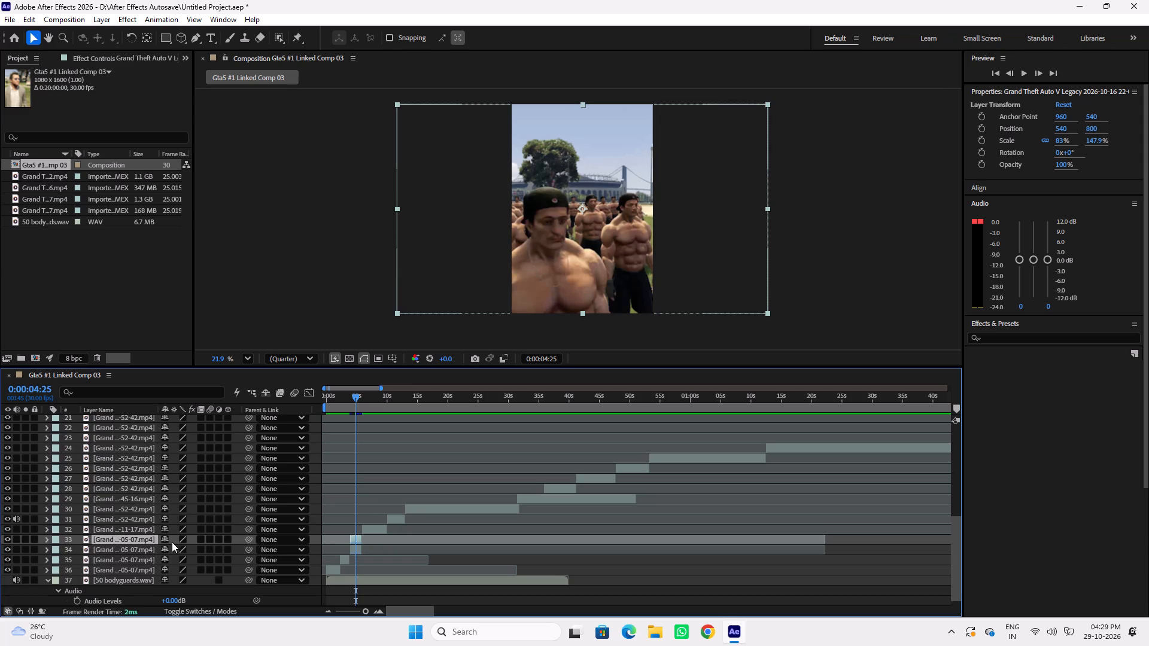
pyautogui.moveTo(140, 537); pyautogui.dragTo(150, 506)
pyautogui.moveTo(356, 508); pyautogui.dragTo(438, 516)
# Preview the sequence from about 13 to 20 seconds to check the inserted bodyguards shot.
pyautogui.click(409, 399)
pyautogui.press('space')
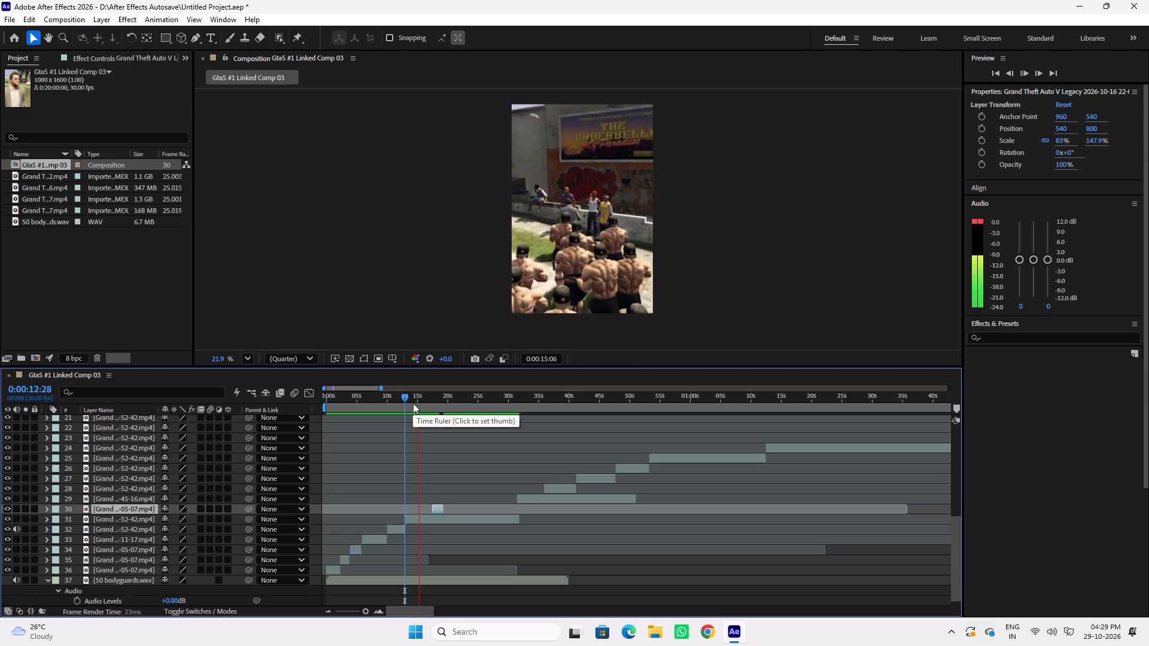
pyautogui.press('space')
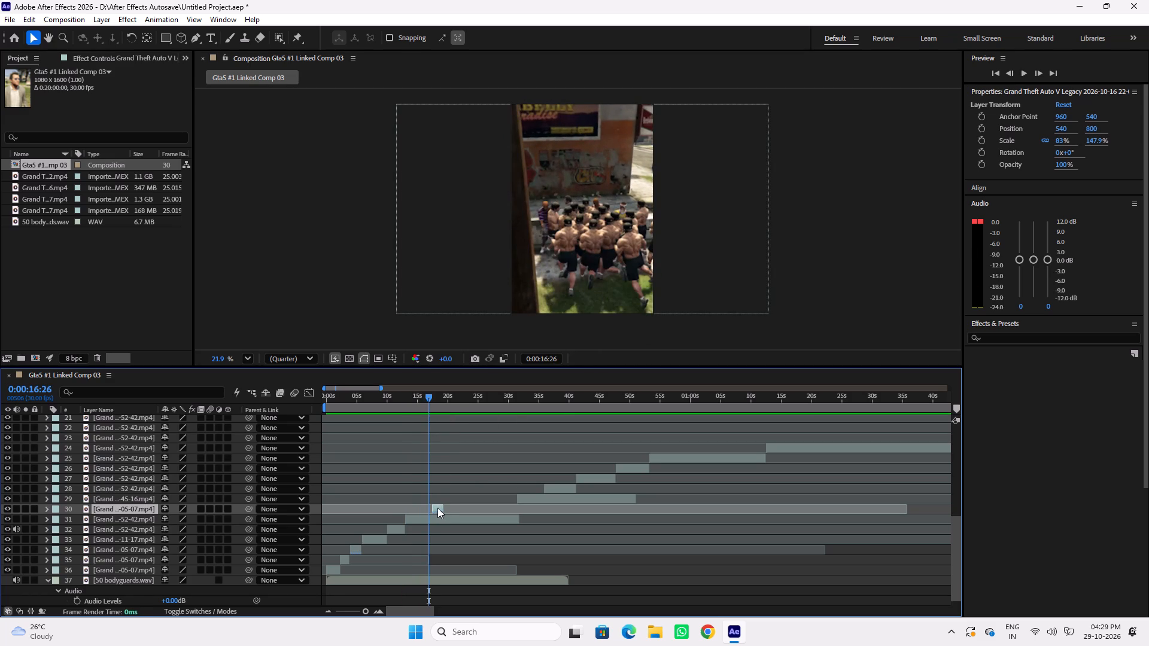
pyautogui.press('space')
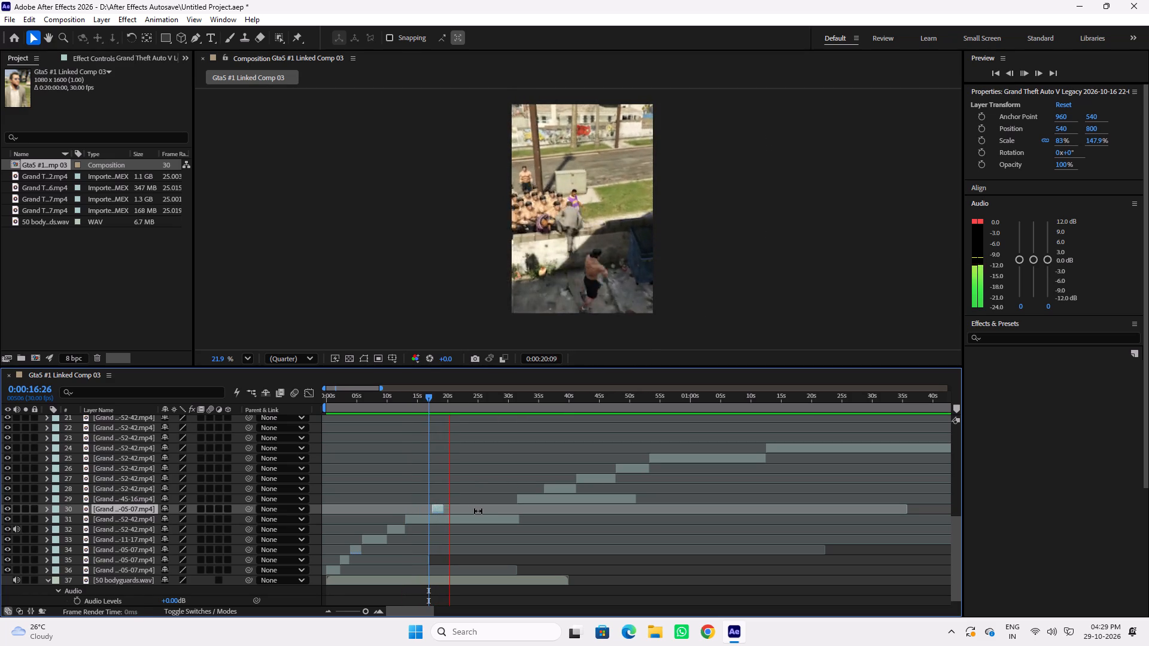
pyautogui.press('space')
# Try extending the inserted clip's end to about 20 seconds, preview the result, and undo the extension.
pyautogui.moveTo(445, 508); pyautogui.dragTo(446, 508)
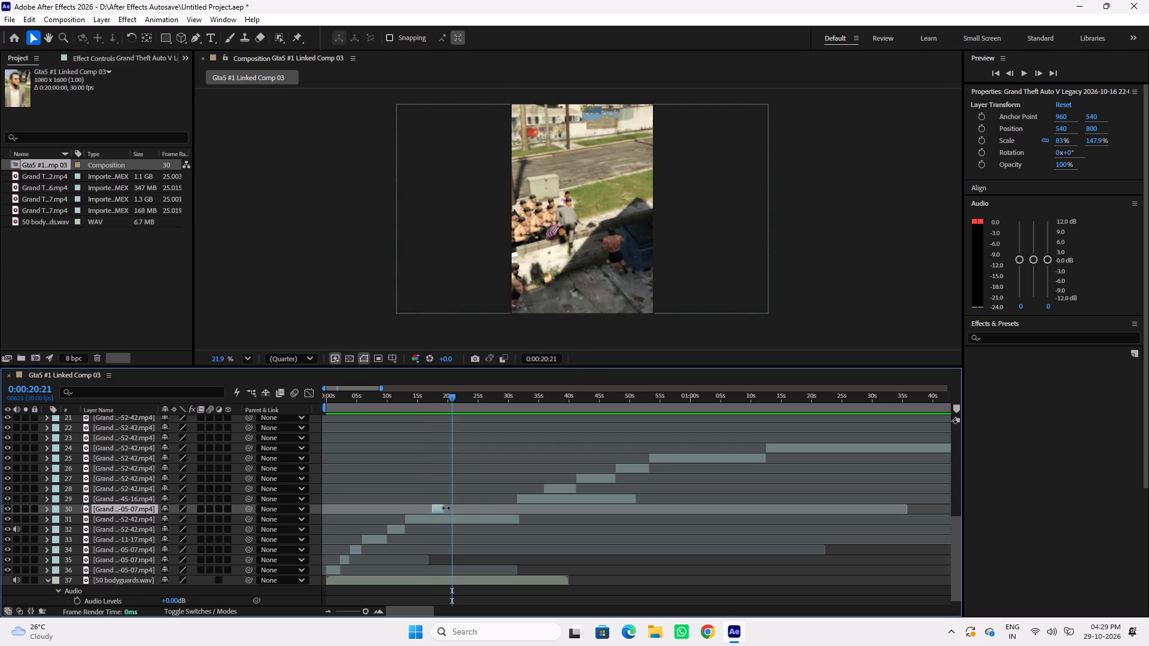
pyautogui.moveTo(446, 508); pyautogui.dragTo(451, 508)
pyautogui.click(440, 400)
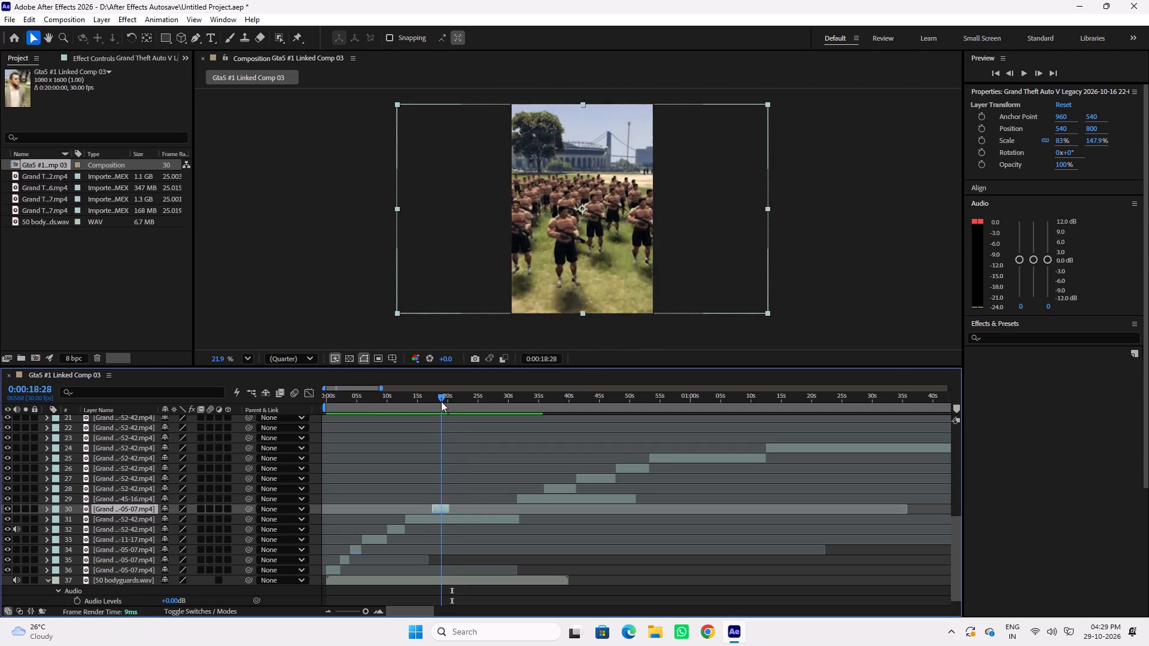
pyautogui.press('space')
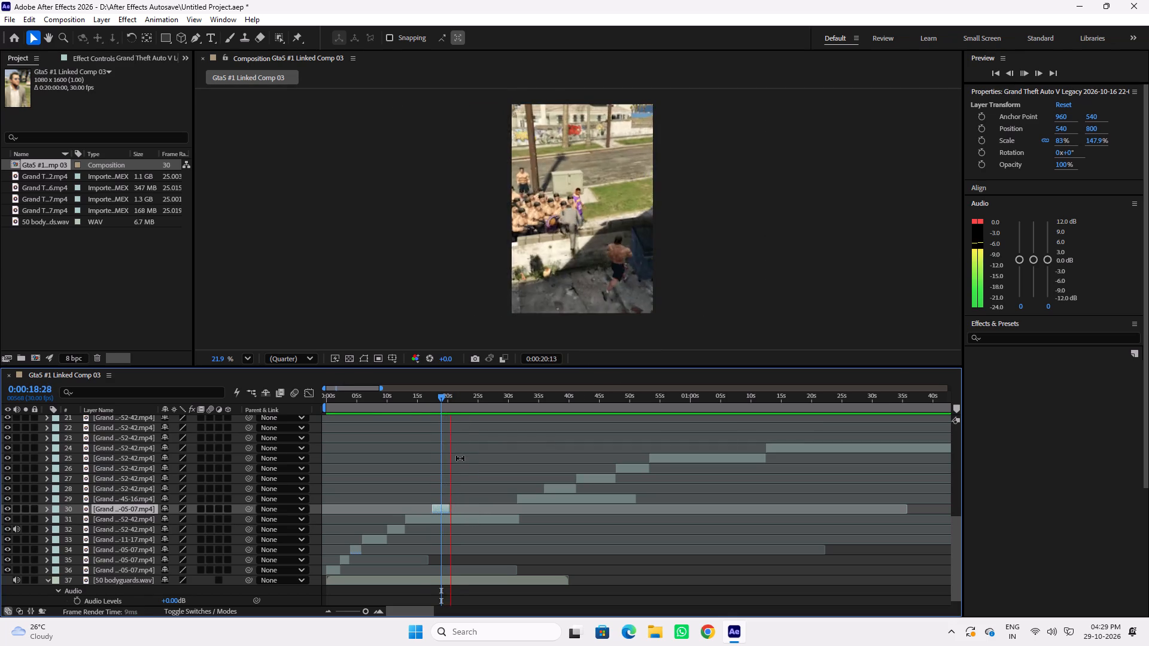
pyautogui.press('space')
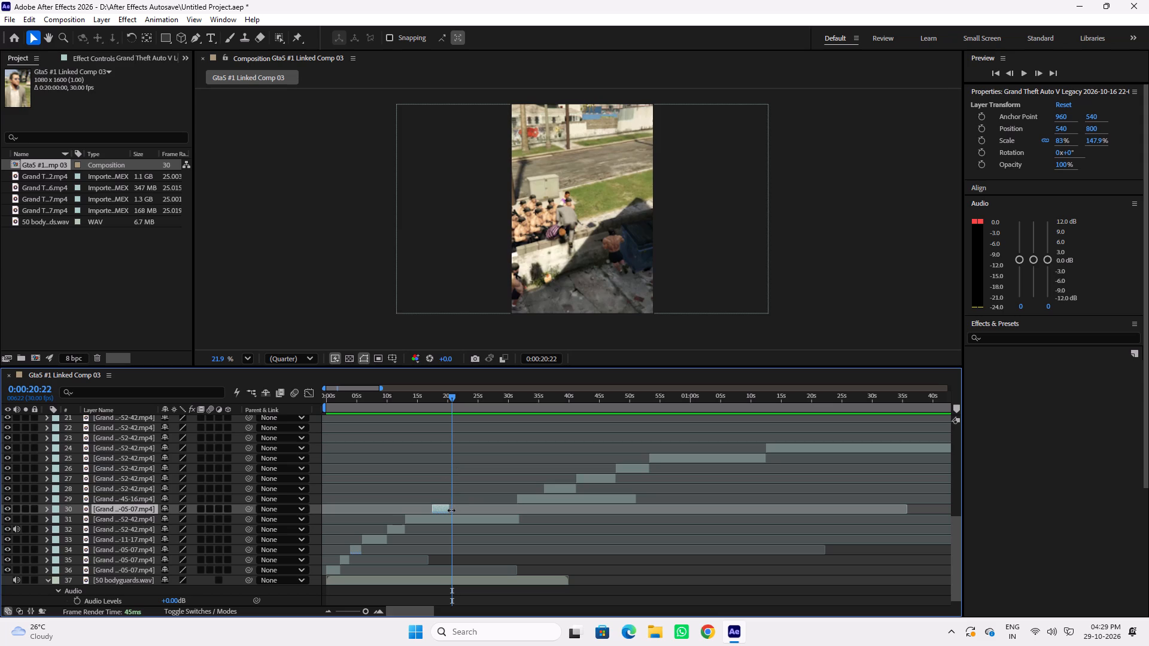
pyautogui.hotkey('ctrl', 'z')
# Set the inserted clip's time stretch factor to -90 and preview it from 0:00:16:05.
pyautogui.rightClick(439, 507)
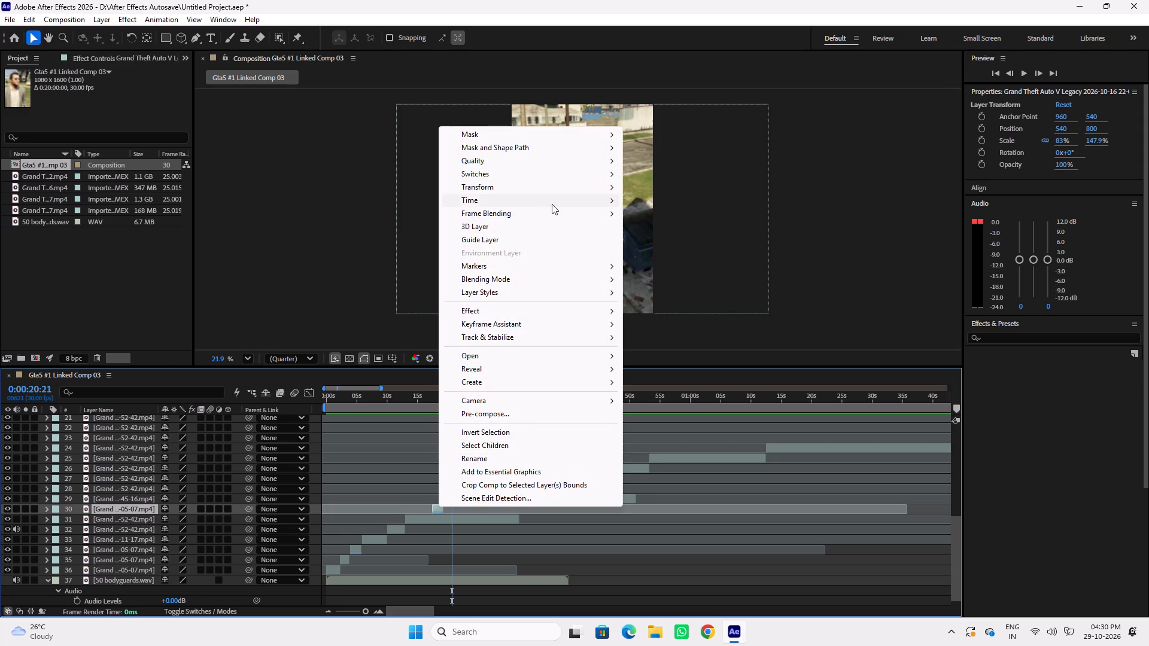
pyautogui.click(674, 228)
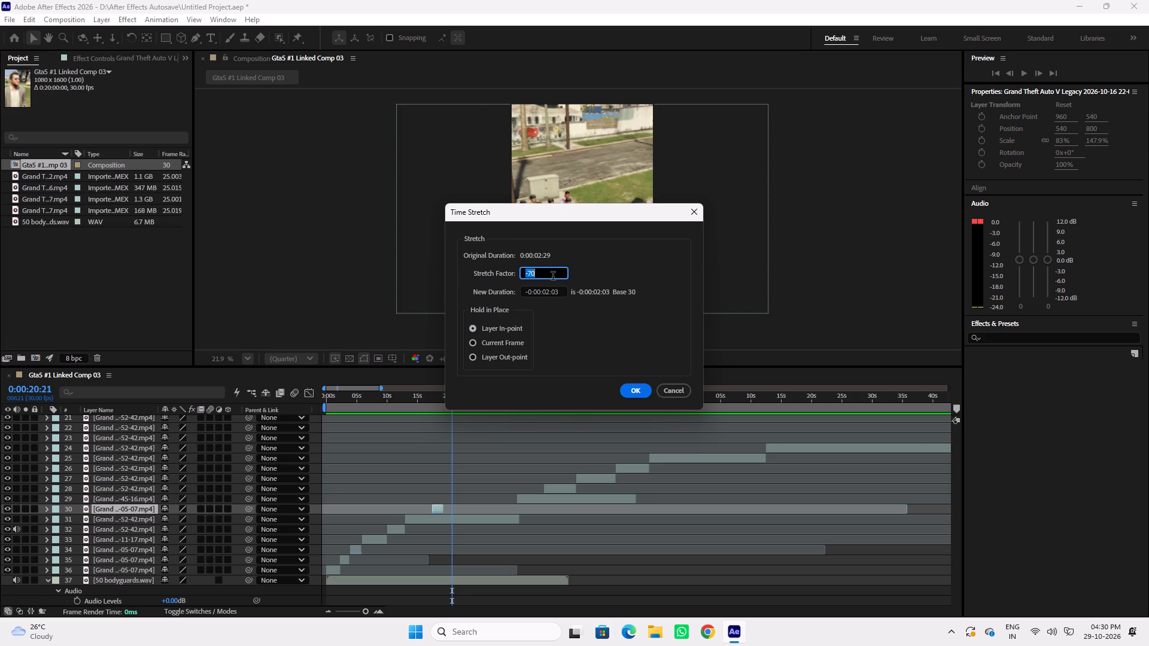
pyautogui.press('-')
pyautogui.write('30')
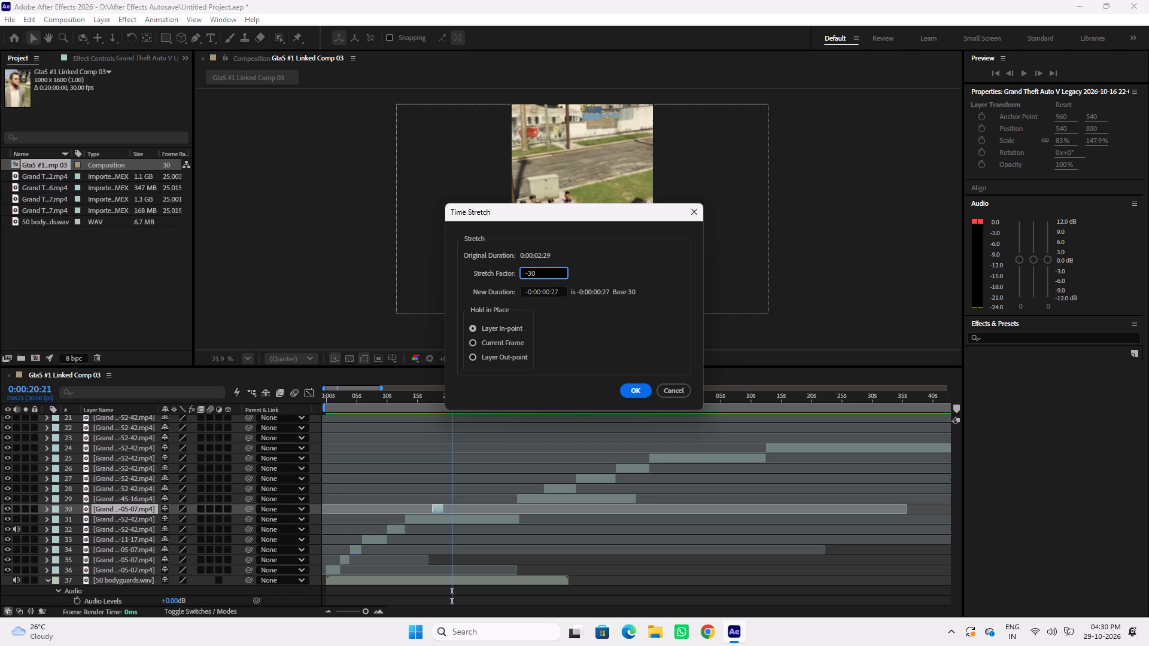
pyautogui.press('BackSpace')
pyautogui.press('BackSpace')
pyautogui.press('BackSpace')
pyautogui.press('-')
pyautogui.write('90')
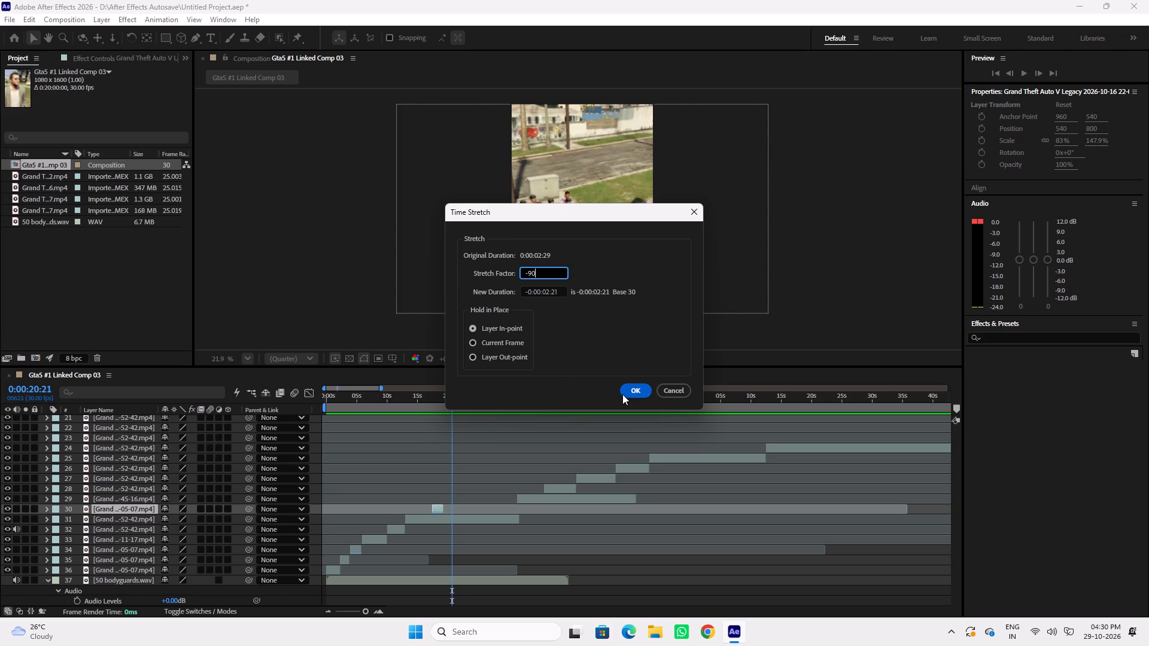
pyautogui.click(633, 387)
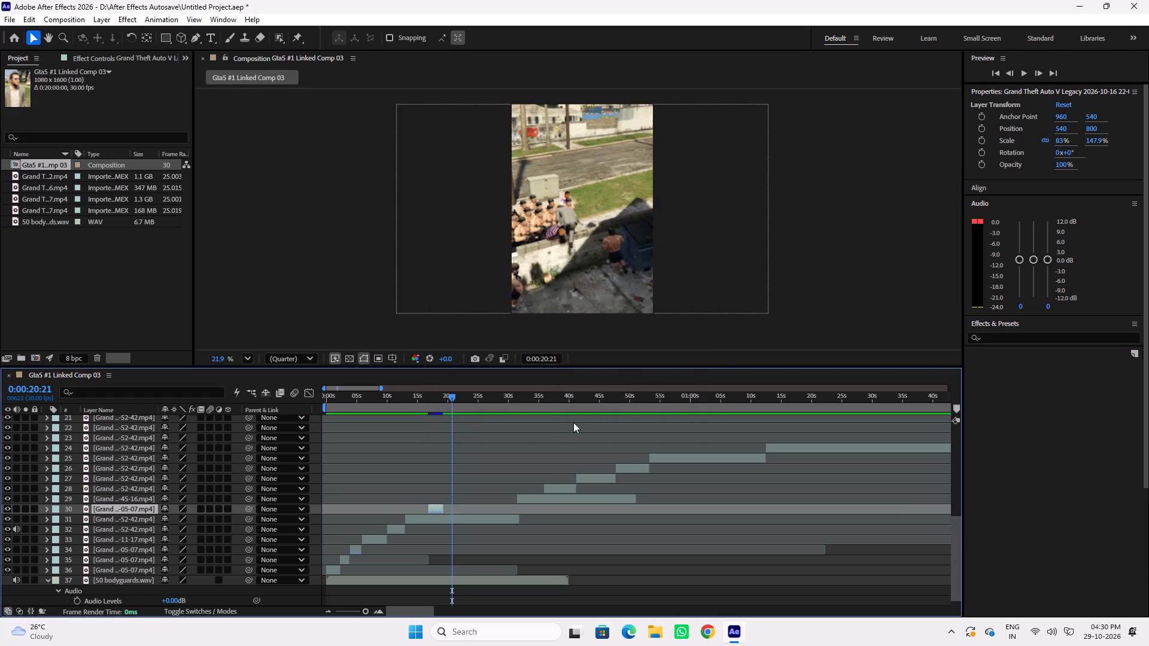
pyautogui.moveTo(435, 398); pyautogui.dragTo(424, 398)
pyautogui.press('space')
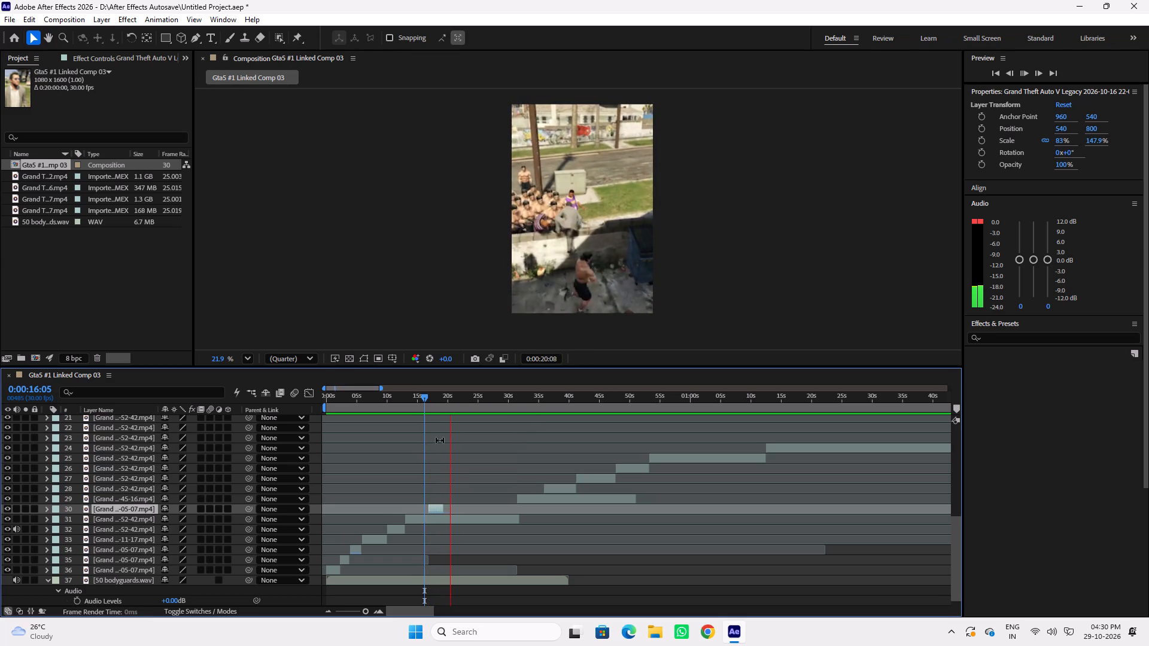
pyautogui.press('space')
# Set the inserted clip's time stretch factor to -100.
pyautogui.rightClick(434, 509)
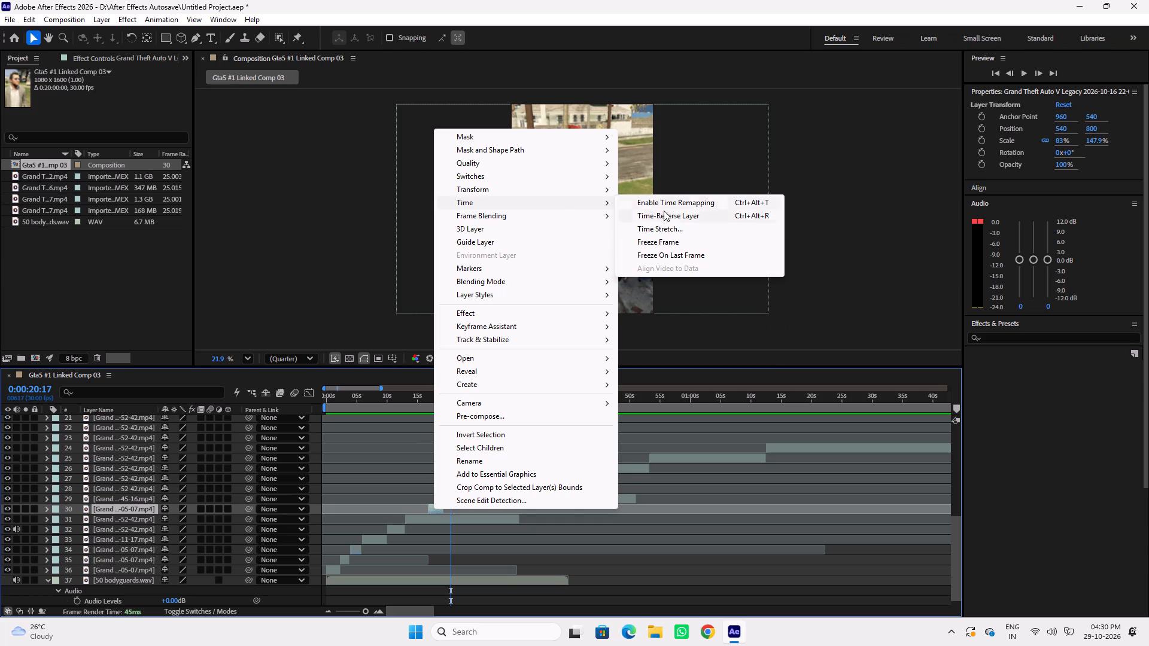
pyautogui.click(682, 228)
pyautogui.write('-100')
pyautogui.press('Return')
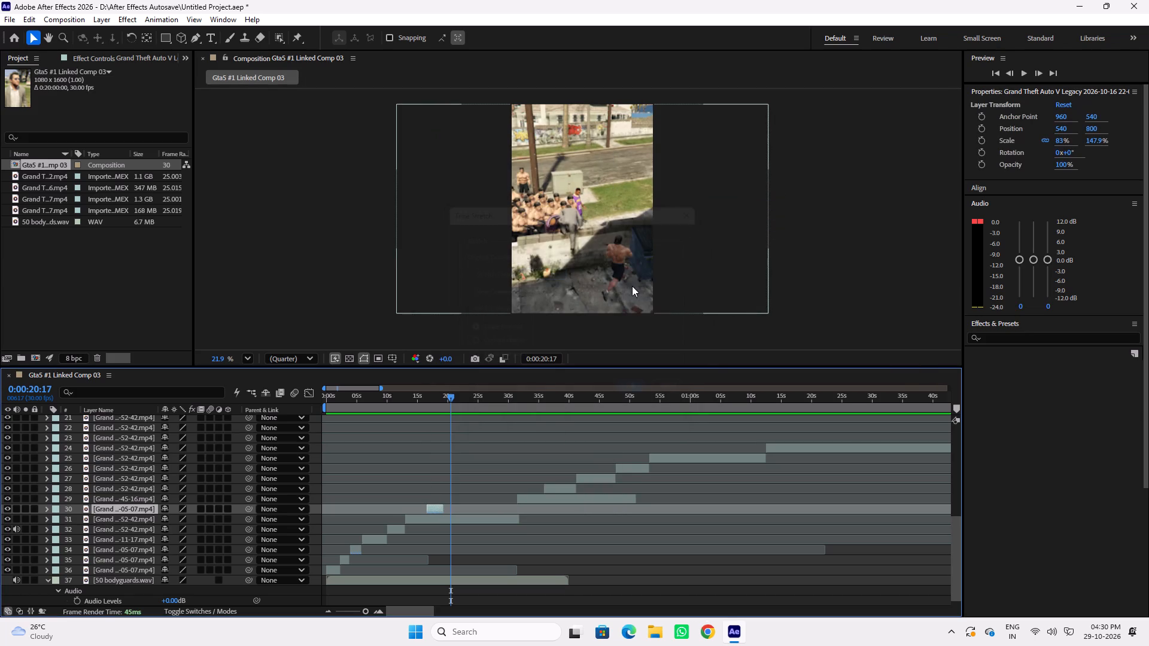
# Slide the inserted clip later to start at about 18 seconds and preview the sequence from 0:00:16:00.
pyautogui.moveTo(433, 507); pyautogui.dragTo(440, 507)
pyautogui.click(423, 400)
pyautogui.press('space')
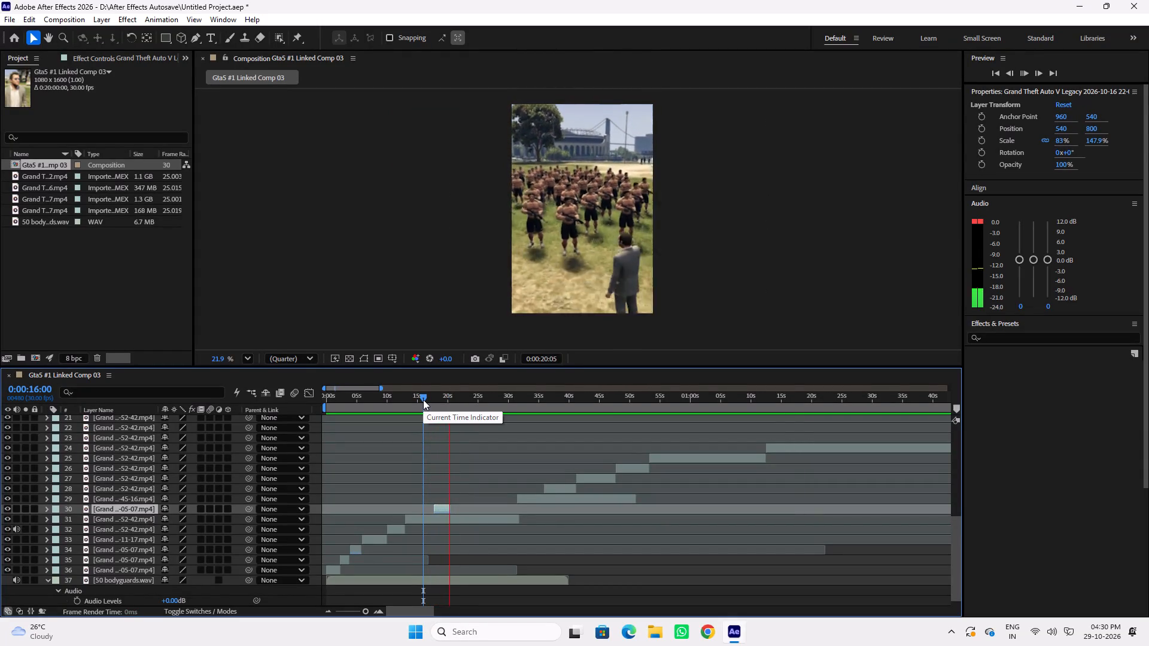
pyautogui.press('space')
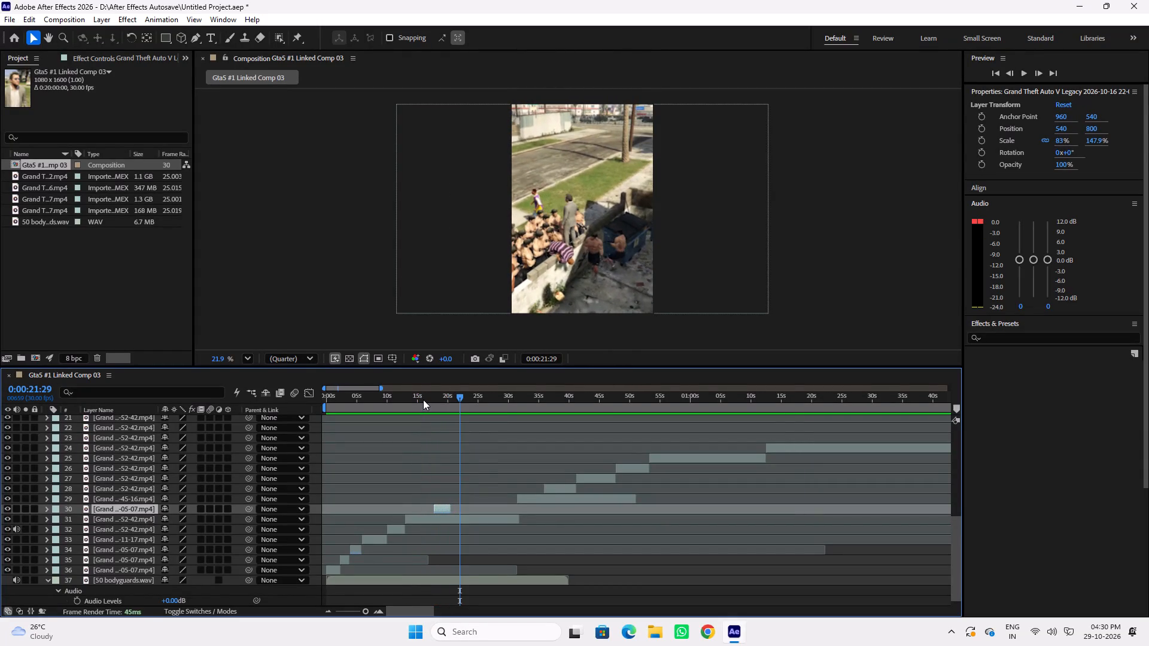
# Preview the edit around the inserted clip, playing it from 0:00:16:17 and again from 0:00:20:18.
pyautogui.press('space')
pyautogui.press('space')
pyautogui.rightClick(445, 508)
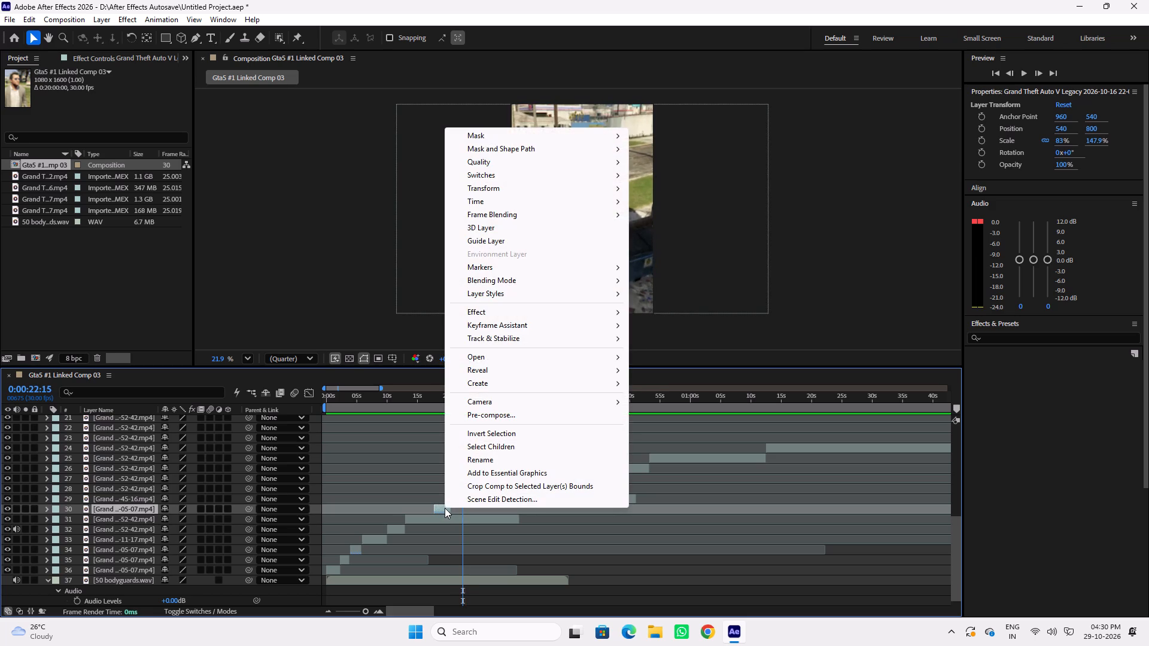
pyautogui.moveTo(434, 400); pyautogui.dragTo(427, 400)
pyautogui.press('space')
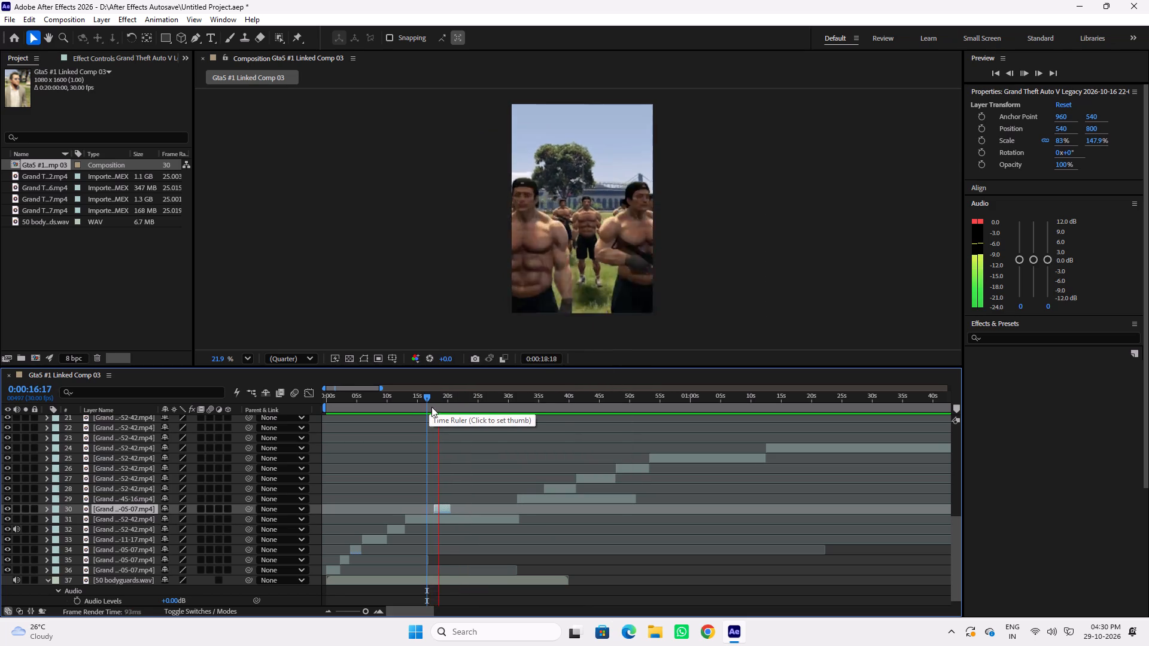
pyautogui.press('space')
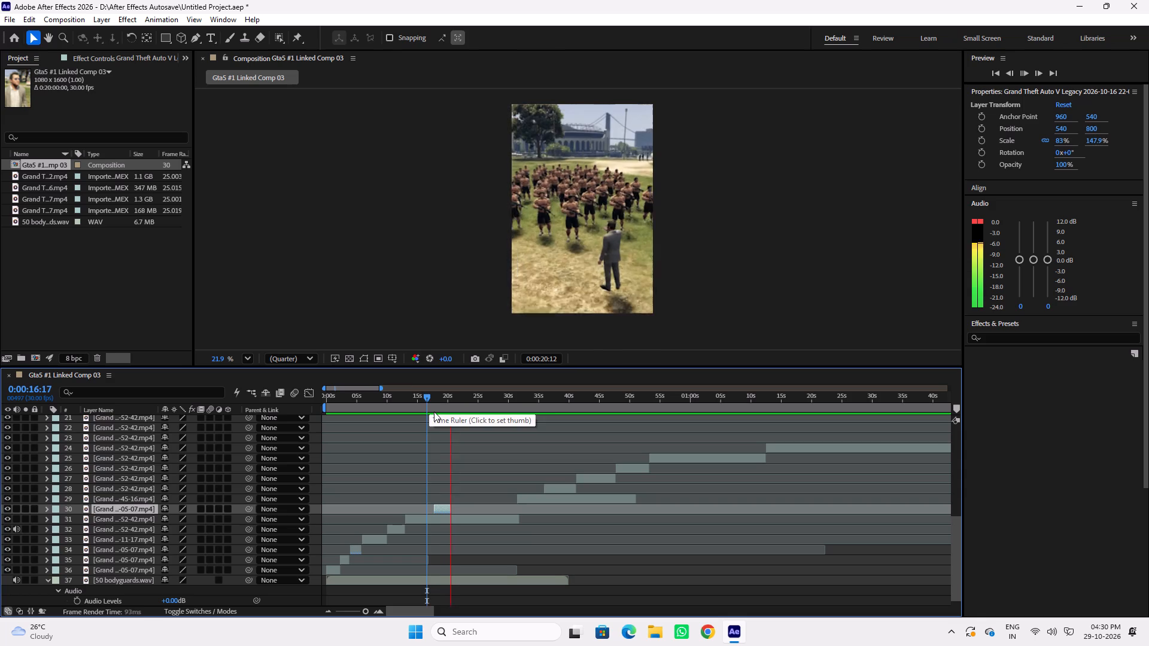
pyautogui.moveTo(455, 394); pyautogui.dragTo(451, 396)
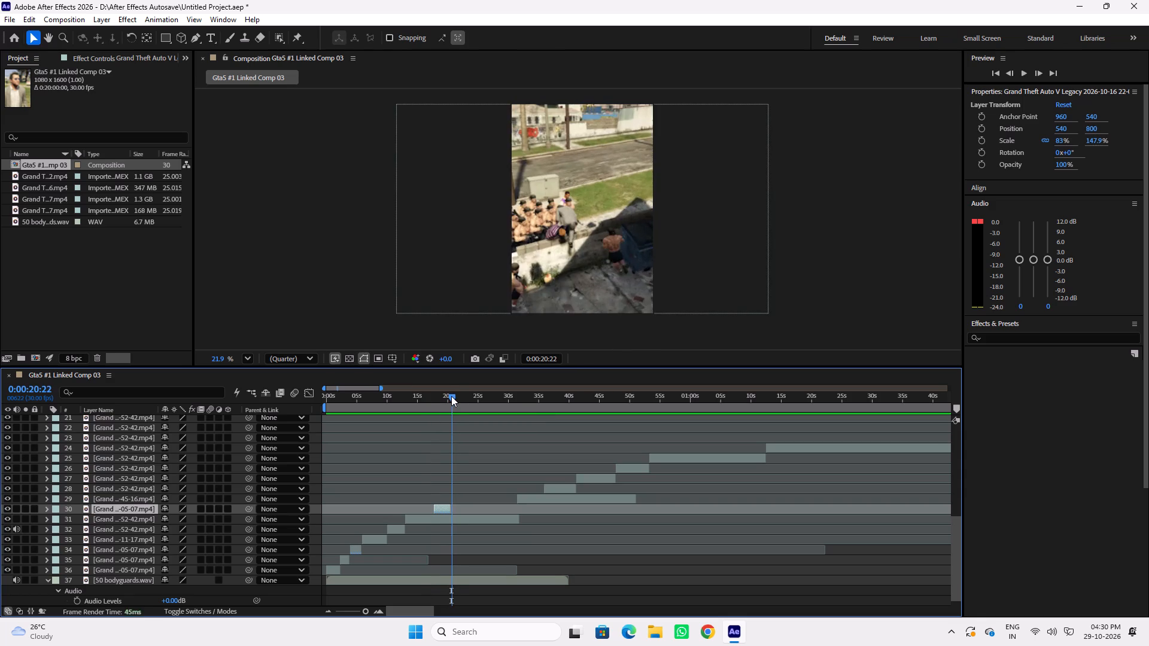
pyautogui.moveTo(451, 396); pyautogui.dragTo(450, 398)
pyautogui.press('space')
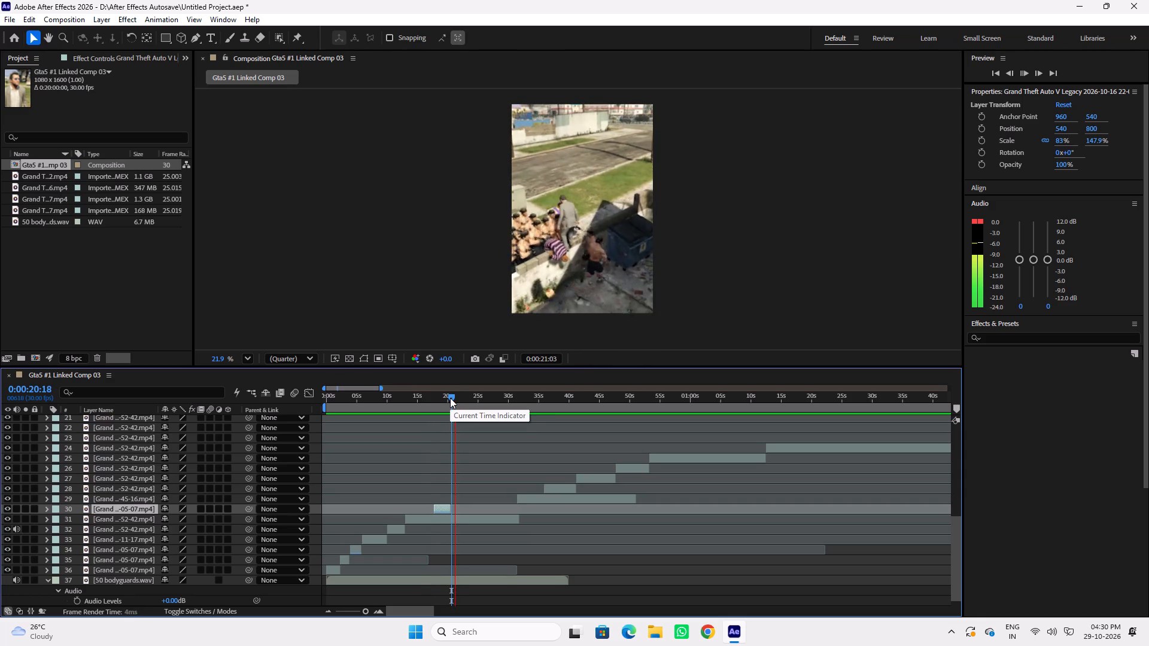
pyautogui.press('space')
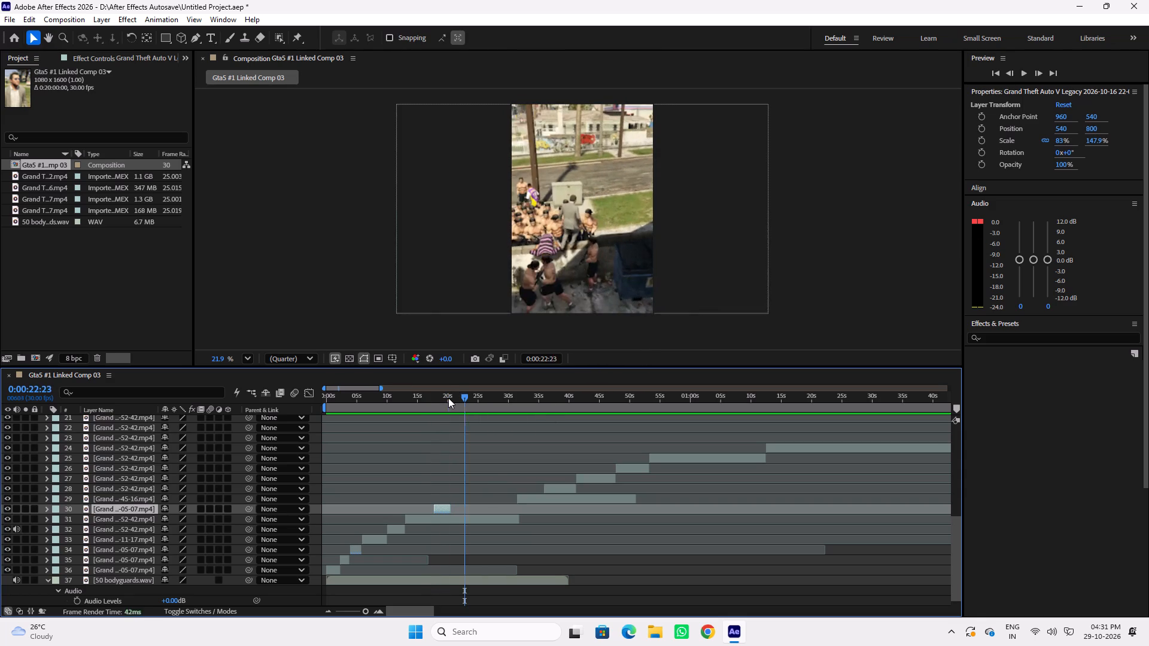
pyautogui.click(448, 398)
# Save the project.
pyautogui.hotkey('ctrl', 's')
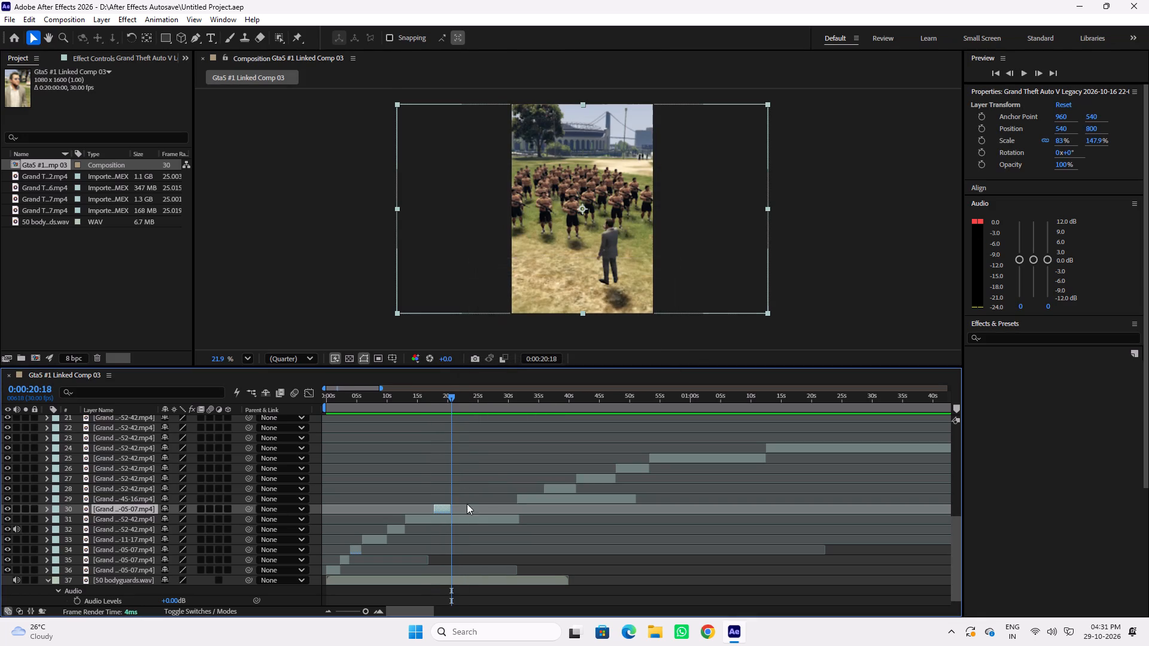
# Split the long clip beneath the inserted clip at 0:00:17:20 and delete the part after the split.
pyautogui.click(451, 517)
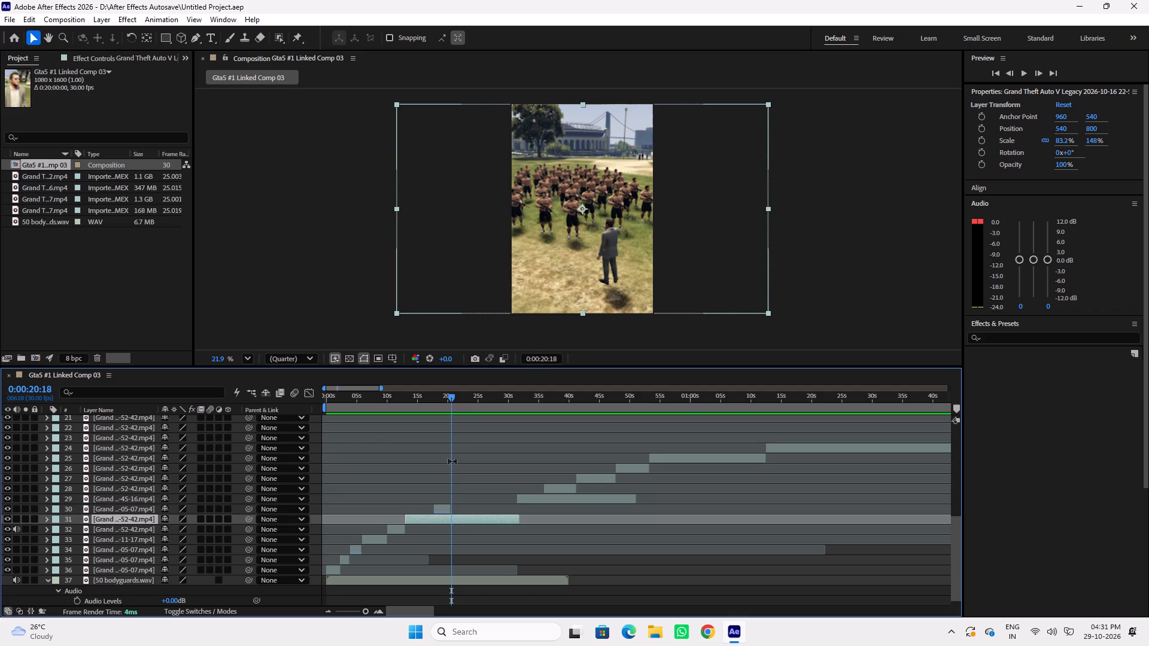
pyautogui.moveTo(452, 399); pyautogui.dragTo(436, 401)
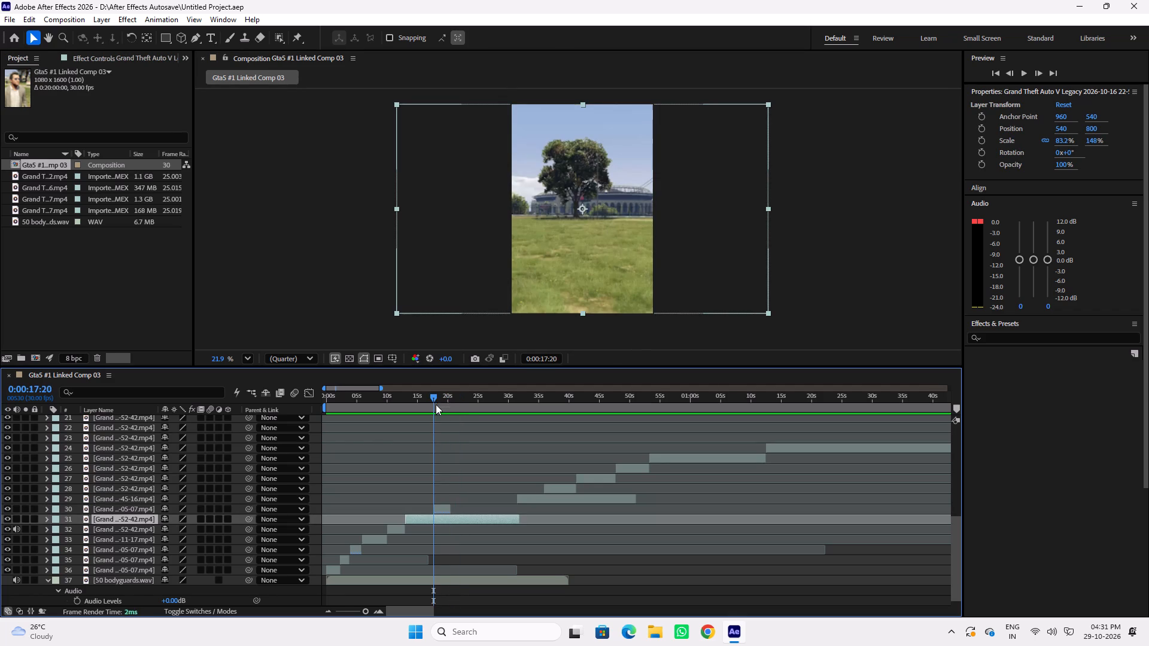
pyautogui.hotkey('ctrl', 'shift', 'd')
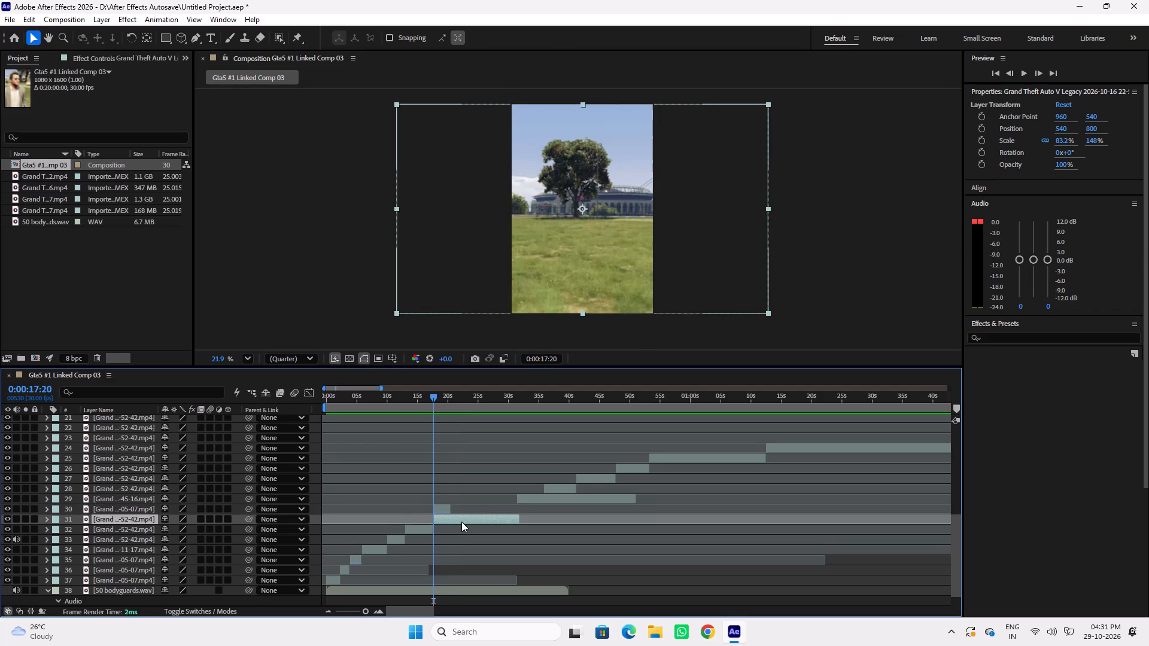
pyautogui.press('Delete')
# Scan the following gameplay footage up to about 0:01:28, playing the closing-sale storefront scene from 0:01:20:27.
pyautogui.moveTo(433, 397); pyautogui.dragTo(428, 397)
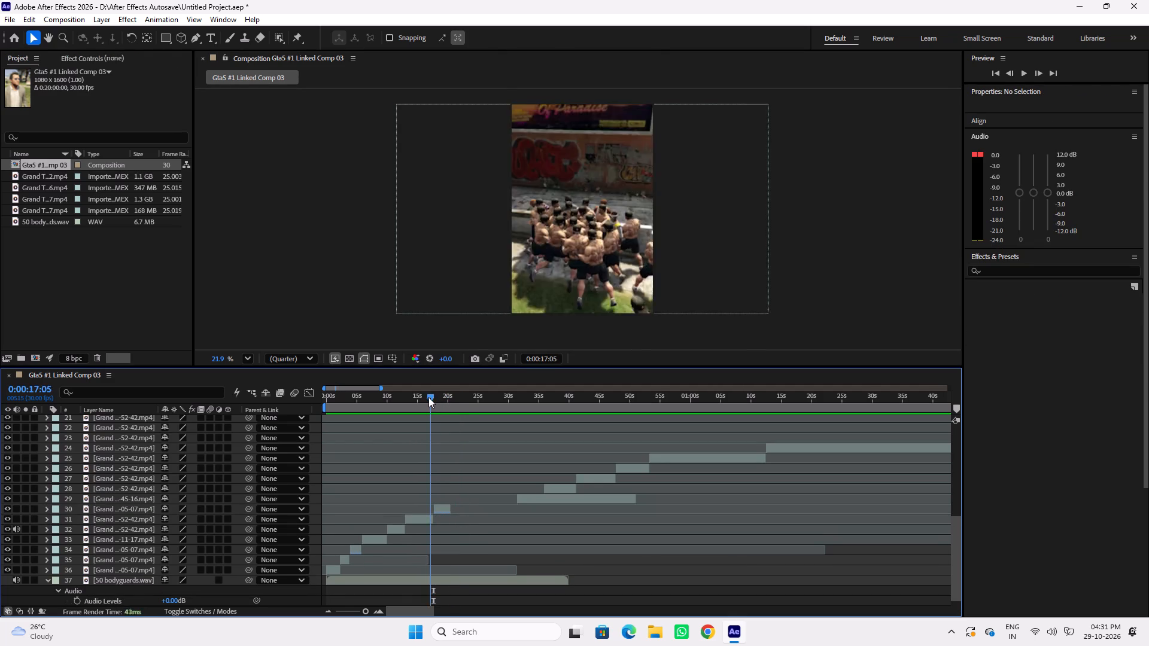
pyautogui.moveTo(428, 397); pyautogui.dragTo(427, 397)
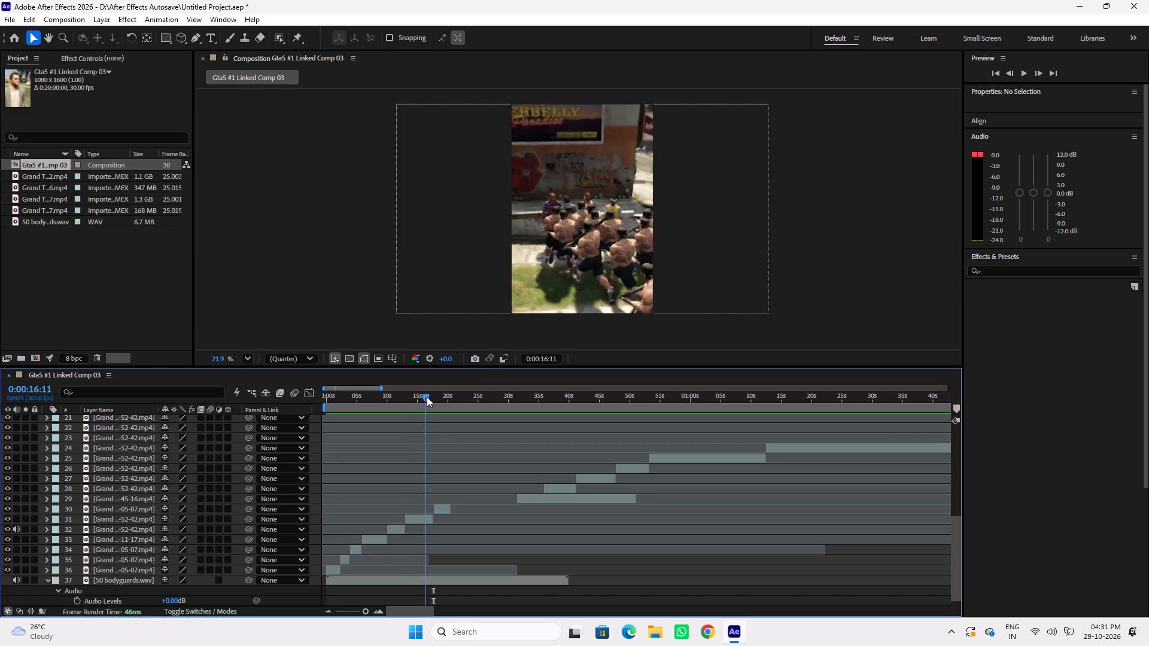
pyautogui.moveTo(427, 397); pyautogui.dragTo(536, 415)
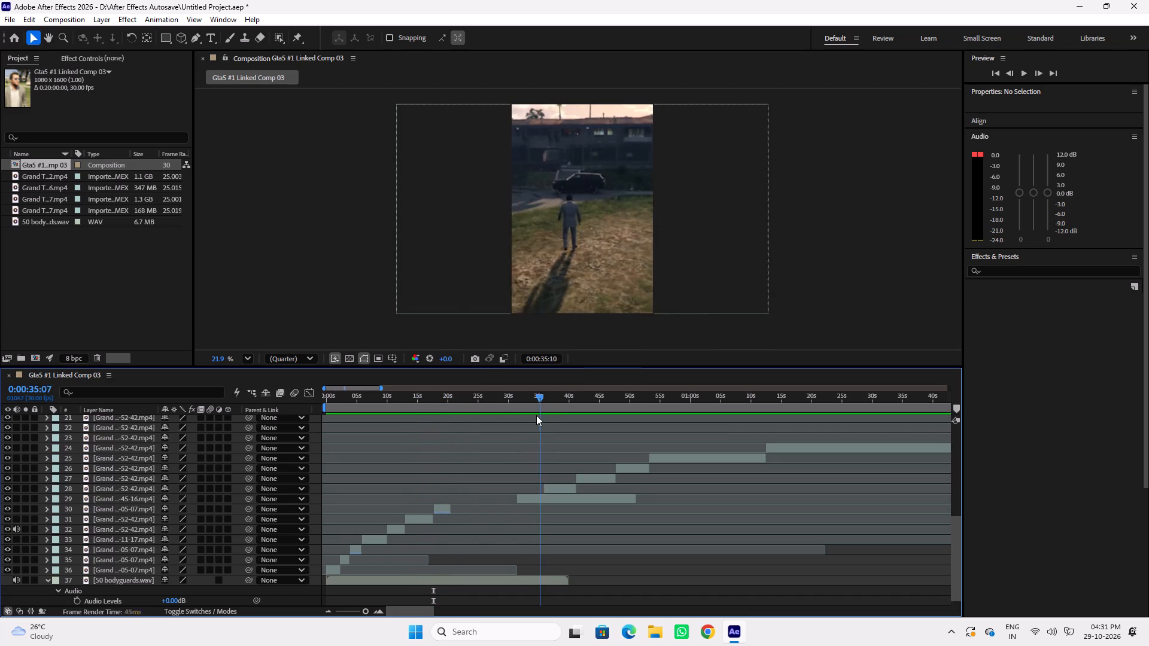
pyautogui.moveTo(536, 415); pyautogui.dragTo(605, 421)
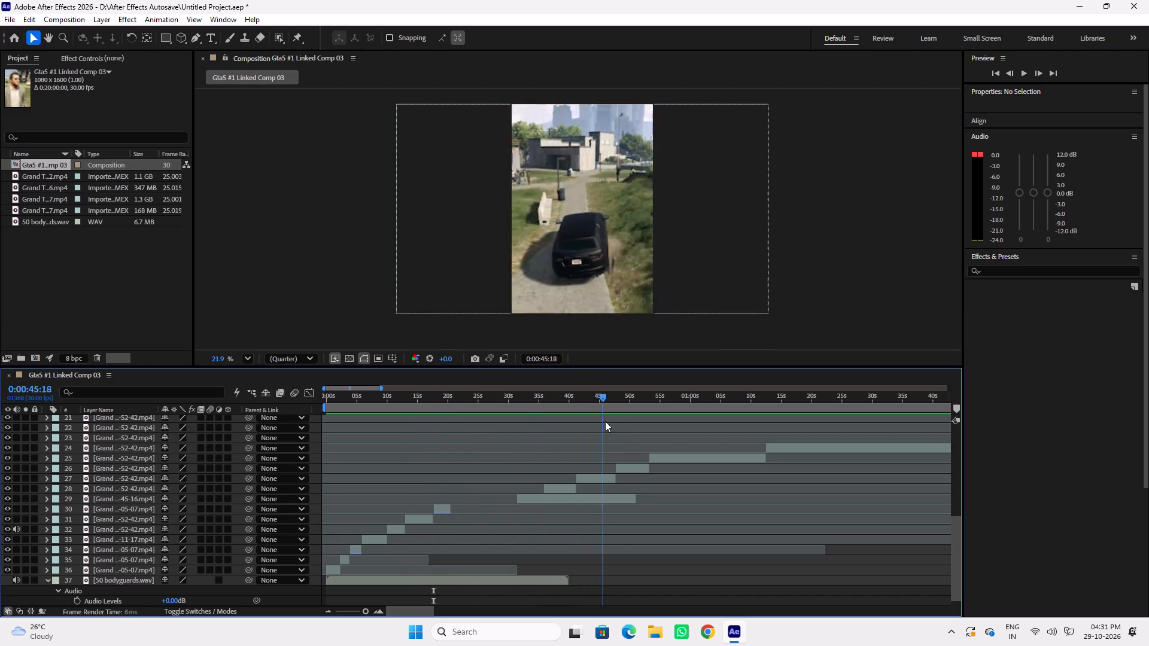
pyautogui.moveTo(605, 421); pyautogui.dragTo(704, 426)
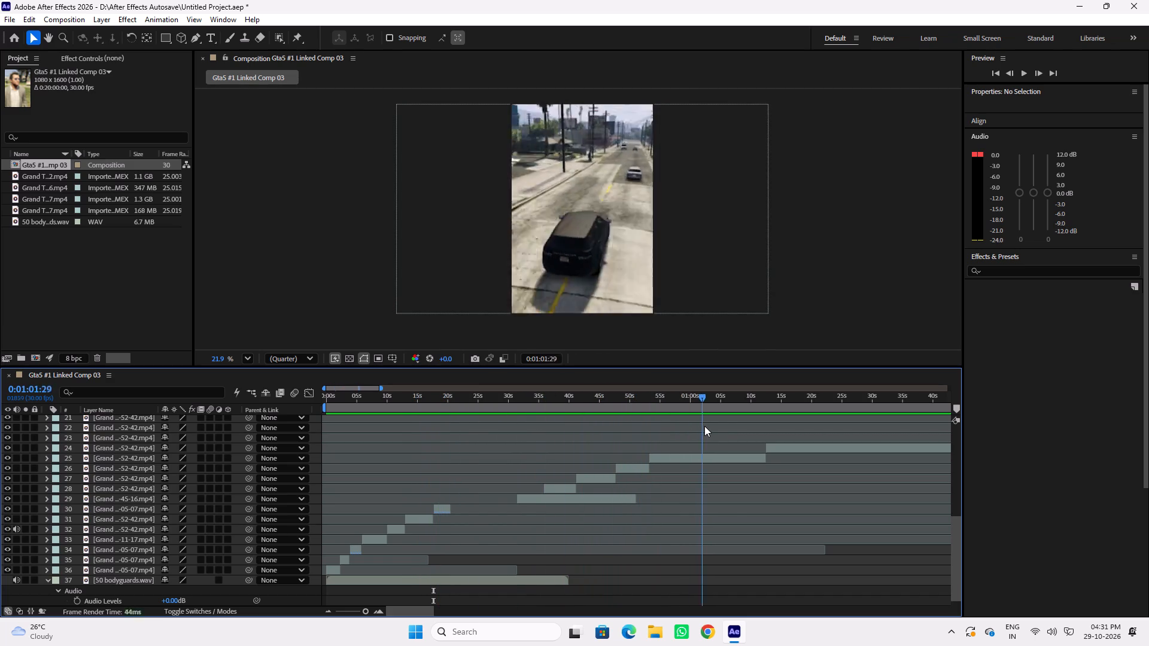
pyautogui.moveTo(704, 426); pyautogui.dragTo(780, 423)
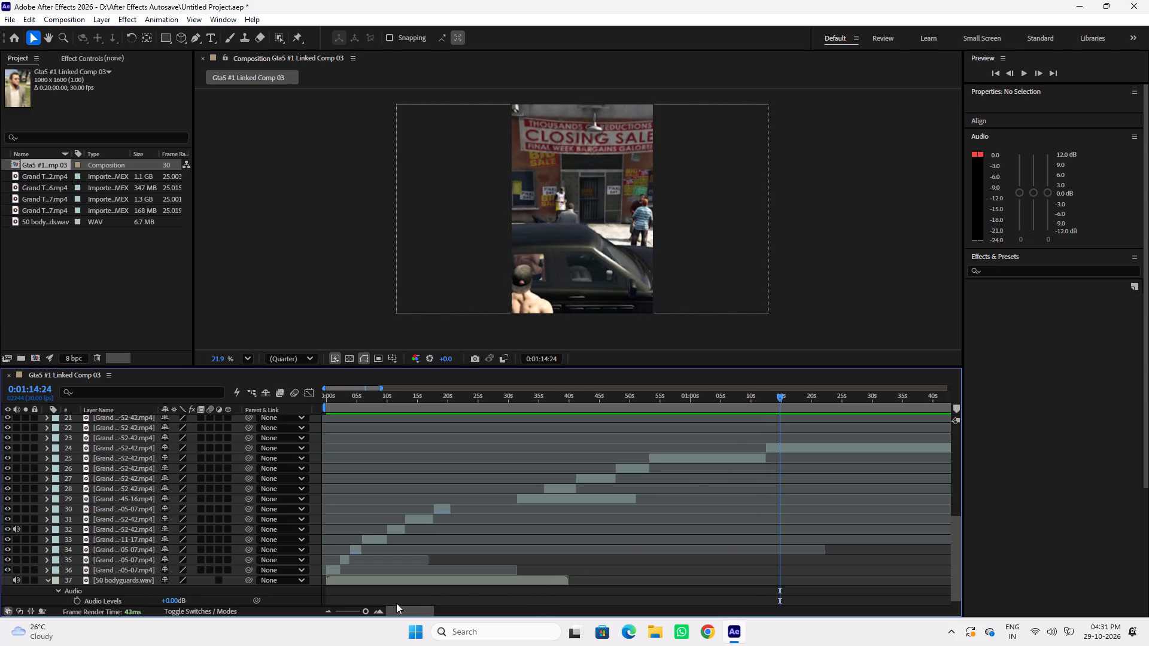
pyautogui.moveTo(411, 608); pyautogui.dragTo(426, 611)
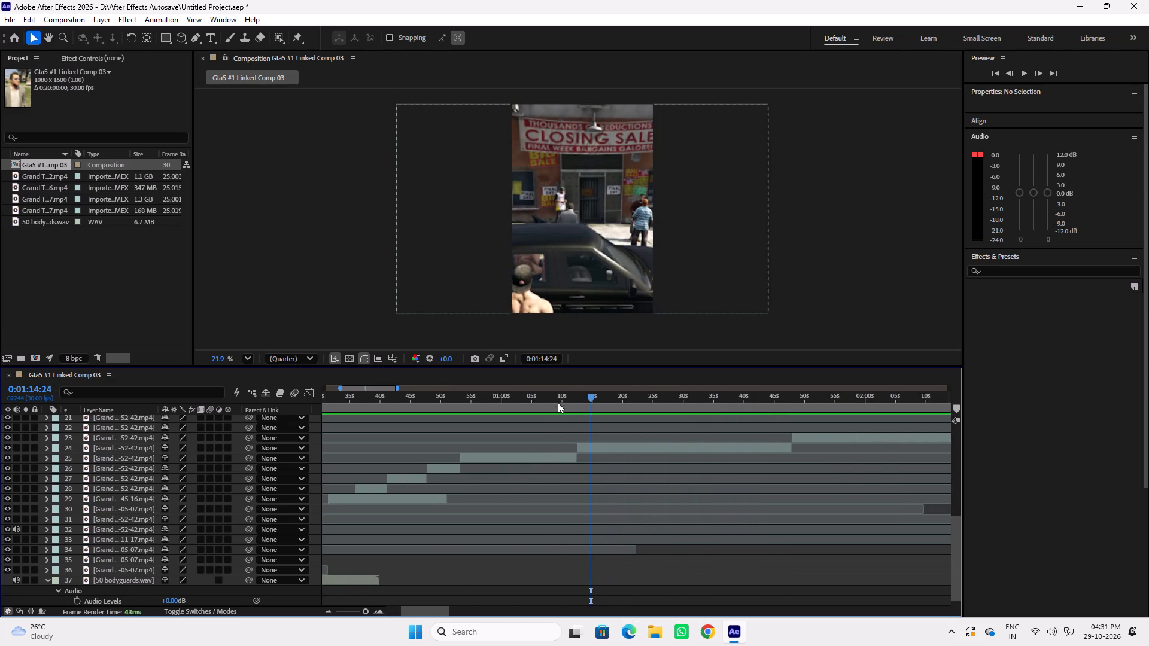
pyautogui.moveTo(573, 393); pyautogui.dragTo(579, 396)
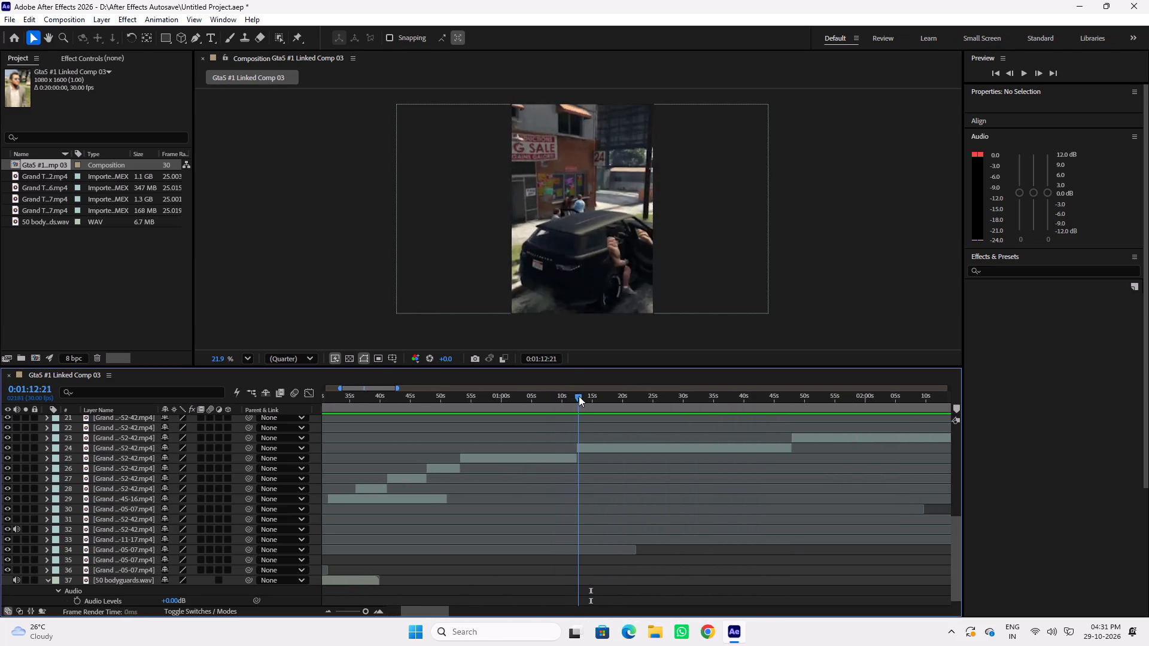
pyautogui.moveTo(579, 396); pyautogui.dragTo(620, 394)
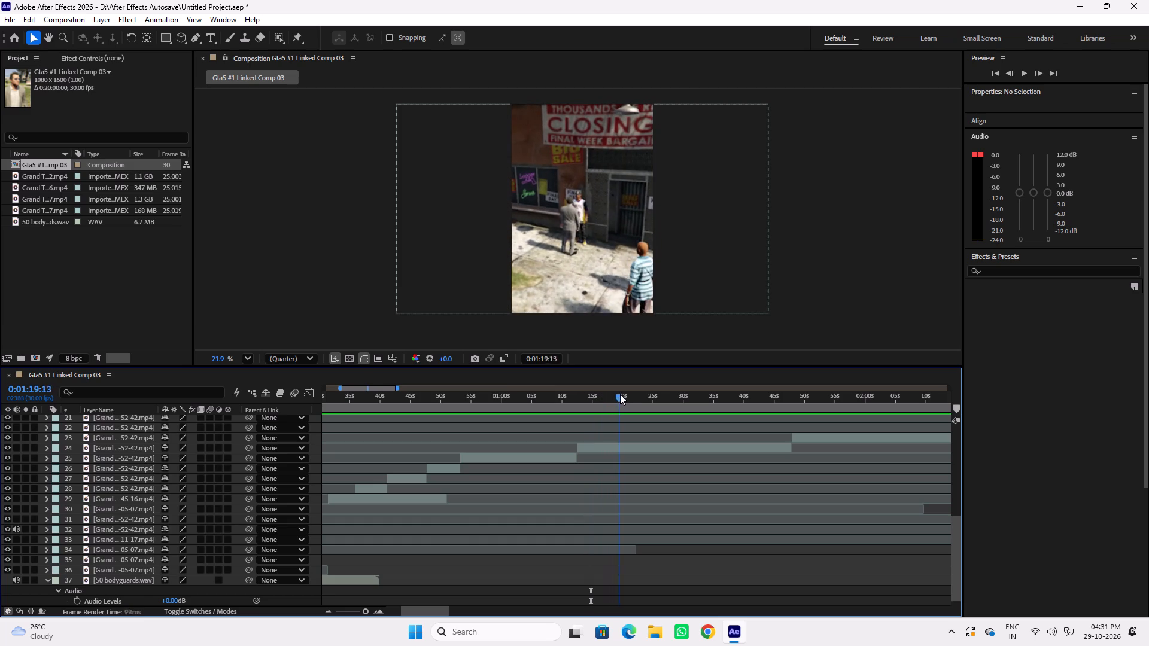
pyautogui.moveTo(620, 394); pyautogui.dragTo(660, 397)
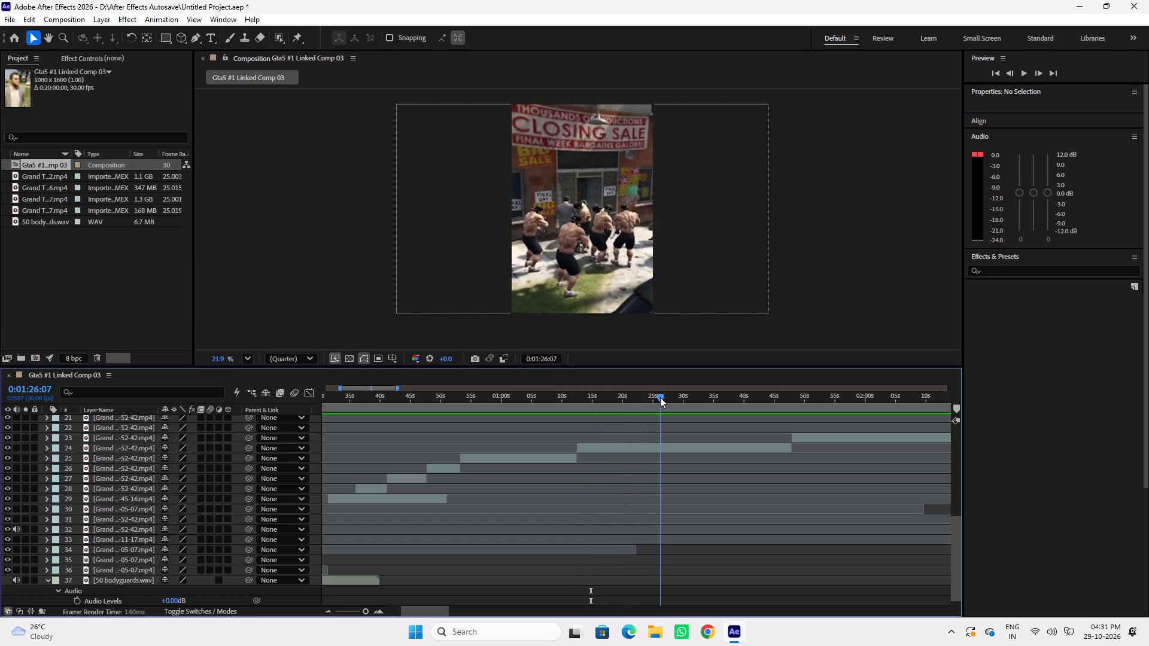
pyautogui.moveTo(660, 397); pyautogui.dragTo(628, 395)
pyautogui.press('space')
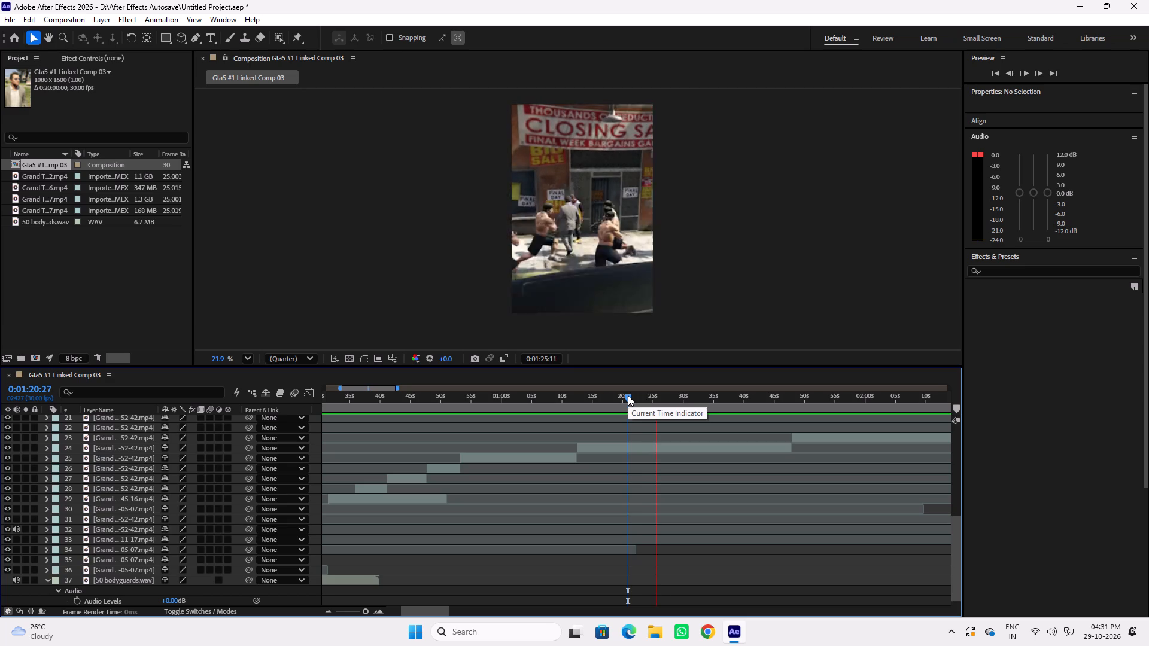
pyautogui.press('space')
pyautogui.press('space')
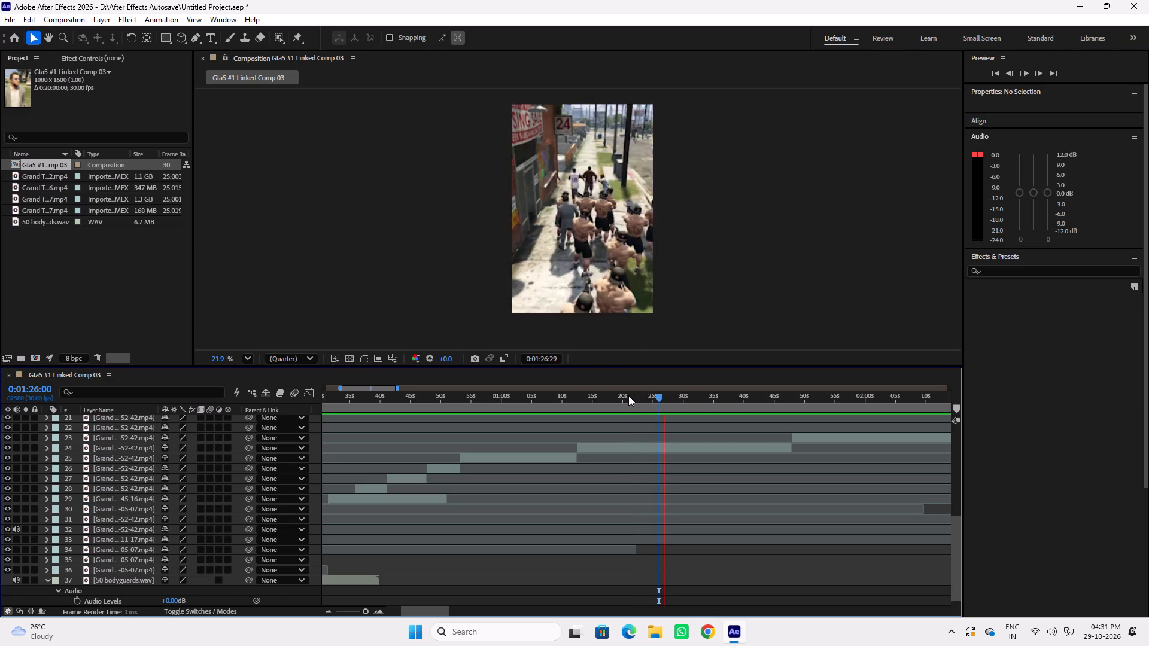
pyautogui.press('space')
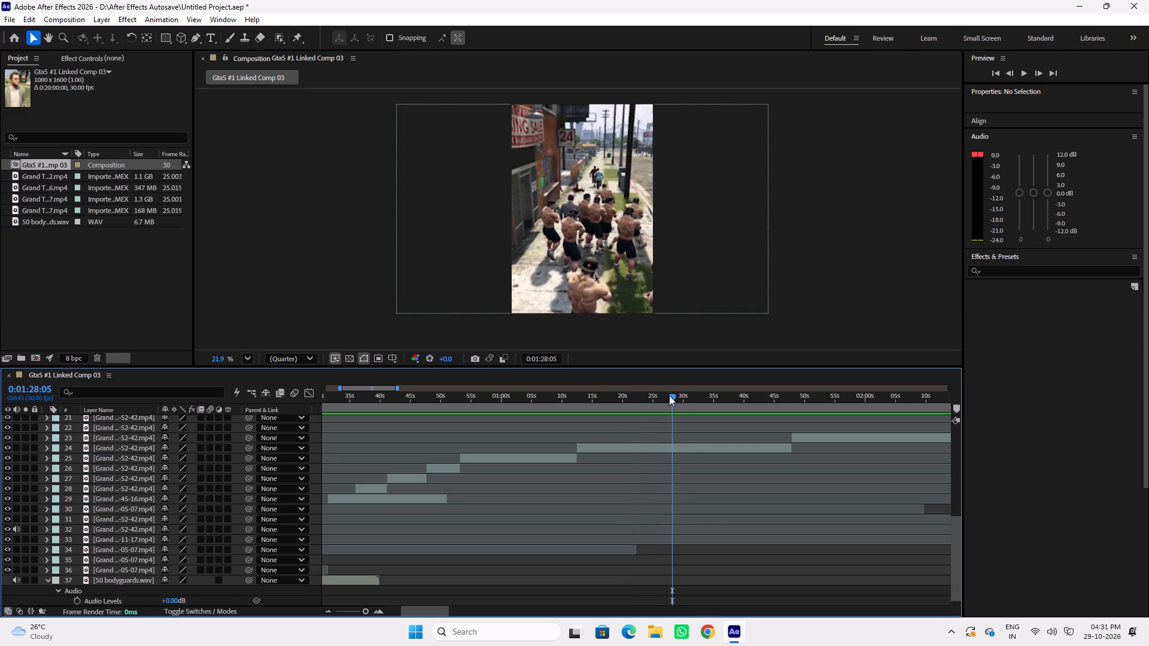
# Scan the gameplay footage from about 0:01:28 onward, playing the bodyguards street scene from 0:02:30:26.
pyautogui.moveTo(674, 396); pyautogui.dragTo(765, 403)
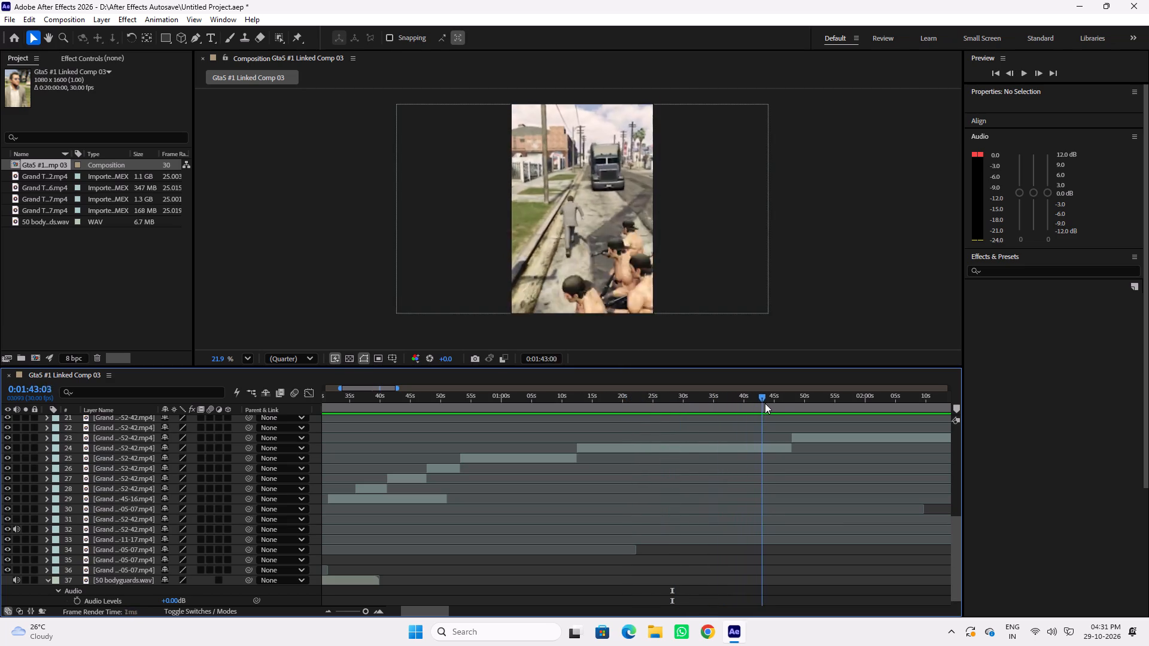
pyautogui.moveTo(765, 403); pyautogui.dragTo(815, 402)
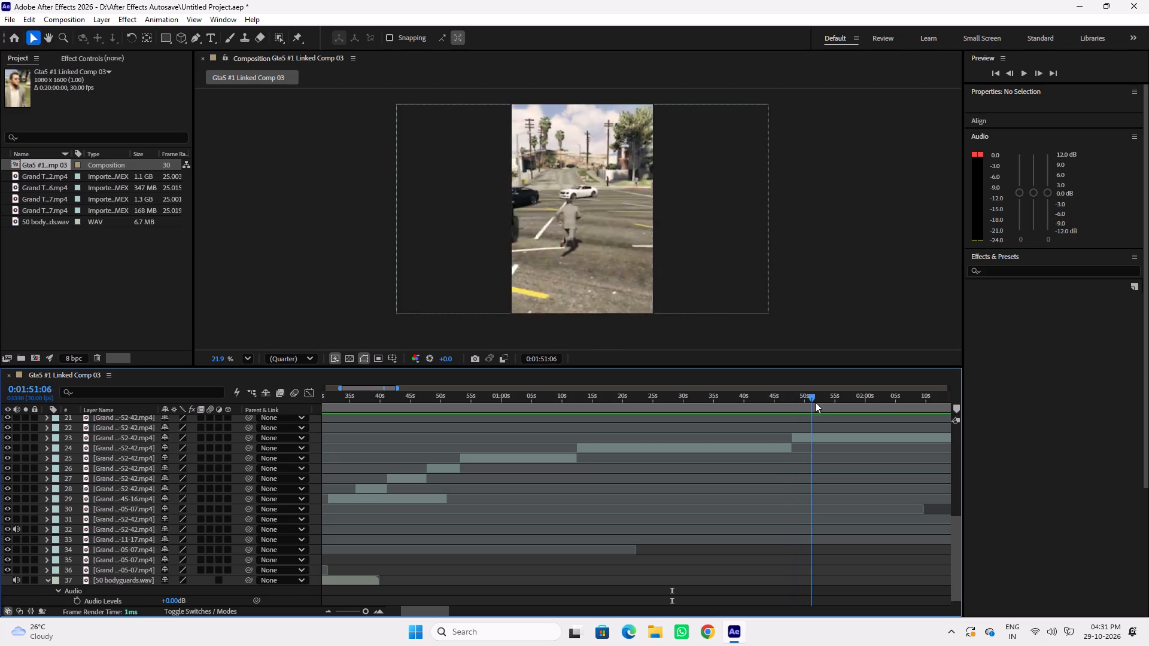
pyautogui.moveTo(815, 402); pyautogui.dragTo(857, 400)
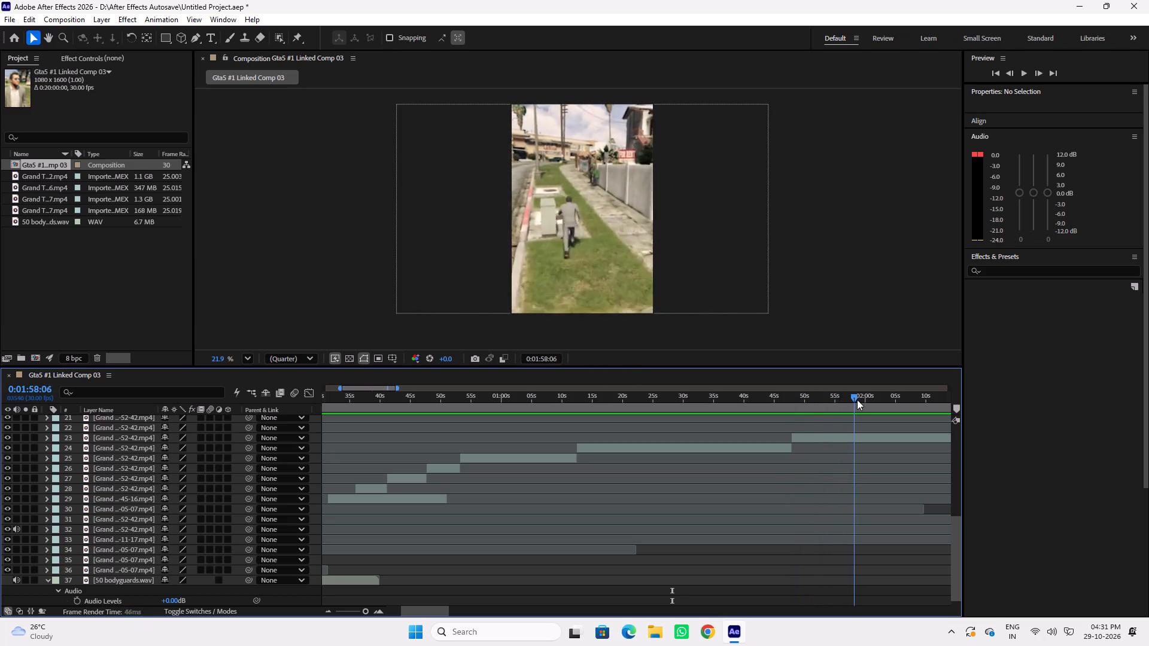
pyautogui.moveTo(857, 400); pyautogui.dragTo(861, 400)
pyautogui.scroll(-3, 791, 495)
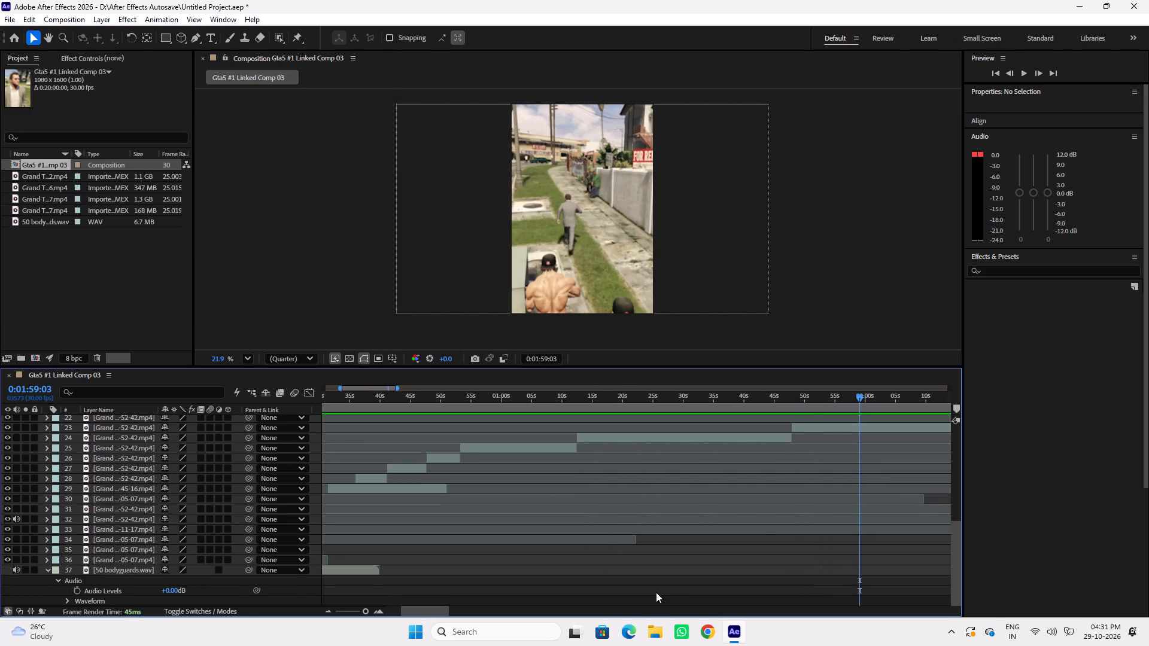
pyautogui.moveTo(443, 607); pyautogui.dragTo(478, 615)
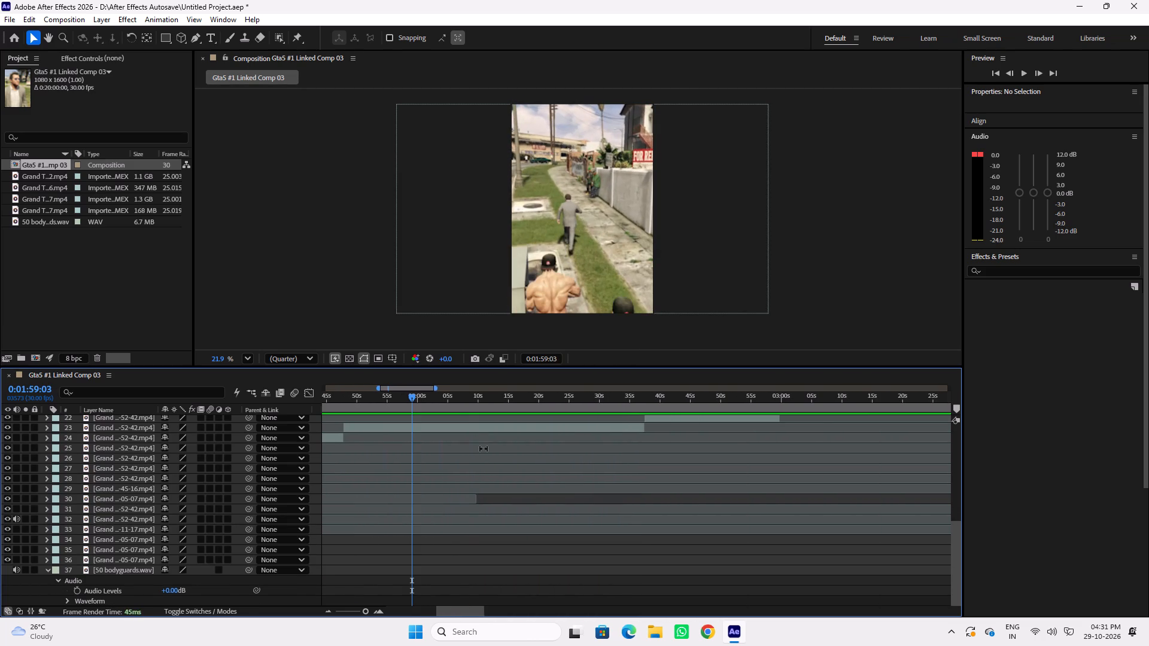
pyautogui.moveTo(419, 396); pyautogui.dragTo(461, 397)
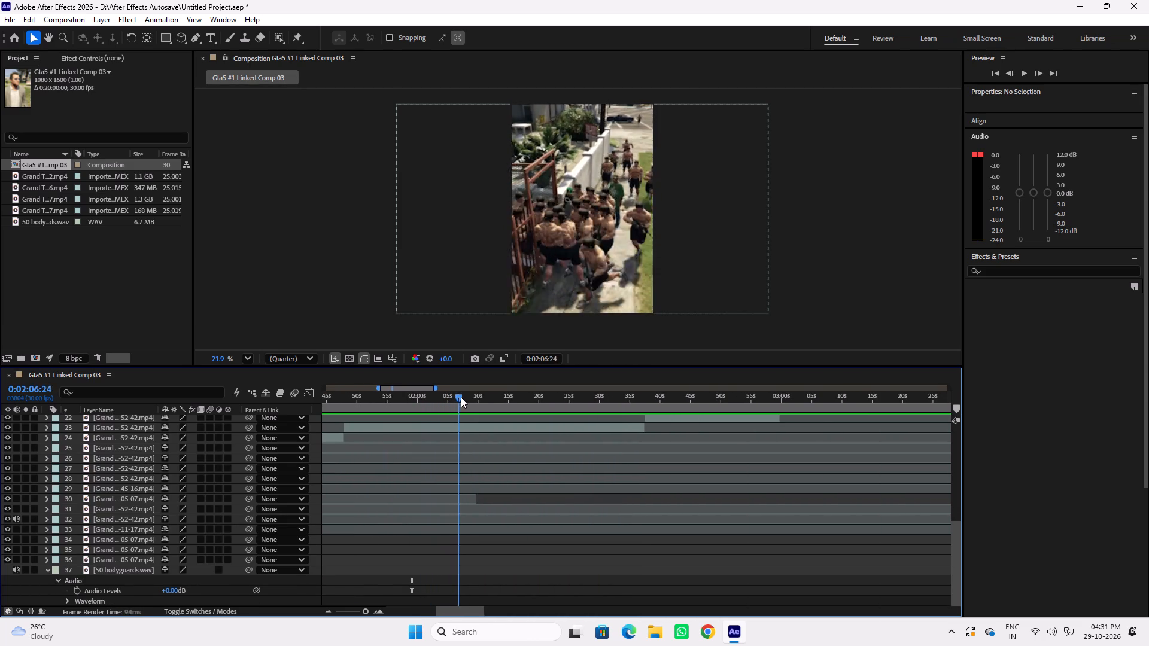
pyautogui.moveTo(461, 397); pyautogui.dragTo(530, 399)
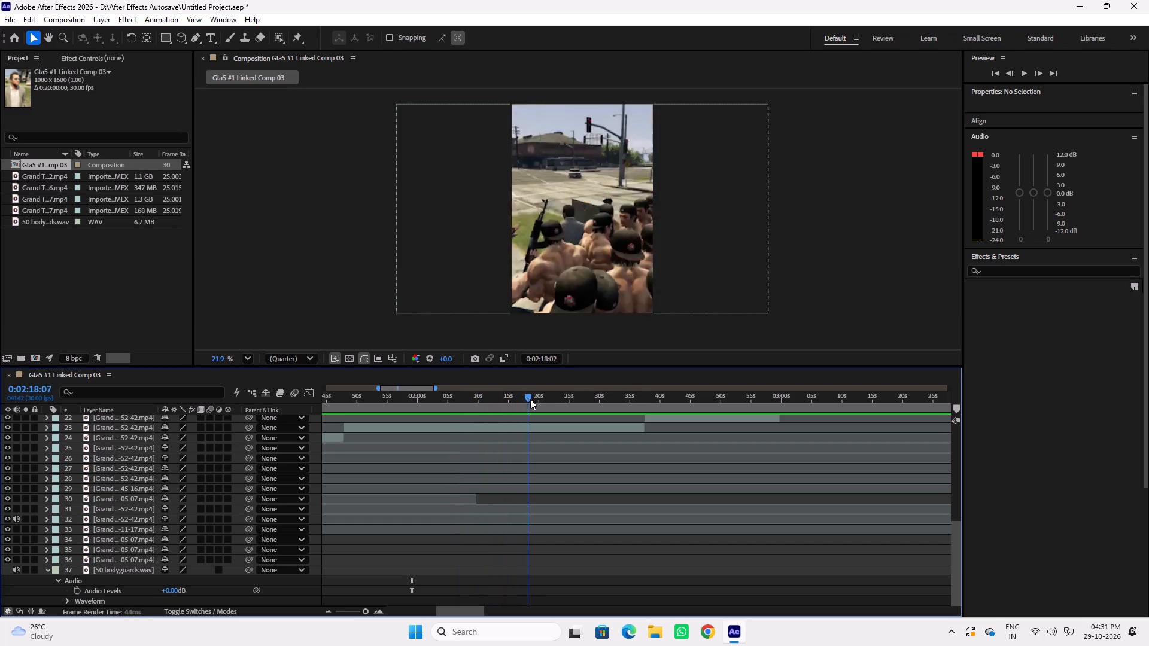
pyautogui.moveTo(530, 399); pyautogui.dragTo(597, 400)
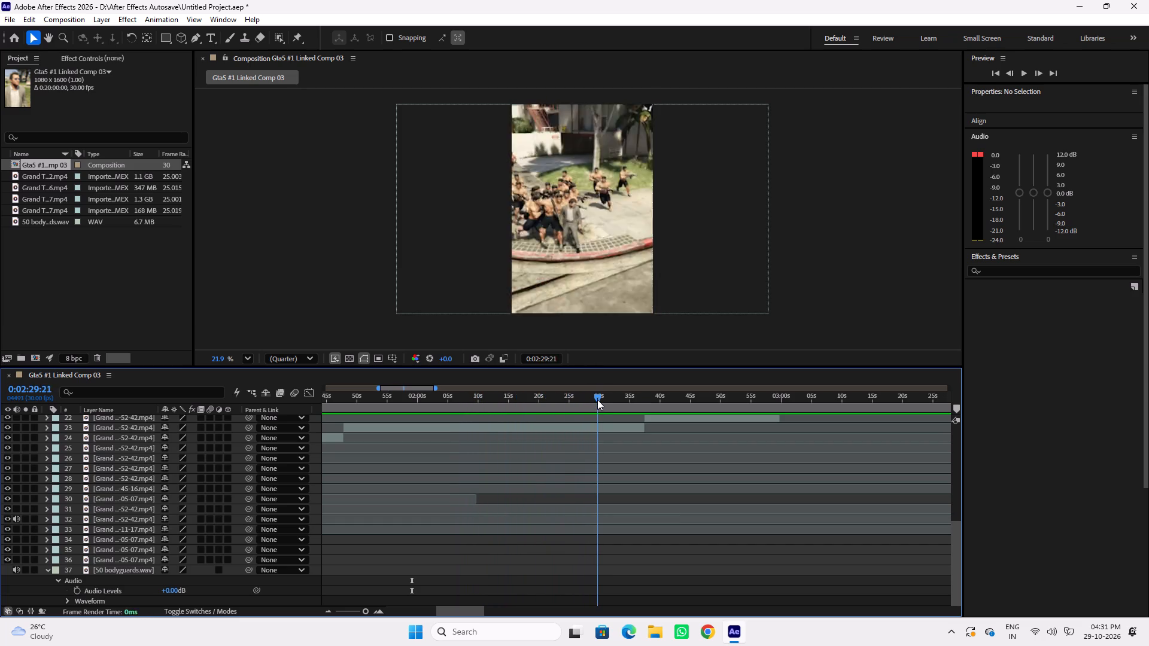
pyautogui.moveTo(597, 400); pyautogui.dragTo(604, 399)
pyautogui.press('space')
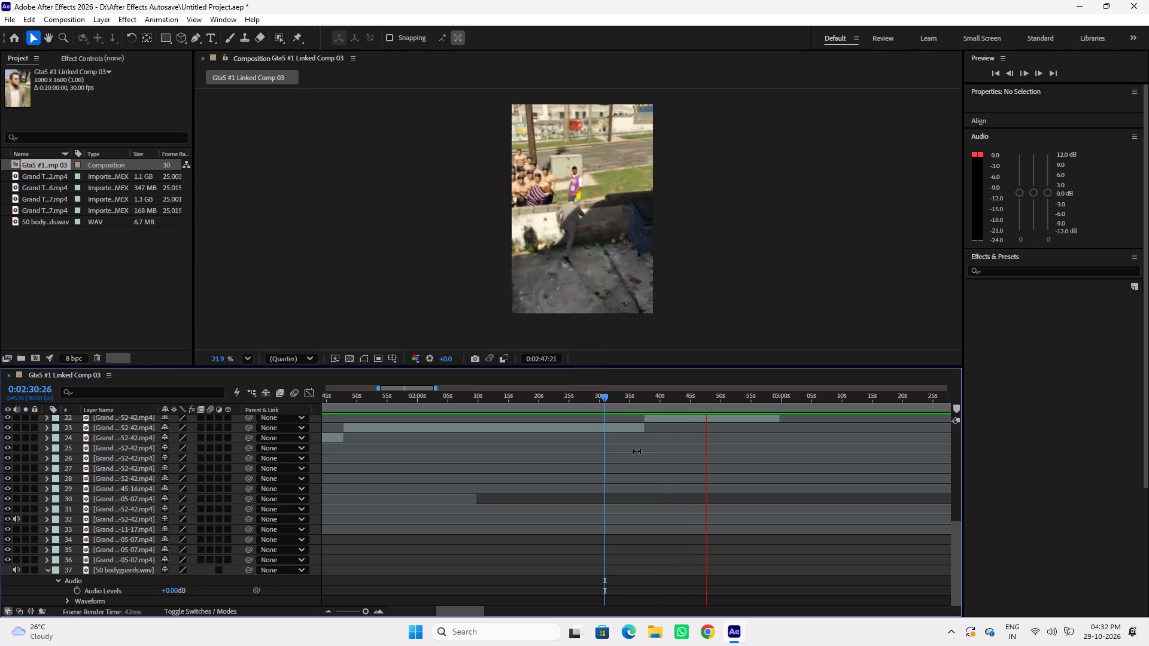
pyautogui.press('space')
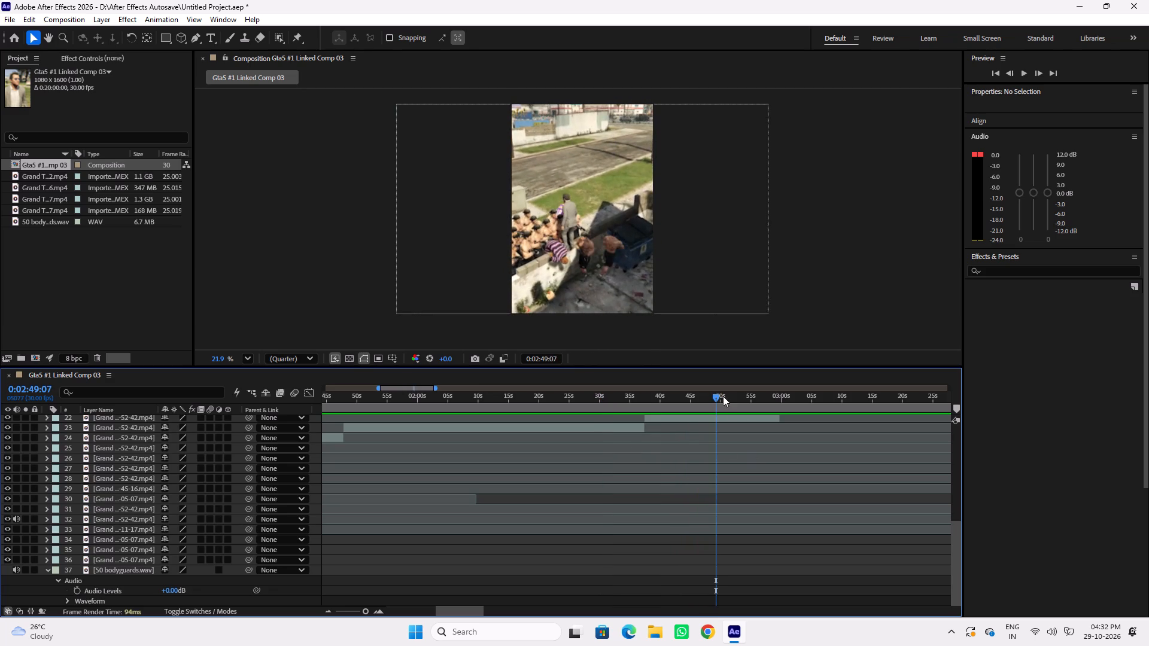
# Review the footage from about 0:02:49 to 0:03:40, playing the police street fight from 0:03:31:11.
pyautogui.moveTo(723, 396); pyautogui.dragTo(770, 402)
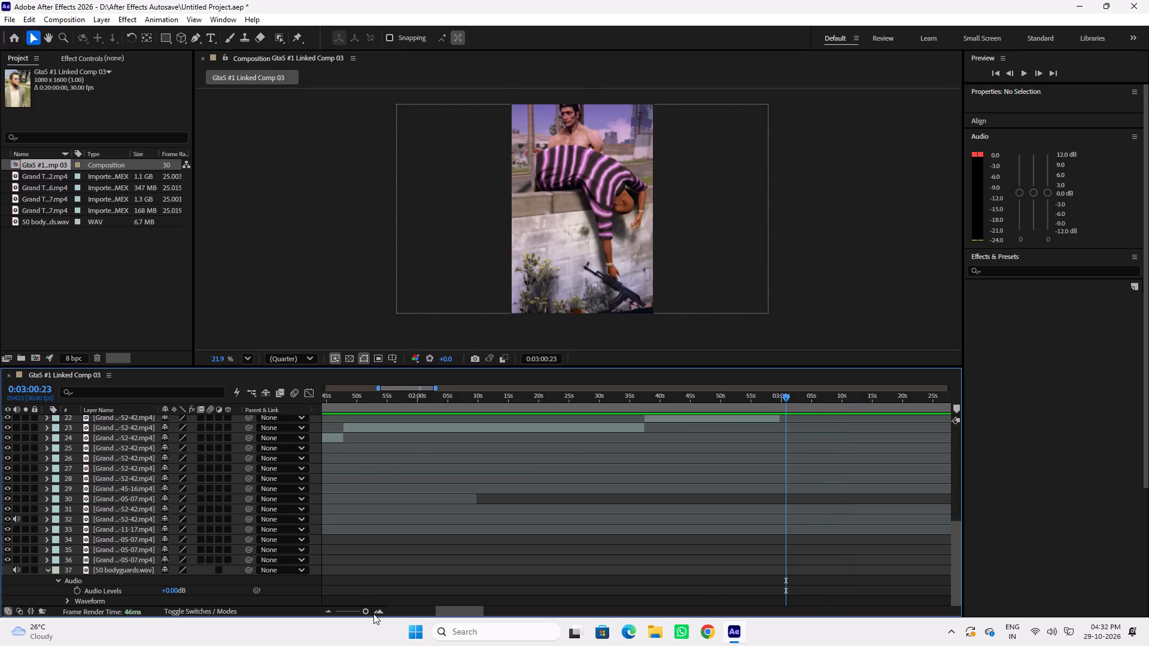
pyautogui.moveTo(359, 614); pyautogui.dragTo(353, 614)
pyautogui.scroll(5, 522, 481)
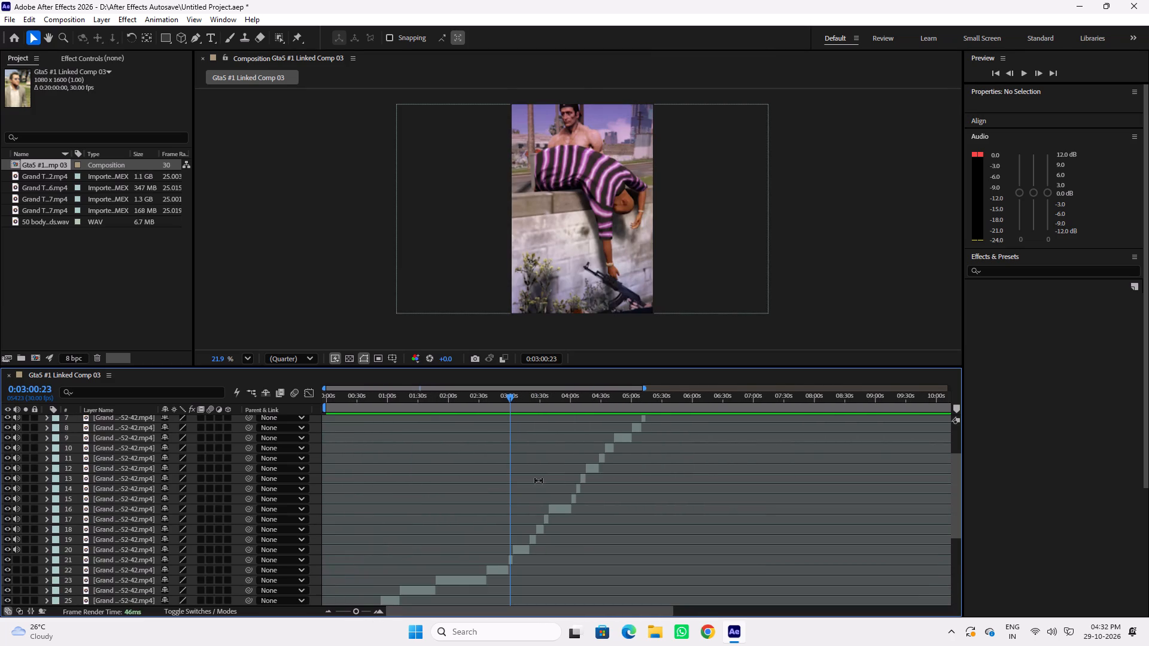
pyautogui.moveTo(510, 400); pyautogui.dragTo(546, 400)
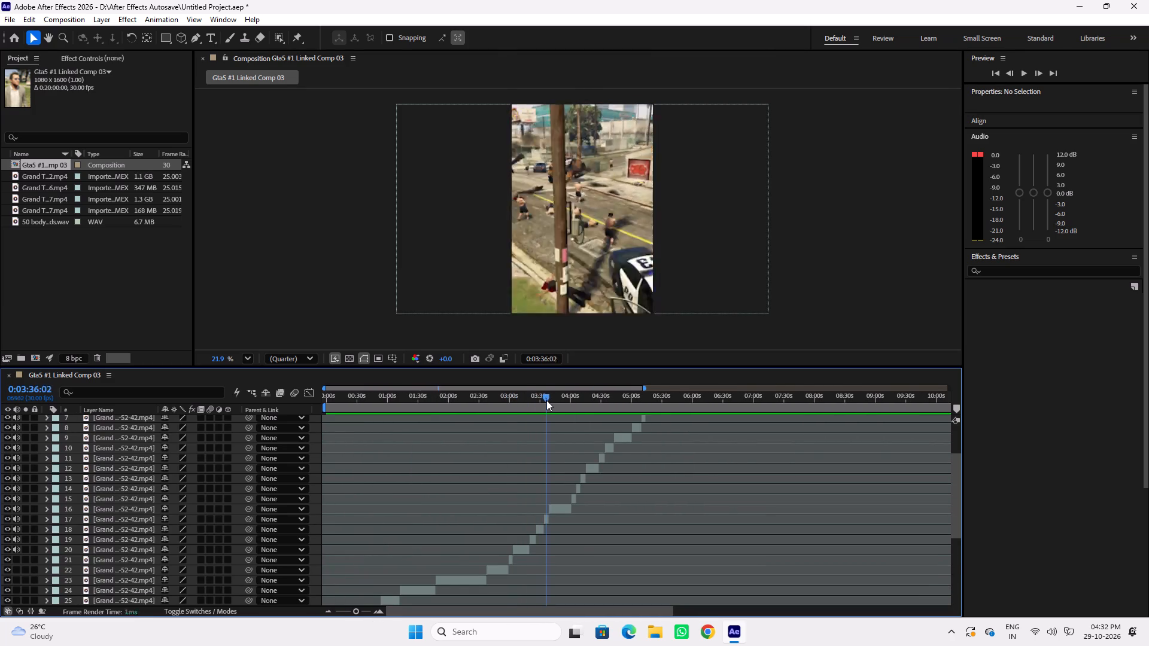
pyautogui.moveTo(546, 400); pyautogui.dragTo(541, 400)
pyautogui.press('space')
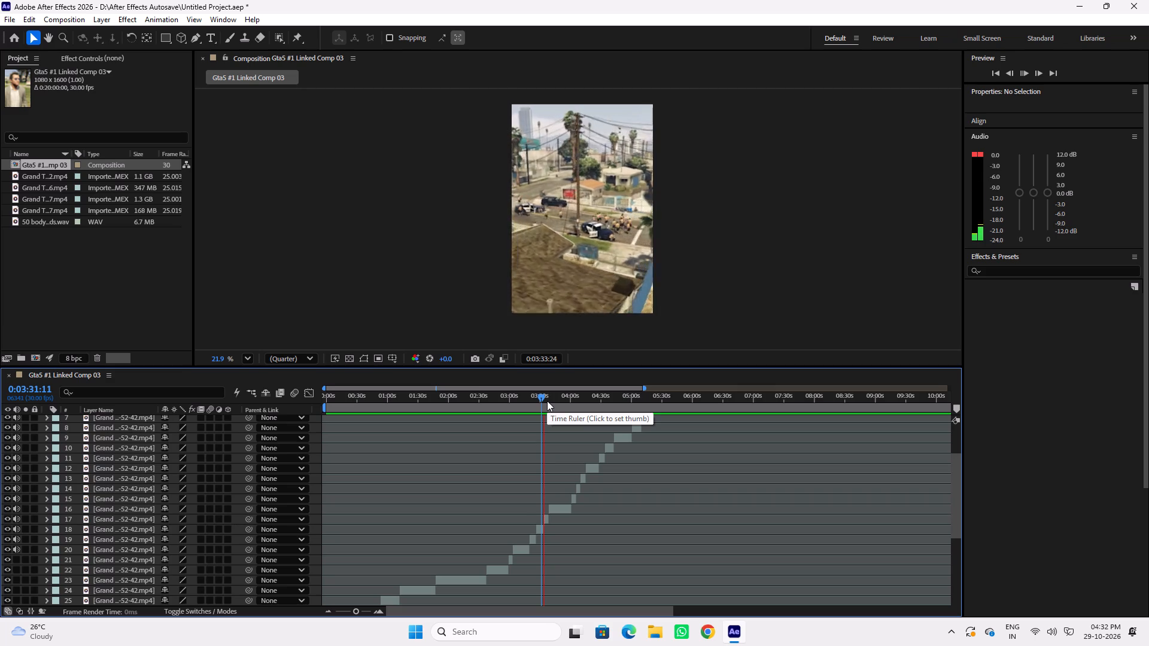
pyautogui.press('space')
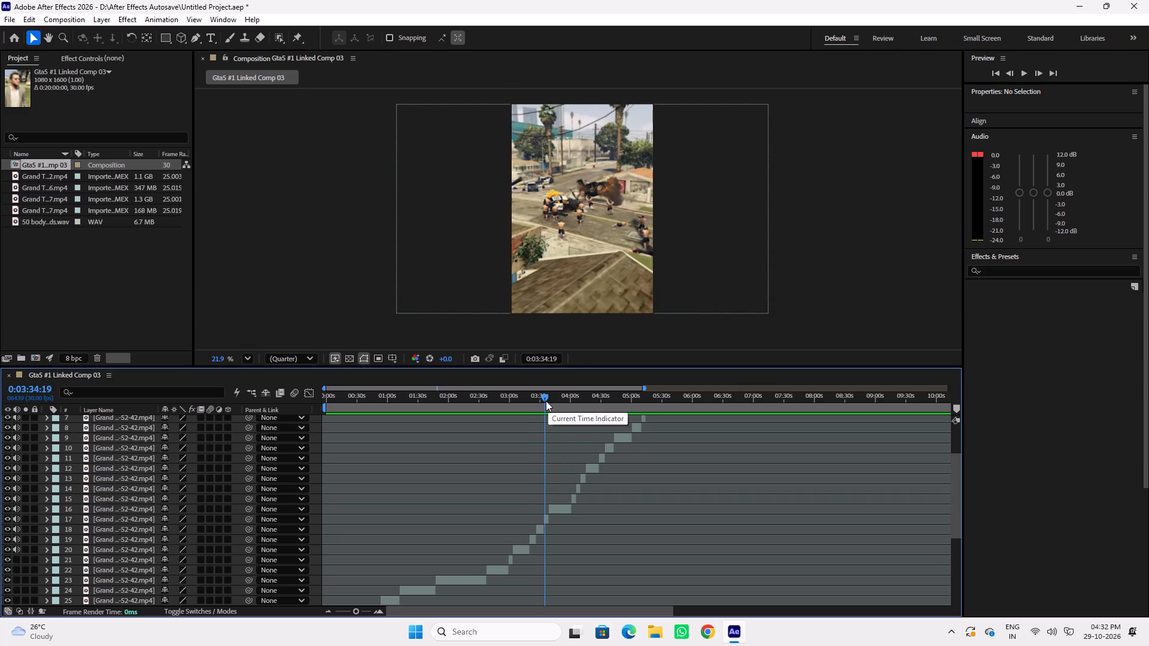
pyautogui.press('space')
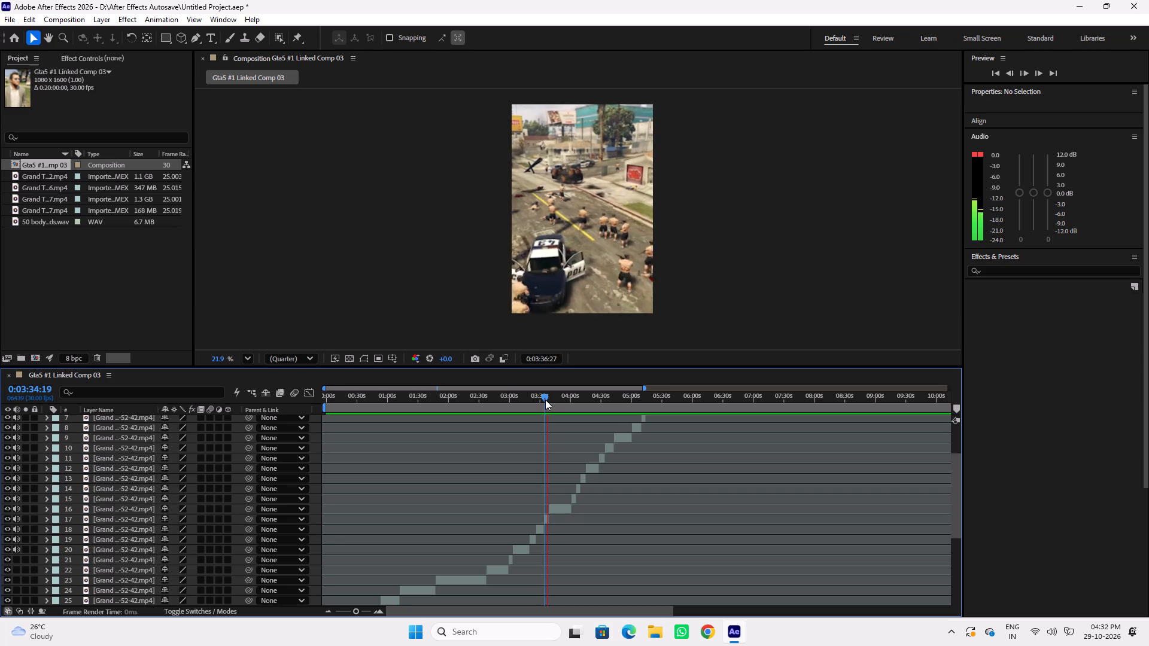
pyautogui.press('space')
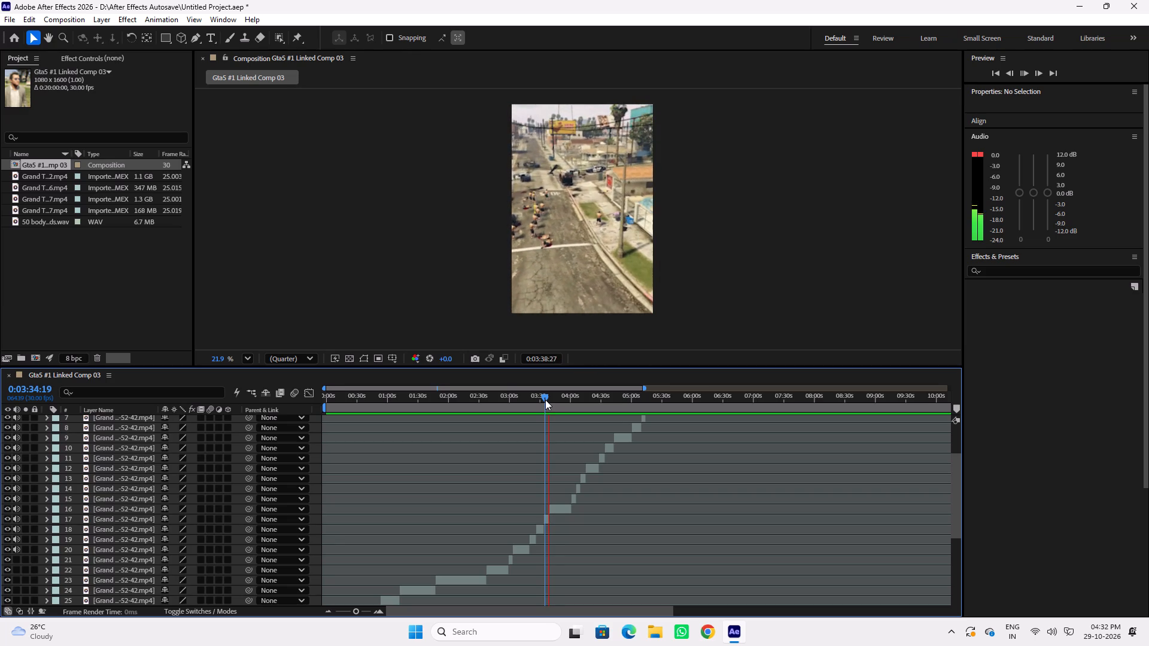
pyautogui.press('space')
pyautogui.press('space')
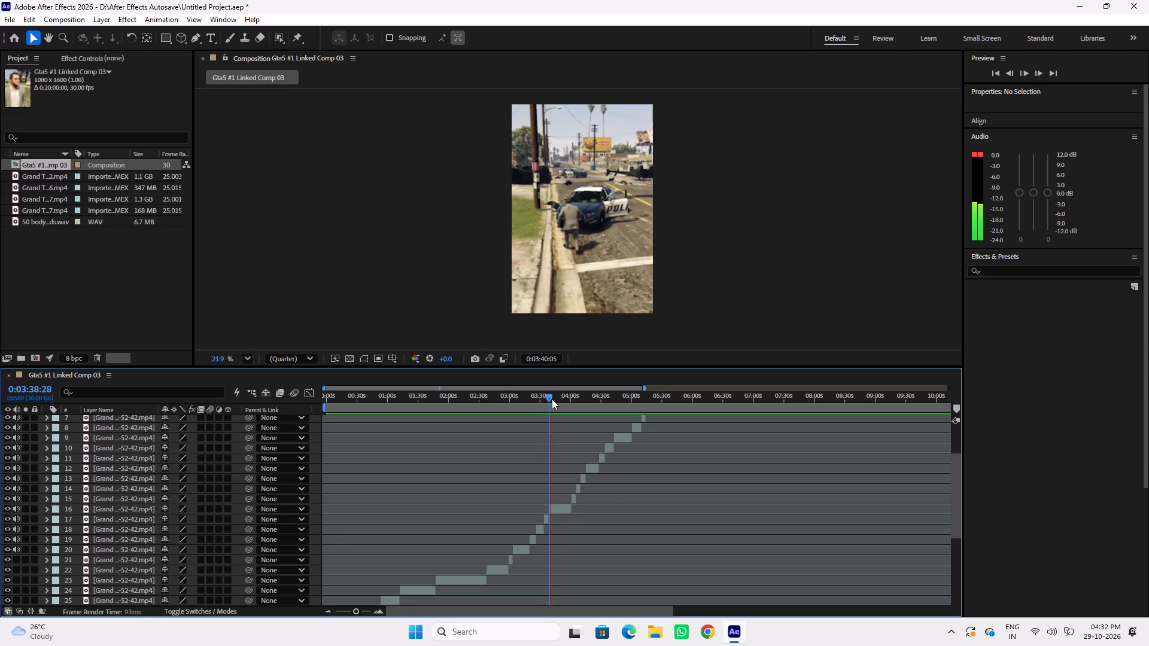
pyautogui.press('space')
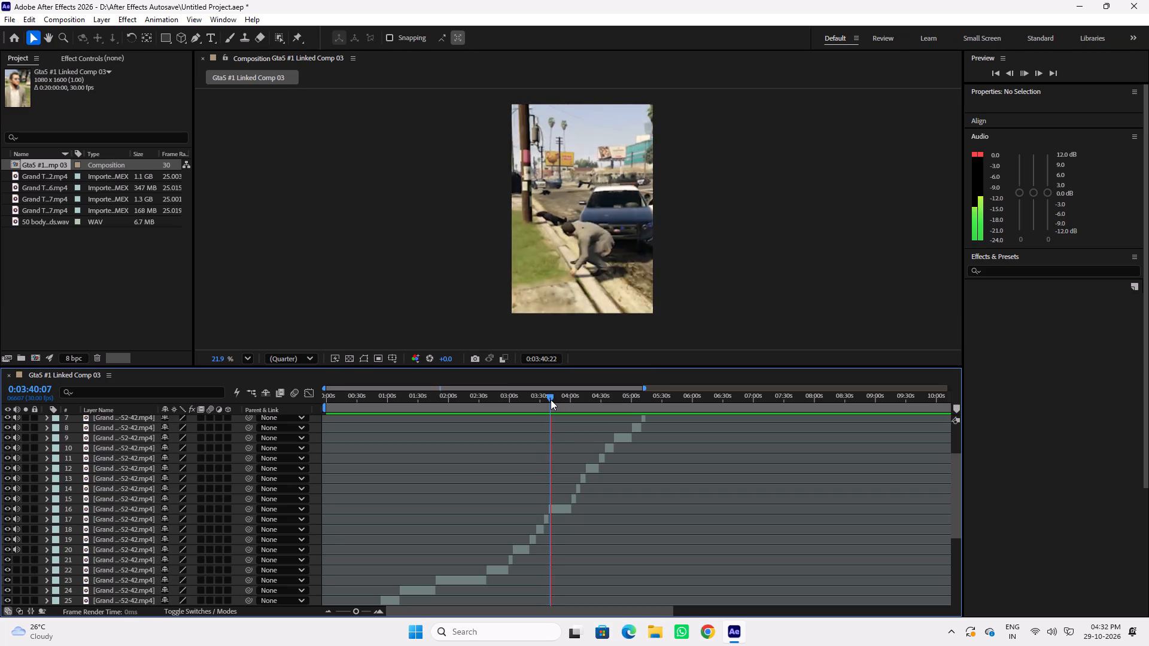
pyautogui.press('space')
# Duplicate the short police street fight clip at 0:03:34:27.
pyautogui.moveTo(548, 400); pyautogui.dragTo(540, 400)
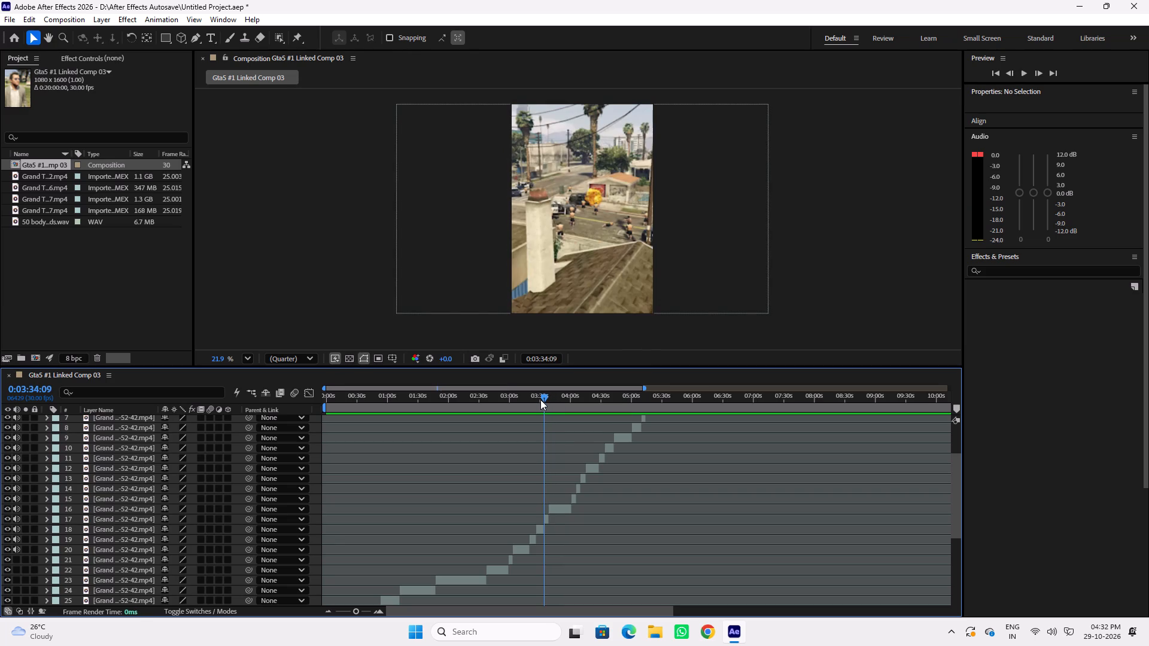
pyautogui.moveTo(540, 400); pyautogui.dragTo(541, 400)
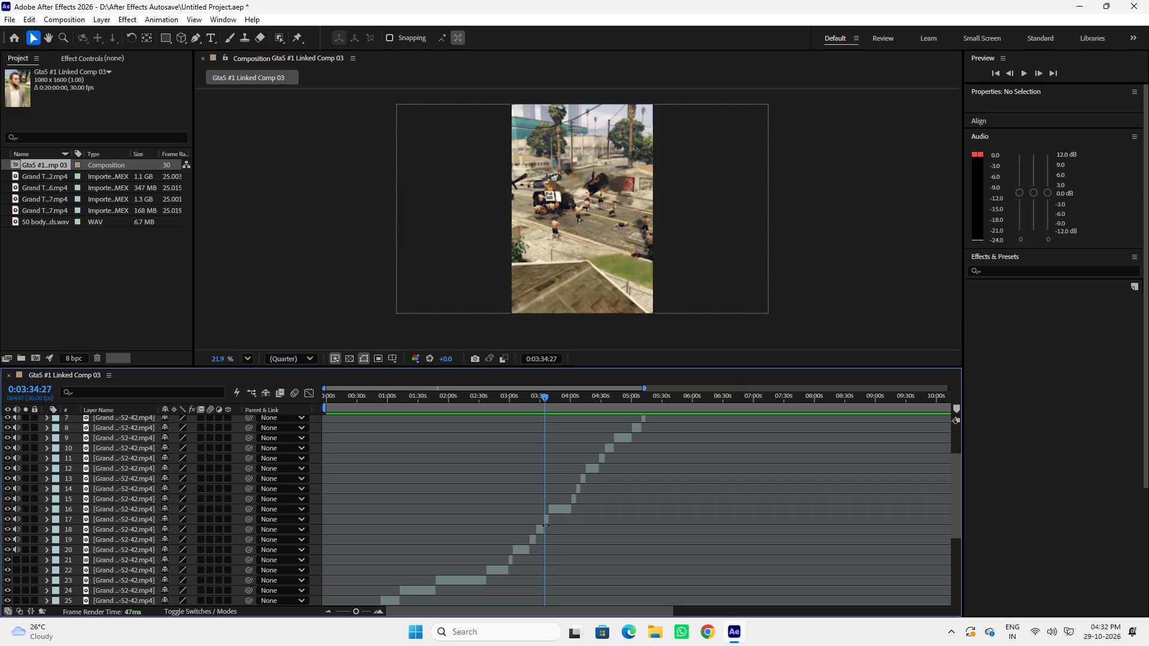
pyautogui.click(545, 520)
pyautogui.hotkey('ctrl', 'd')
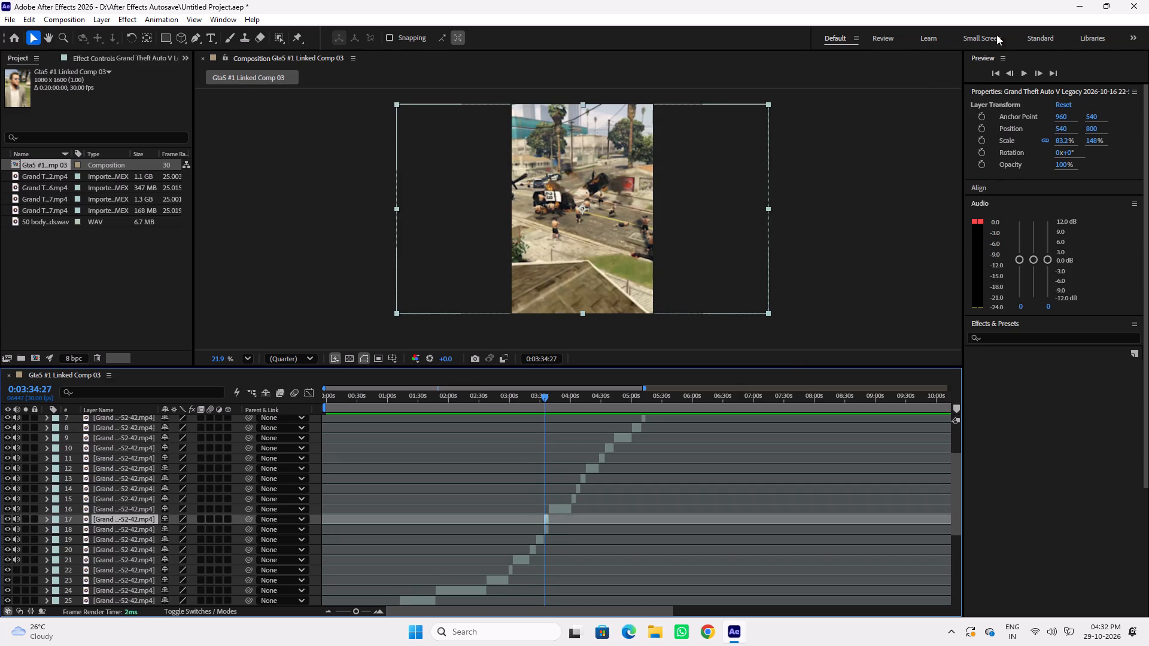
# Save the project.
pyautogui.hotkey('ctrl', 's')
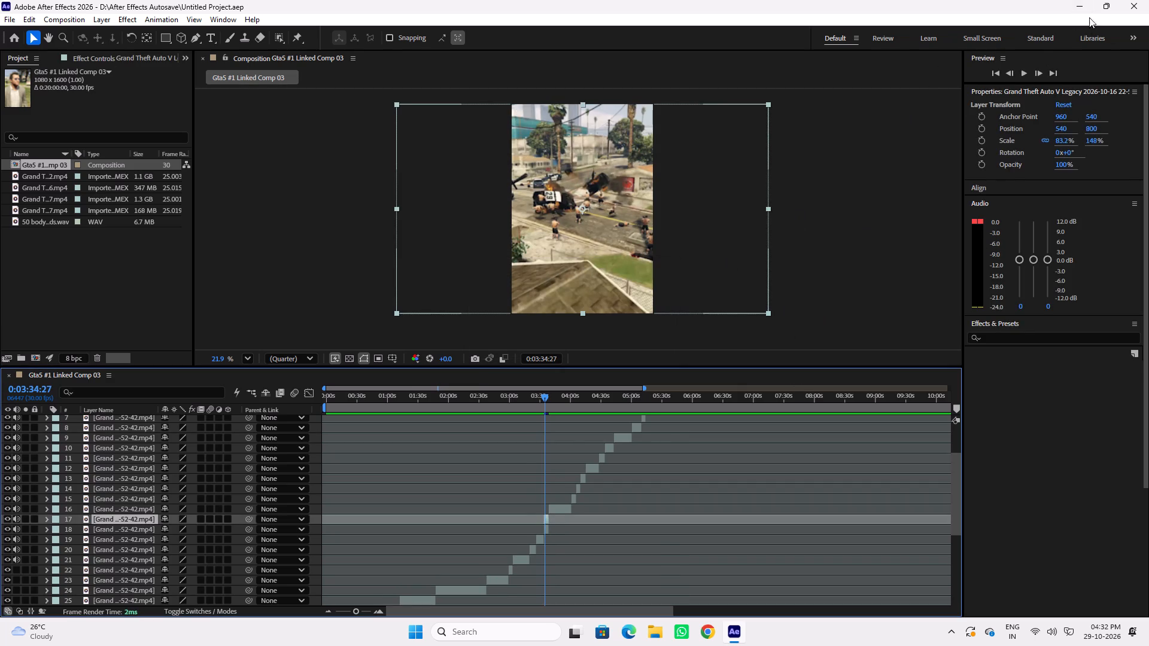
# Minimize the After Effects window to reveal the desktop.
pyautogui.click(1076, 9)
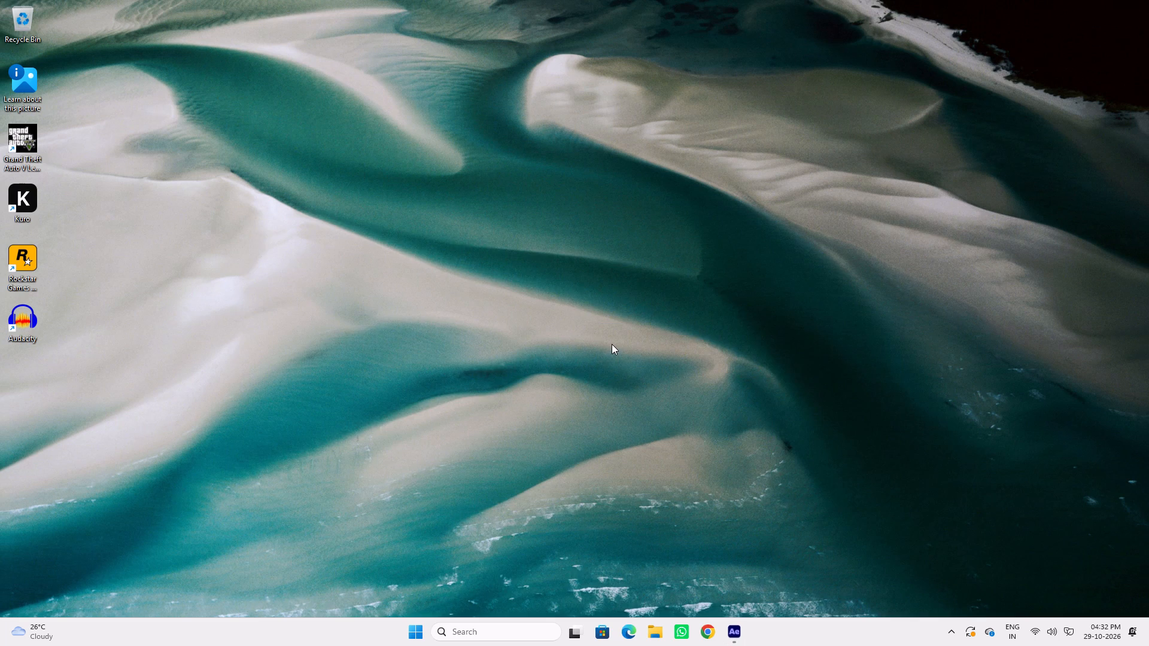
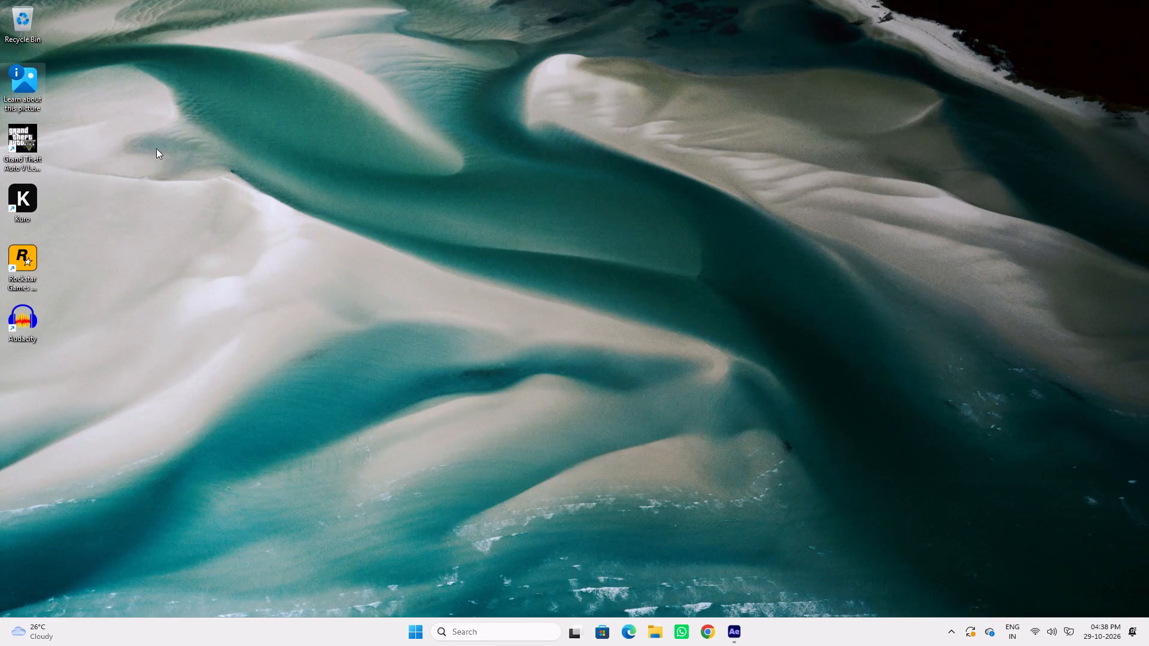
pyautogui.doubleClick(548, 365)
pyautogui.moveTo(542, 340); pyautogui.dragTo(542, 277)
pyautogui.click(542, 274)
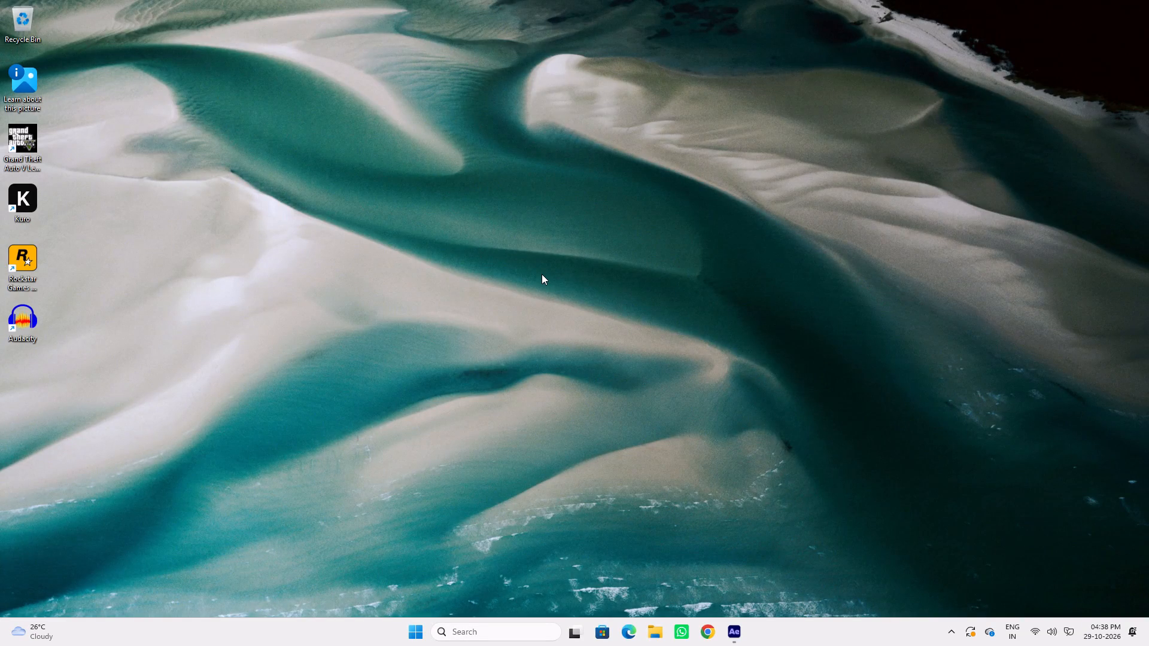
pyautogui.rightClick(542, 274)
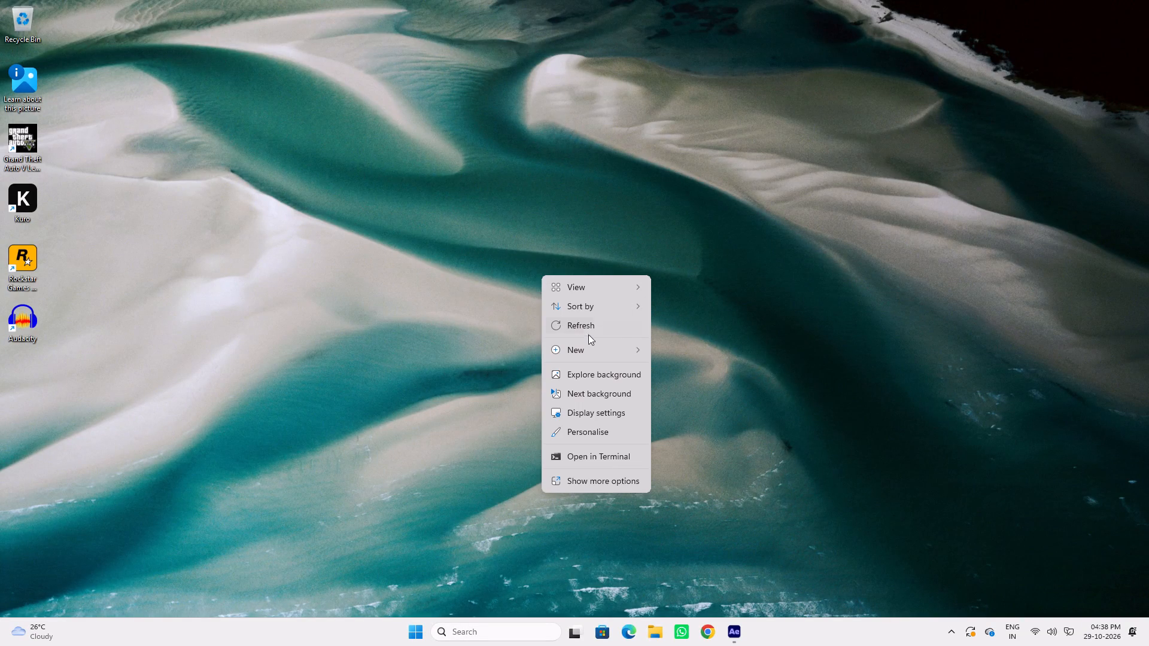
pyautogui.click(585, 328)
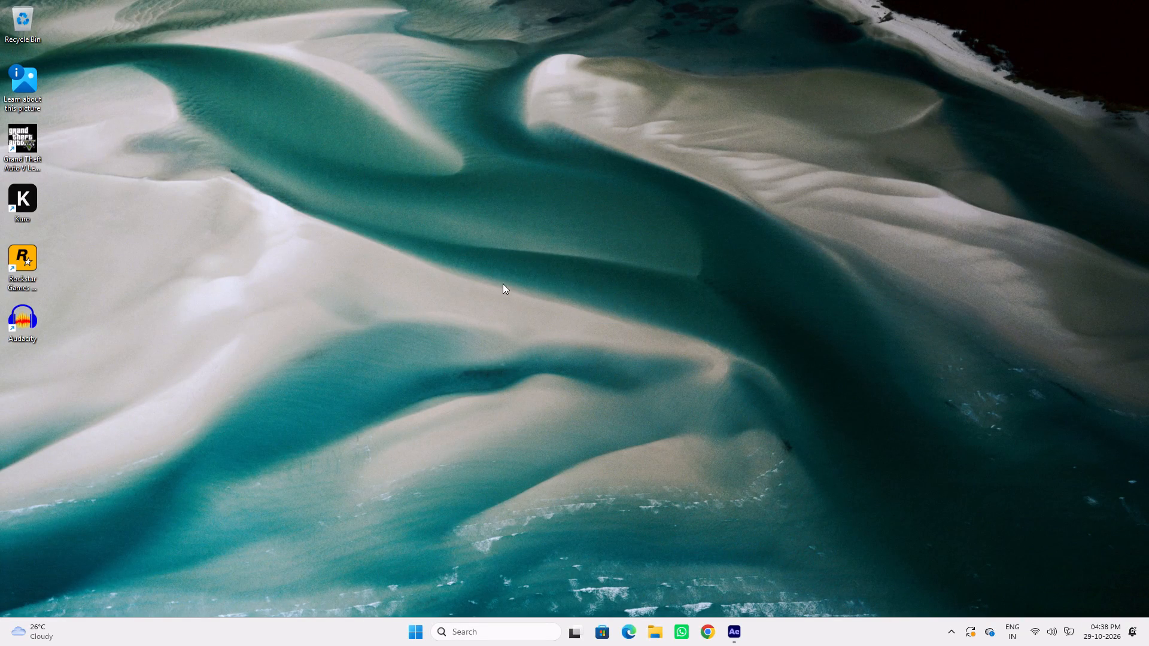
# Switch back to After Effects and play the edit from 0:00:00:00, stopping at about 0:00:17:27.
pyautogui.click(743, 632)
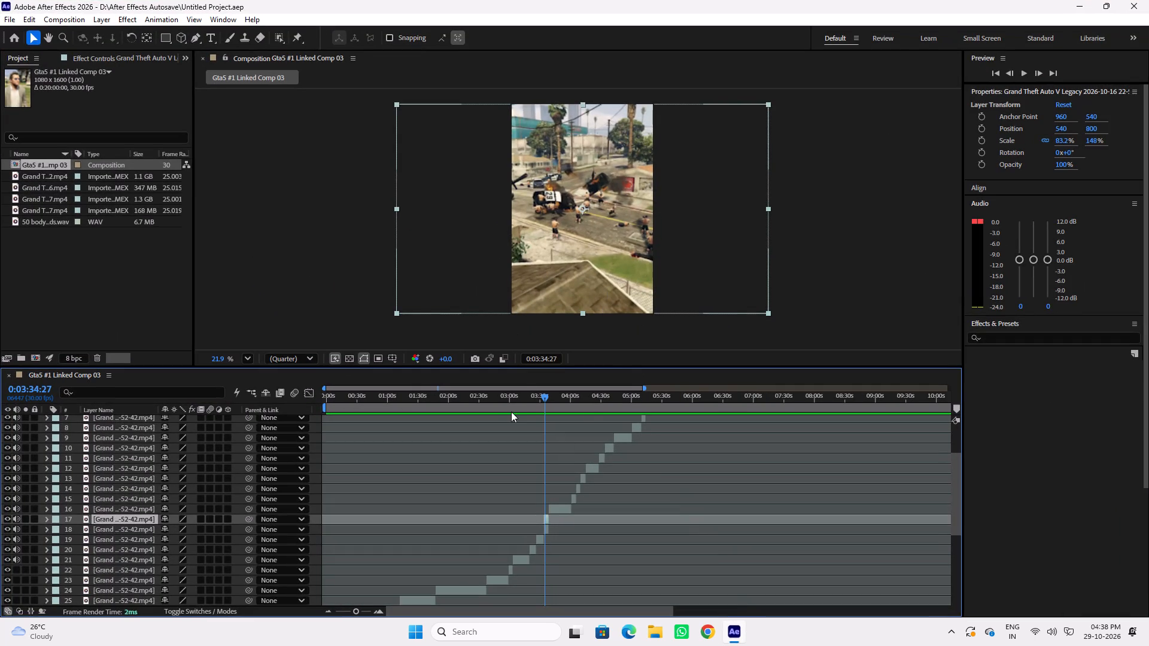
pyautogui.moveTo(514, 399); pyautogui.dragTo(281, 415)
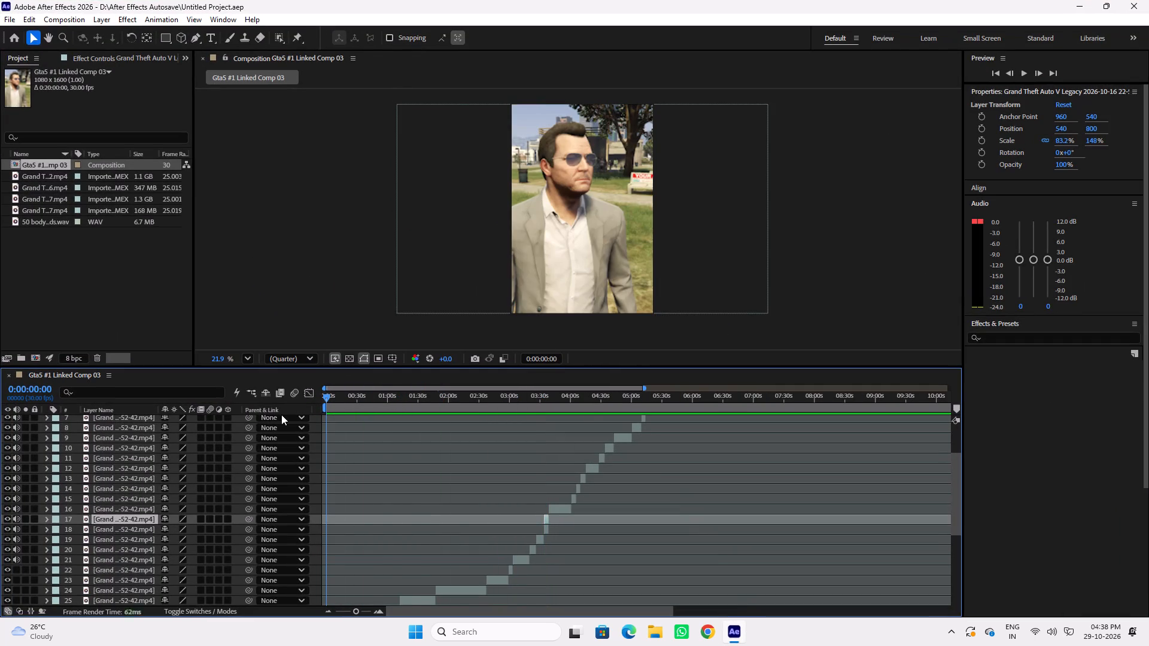
pyautogui.moveTo(281, 415); pyautogui.dragTo(281, 415)
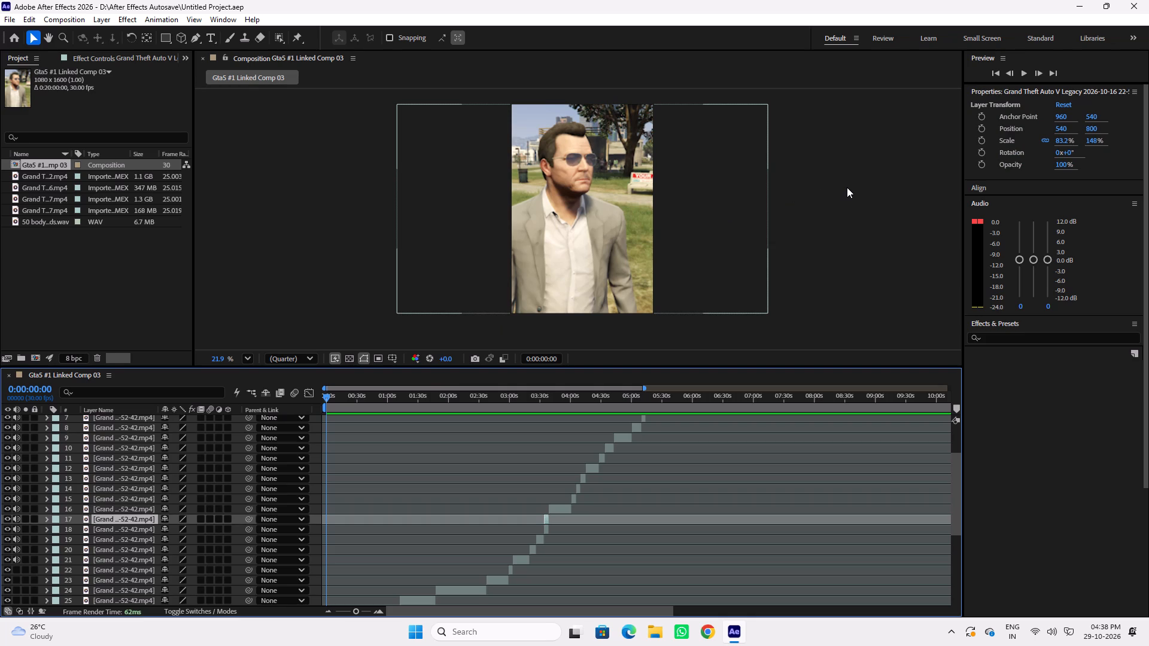
pyautogui.press('space')
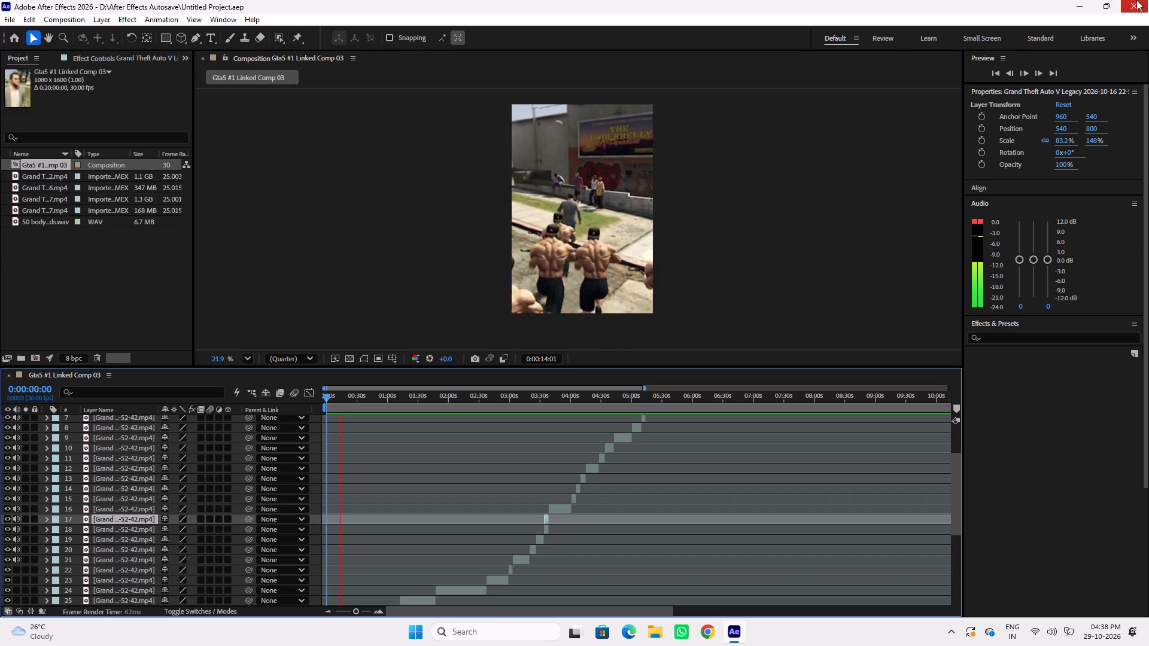
pyautogui.click(1079, 5)
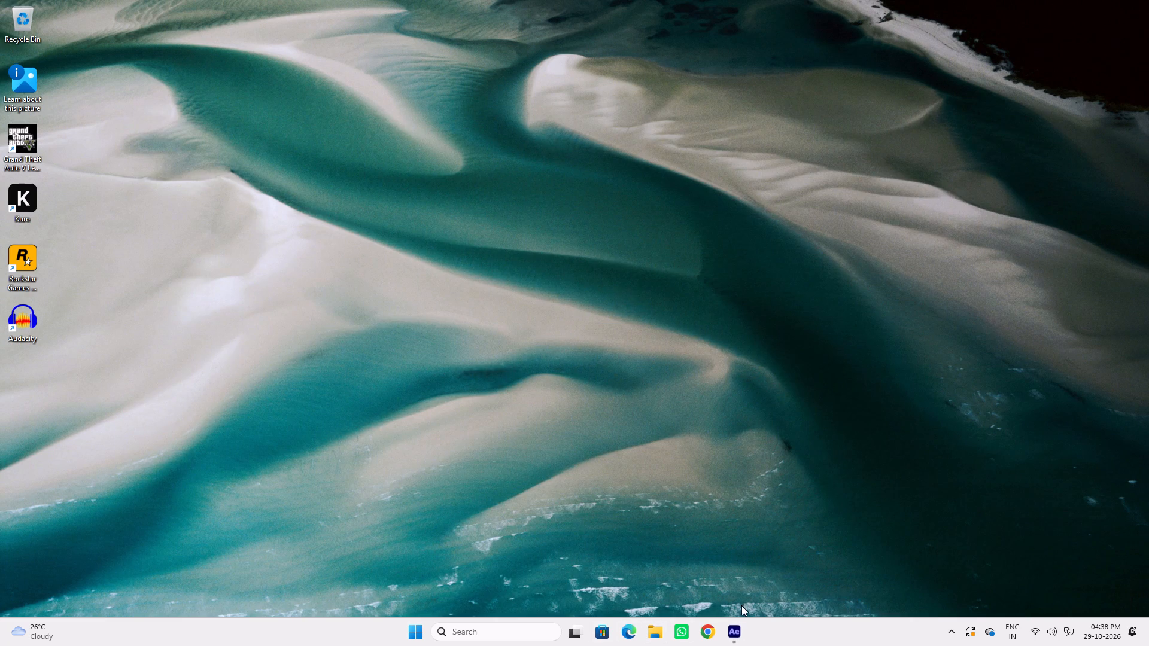
pyautogui.click(732, 637)
pyautogui.press('space')
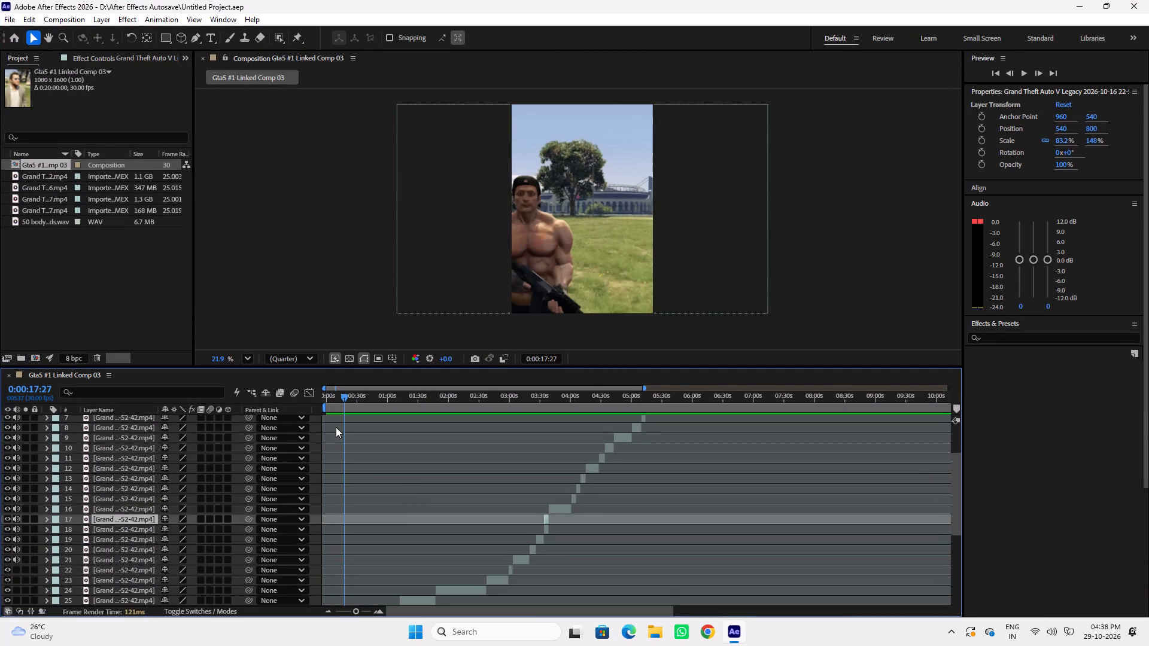
# Minimize the After Effects window to reveal the desktop.
pyautogui.click(1077, 0)
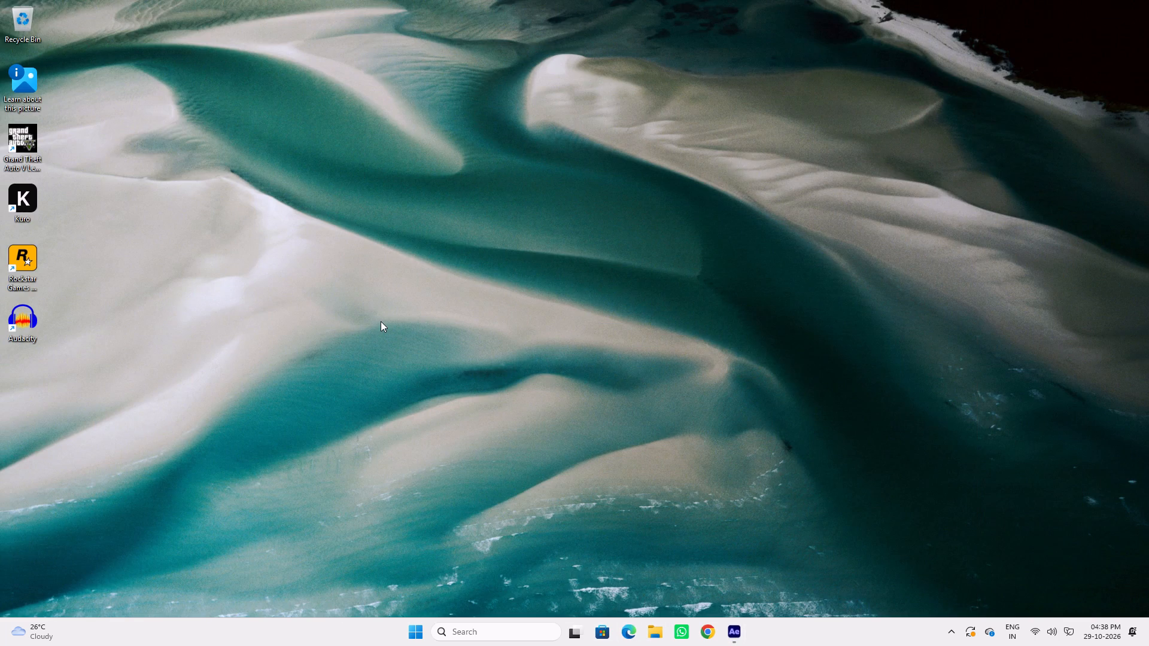
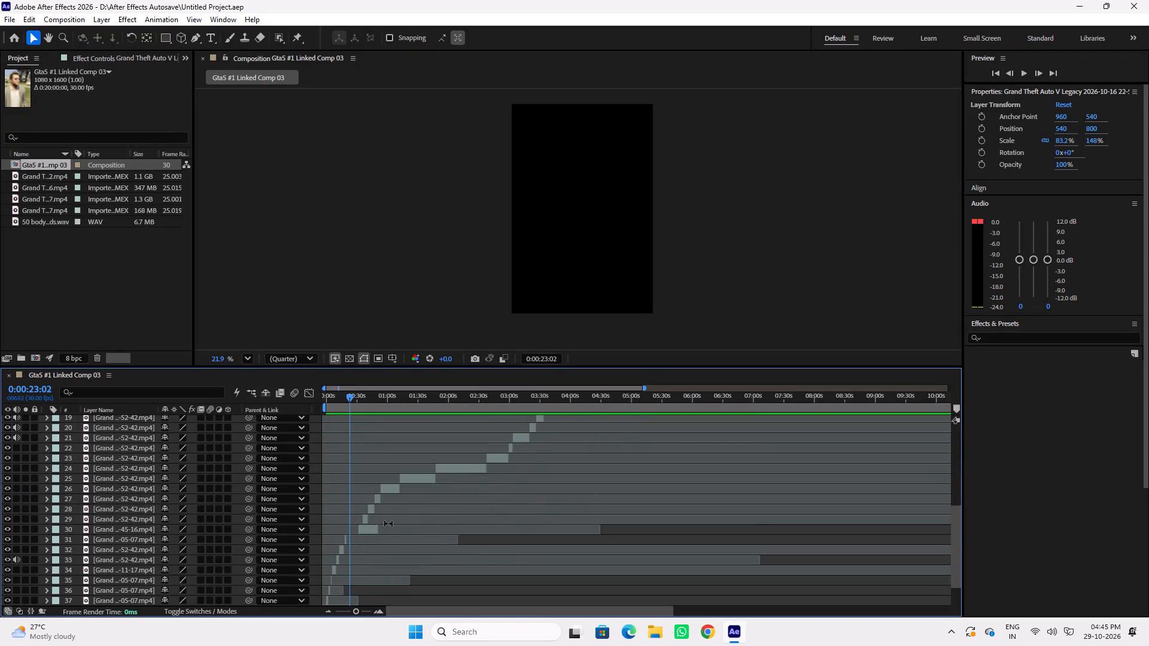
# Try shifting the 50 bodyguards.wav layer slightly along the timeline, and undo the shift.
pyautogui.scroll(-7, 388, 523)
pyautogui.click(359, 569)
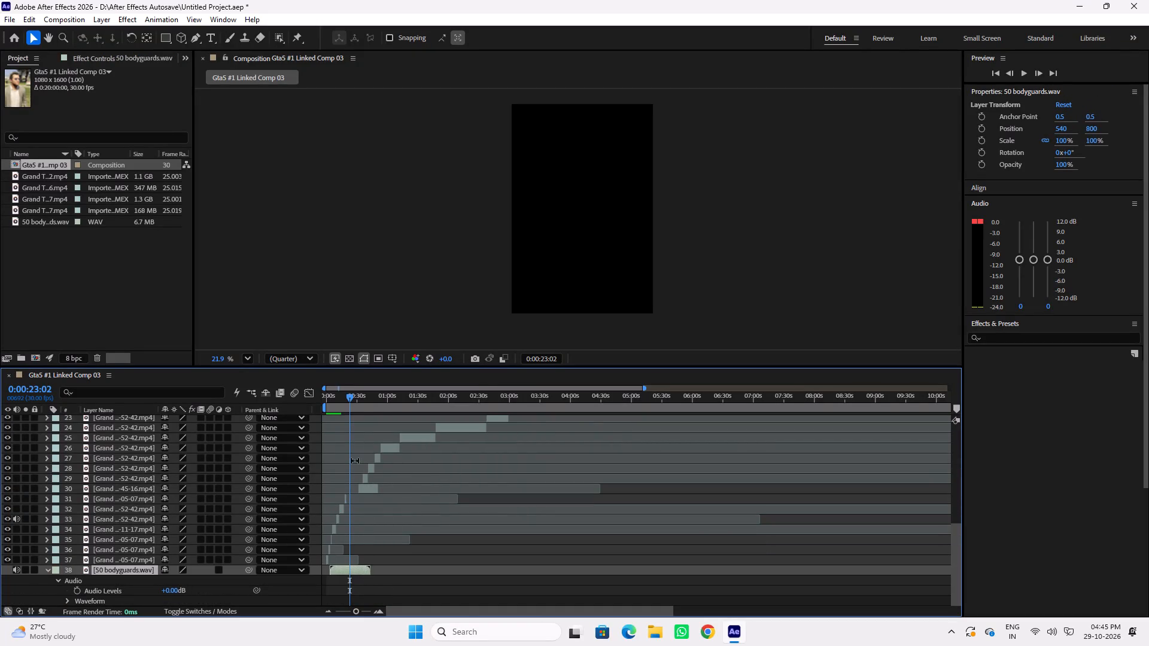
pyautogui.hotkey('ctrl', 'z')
# Play the edit from 0:00:14:04, pausing around 0:00:41 and stopping at about 0:00:42:29.
pyautogui.moveTo(349, 395); pyautogui.dragTo(341, 395)
pyautogui.press('space')
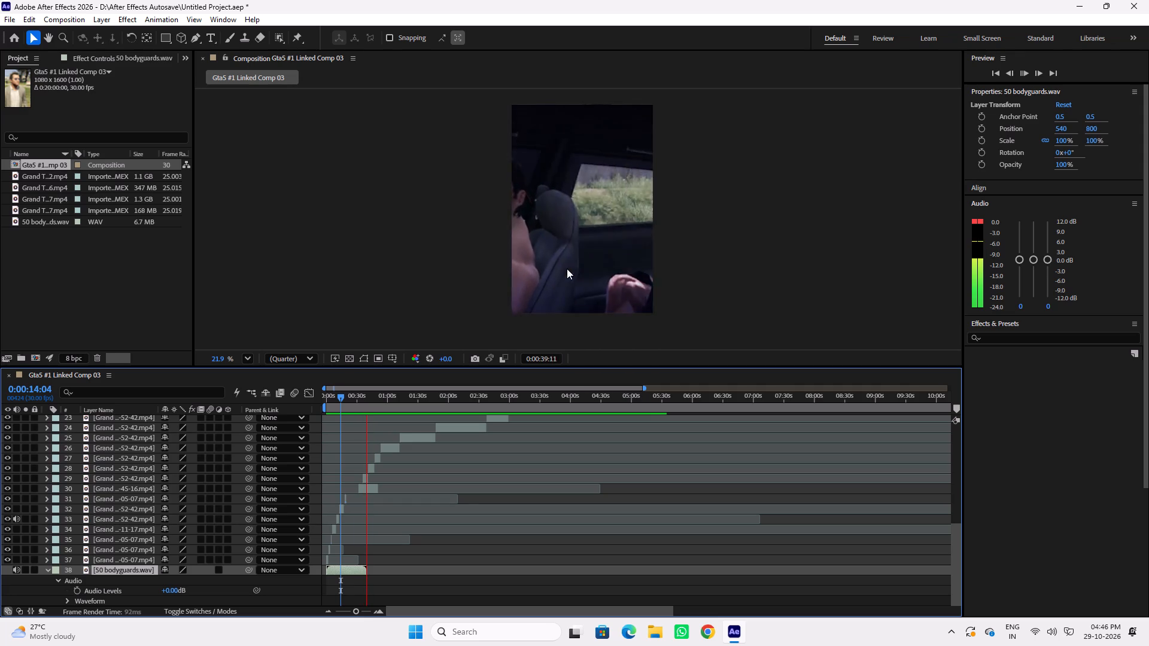
pyautogui.press('space')
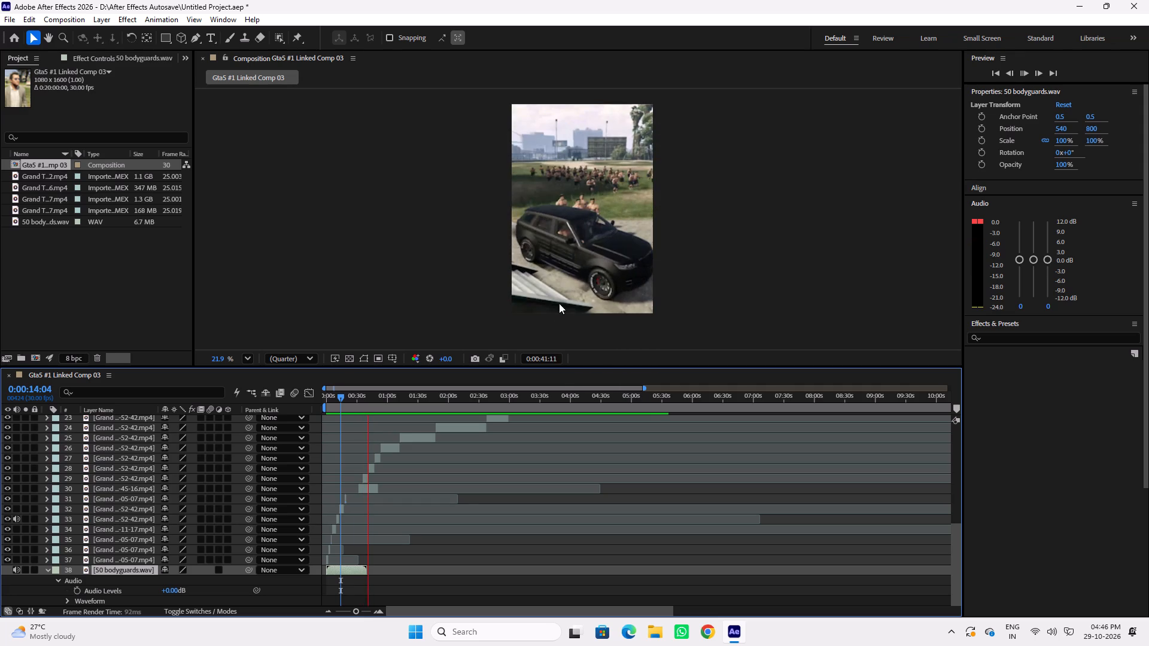
pyautogui.press('space')
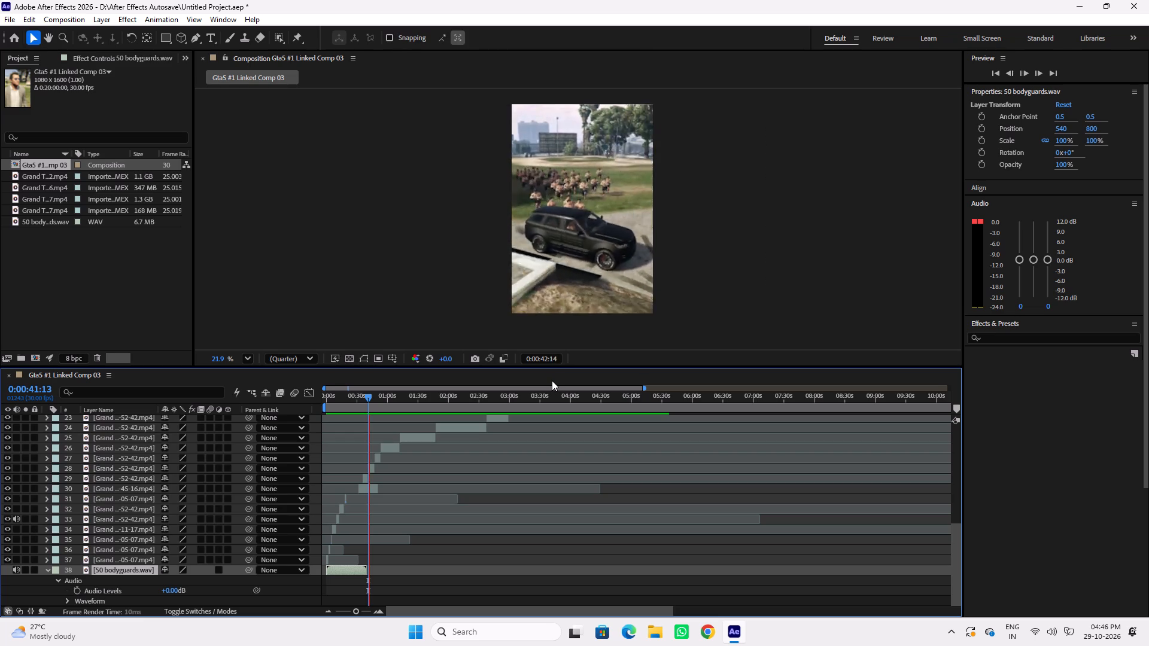
pyautogui.press('space')
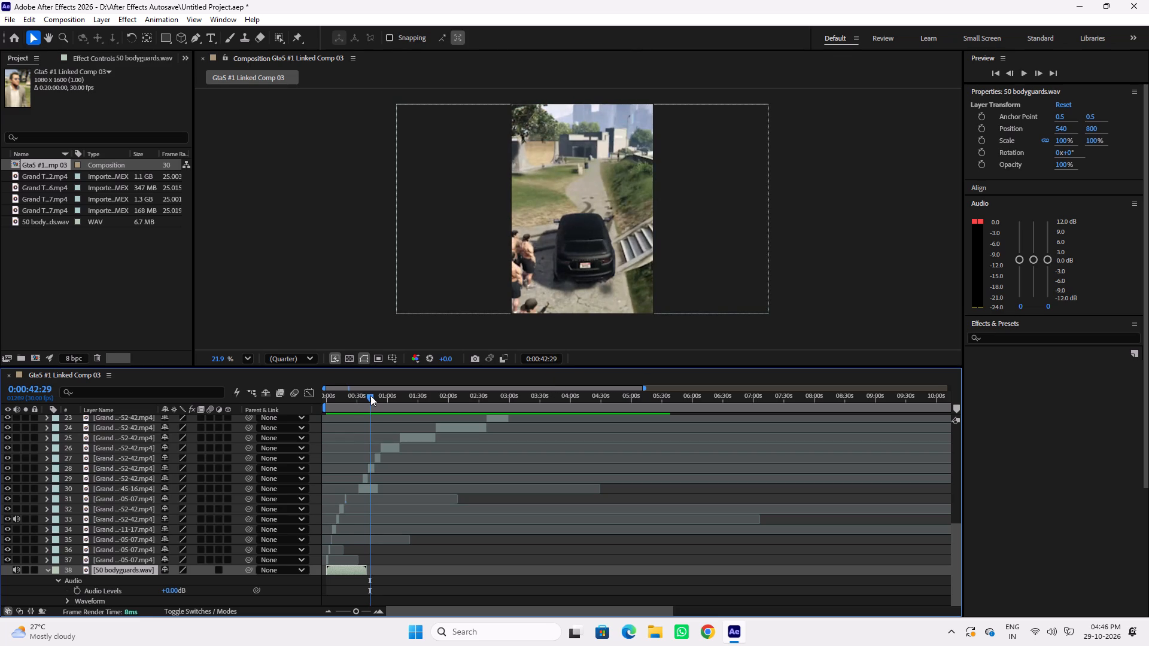
# Scrub the driving clips from about 0:00:36 and play from 0:00:53:17 to about 0:00:56:14.
pyautogui.moveTo(370, 395); pyautogui.dragTo(364, 395)
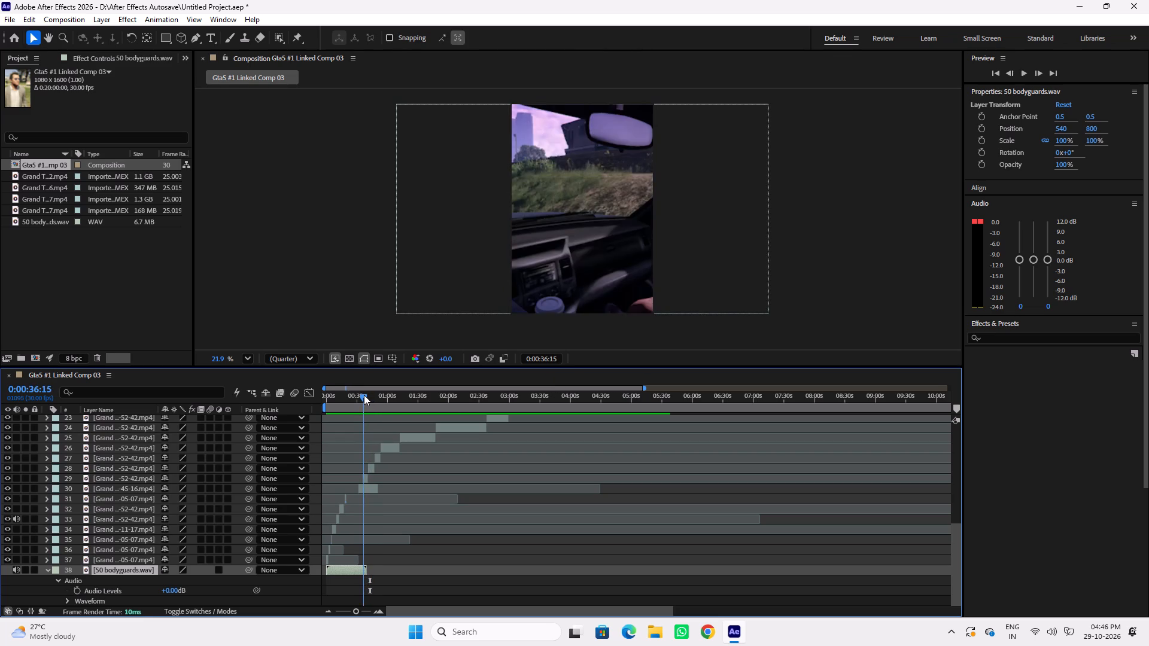
pyautogui.moveTo(364, 395); pyautogui.dragTo(374, 395)
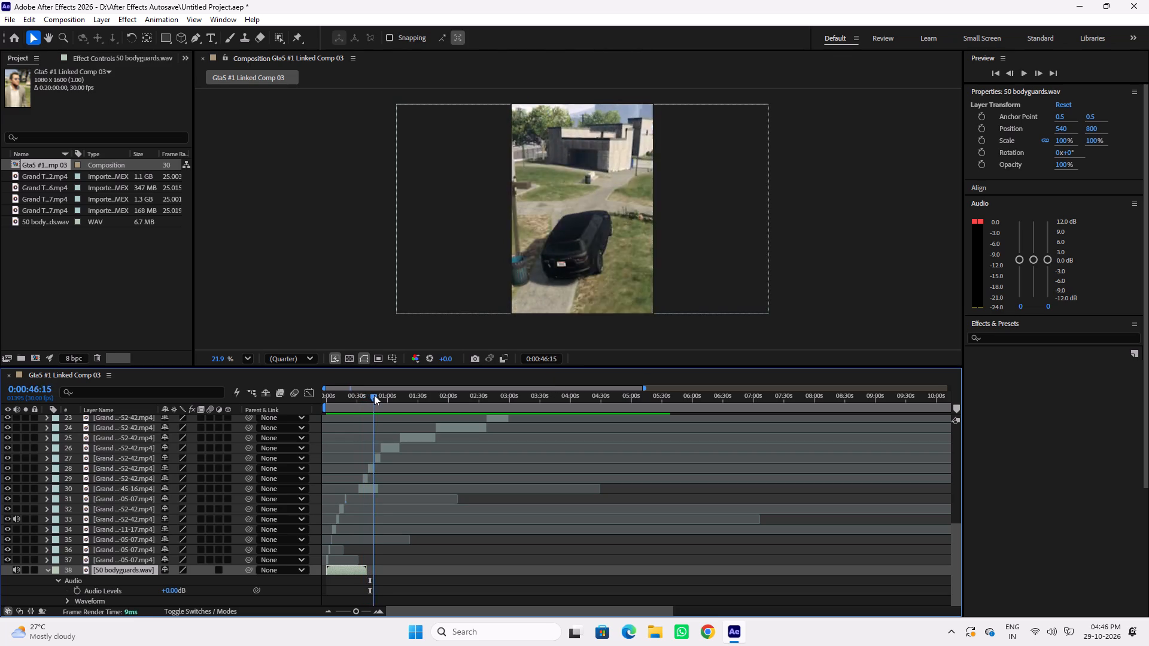
pyautogui.moveTo(374, 395); pyautogui.dragTo(381, 394)
pyautogui.press('space')
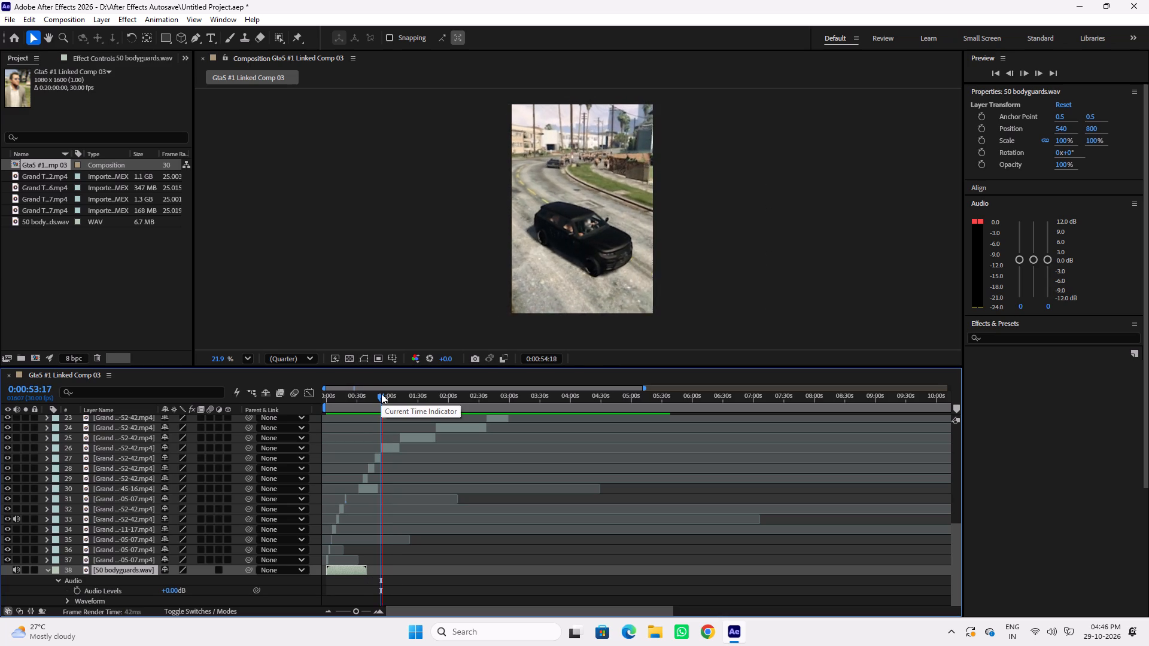
pyautogui.press('space')
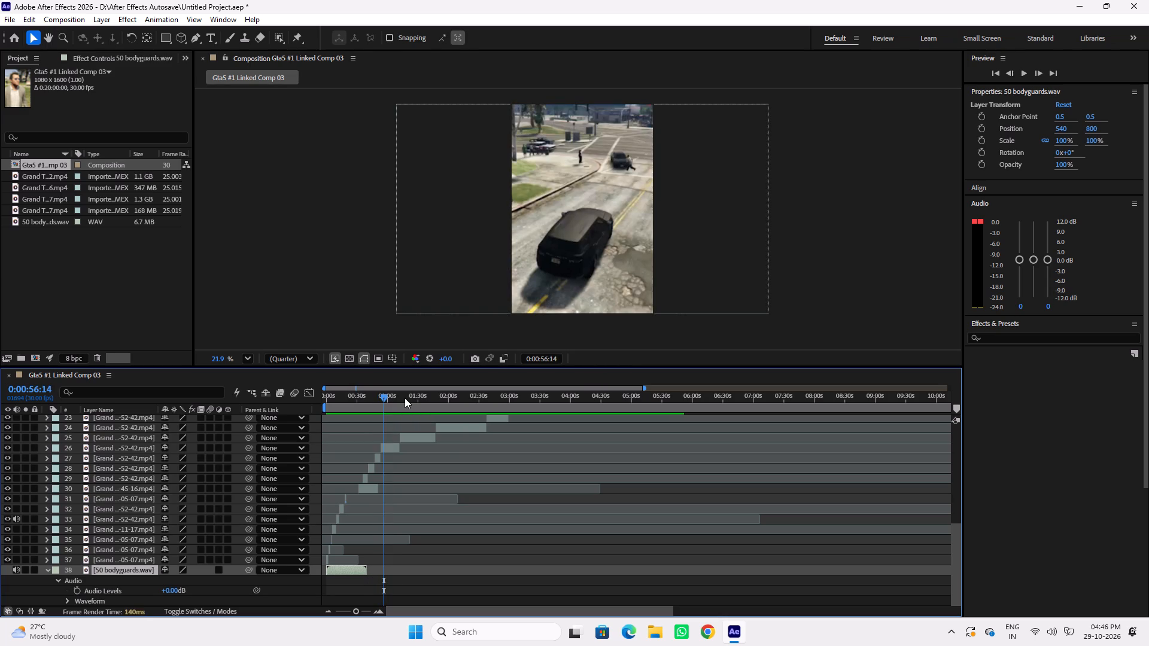
# Play the edit from 0:00:20:01, stopping at about 0:00:22:24.
pyautogui.moveTo(367, 400); pyautogui.dragTo(346, 401)
pyautogui.press('space')
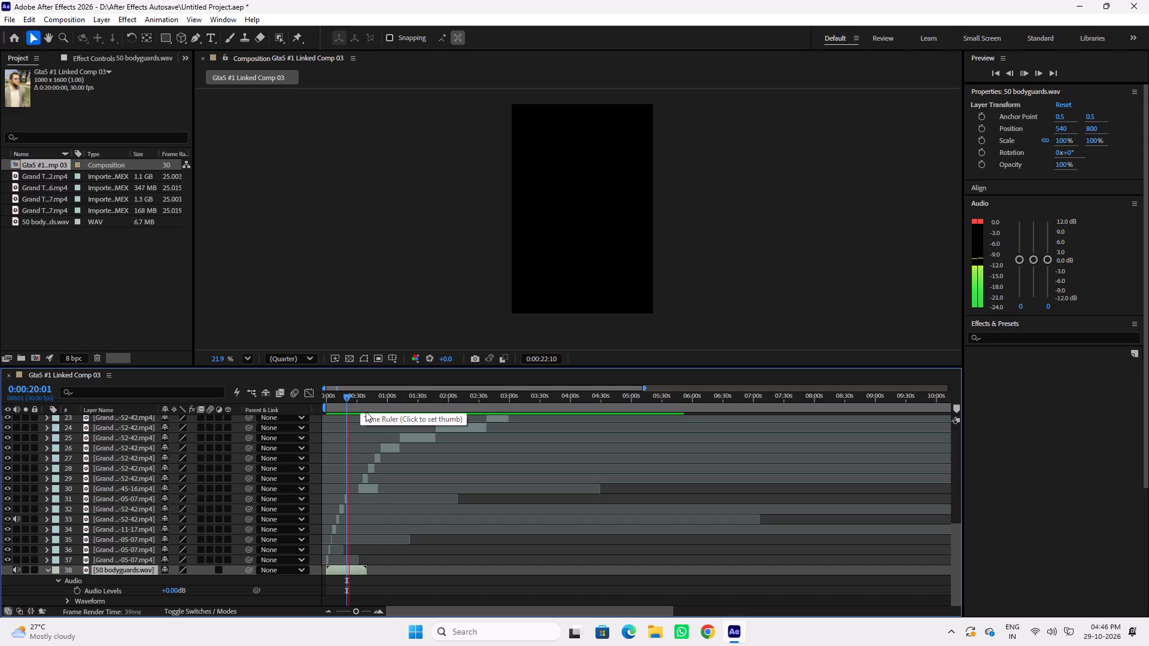
pyautogui.press('space')
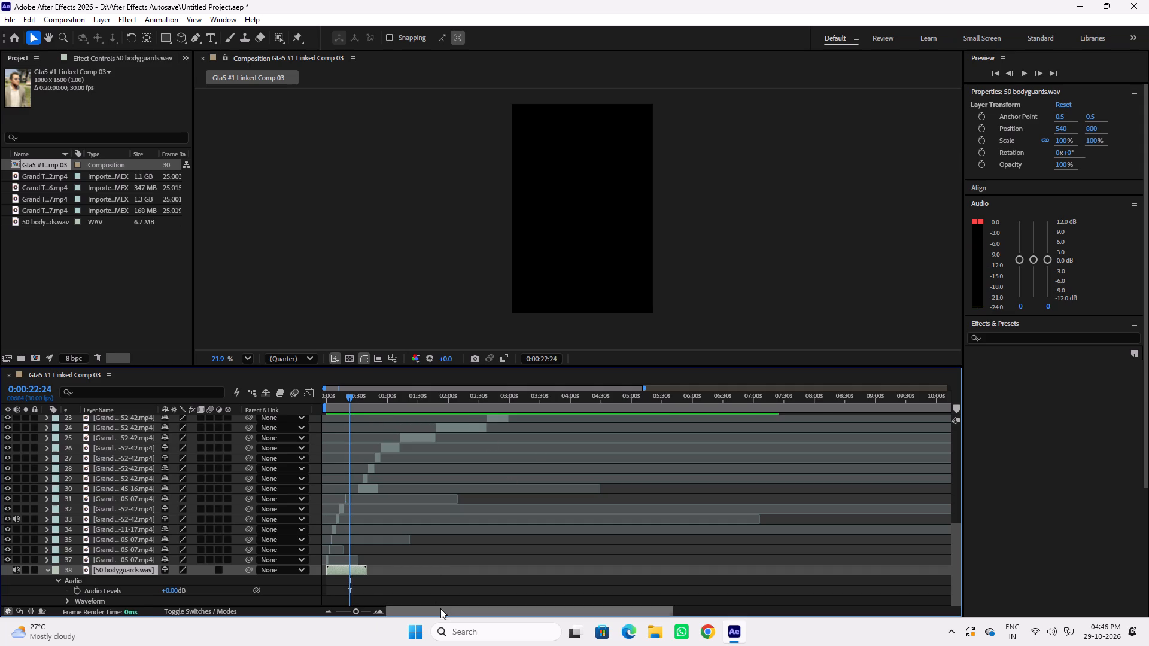
# Examine the gameplay clips between about 0:03:33 and 0:04:25 for footage to reuse near the beginning.
pyautogui.scroll(4, 460, 489)
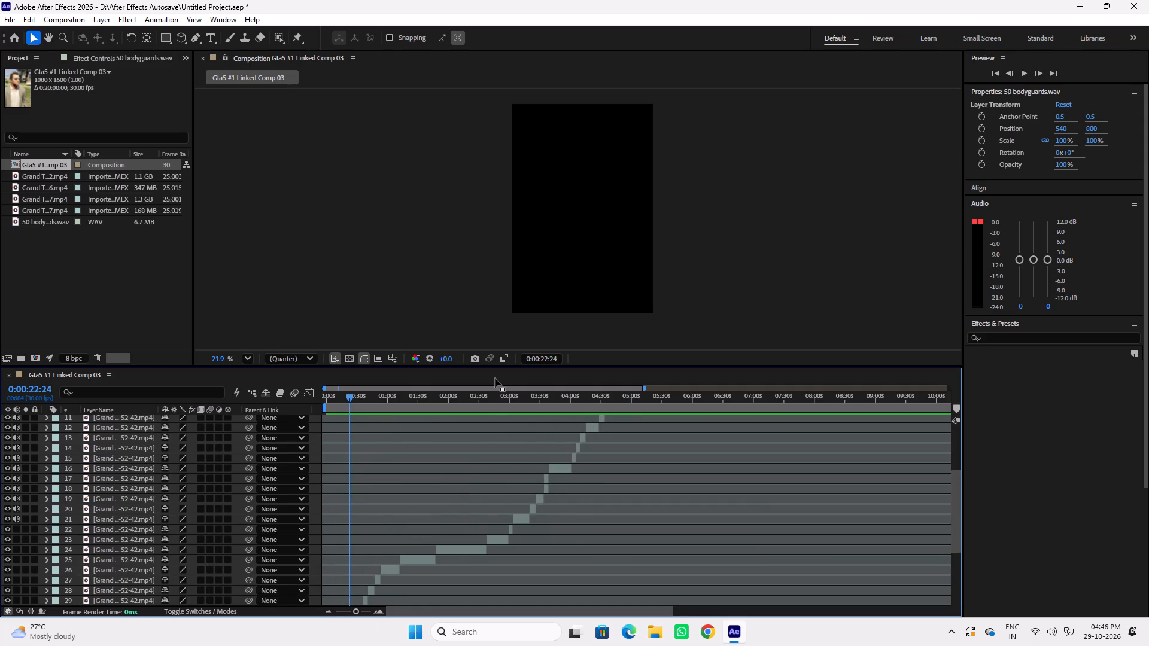
pyautogui.moveTo(536, 395); pyautogui.dragTo(560, 395)
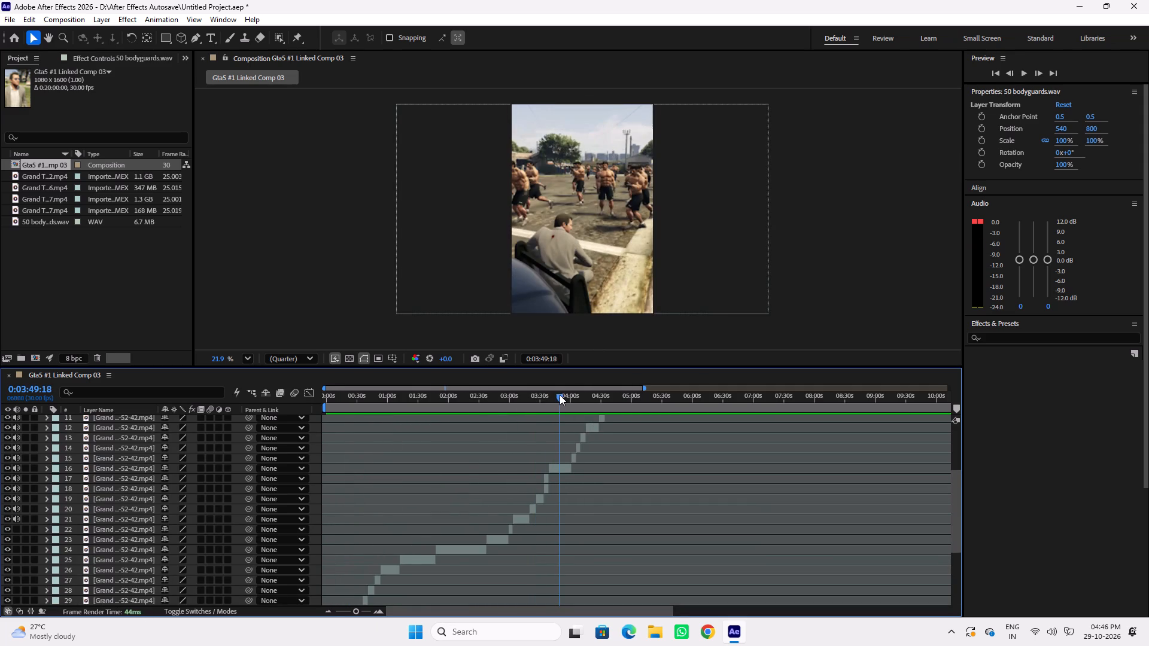
pyautogui.moveTo(574, 396); pyautogui.dragTo(582, 397)
pyautogui.moveTo(592, 397); pyautogui.dragTo(596, 397)
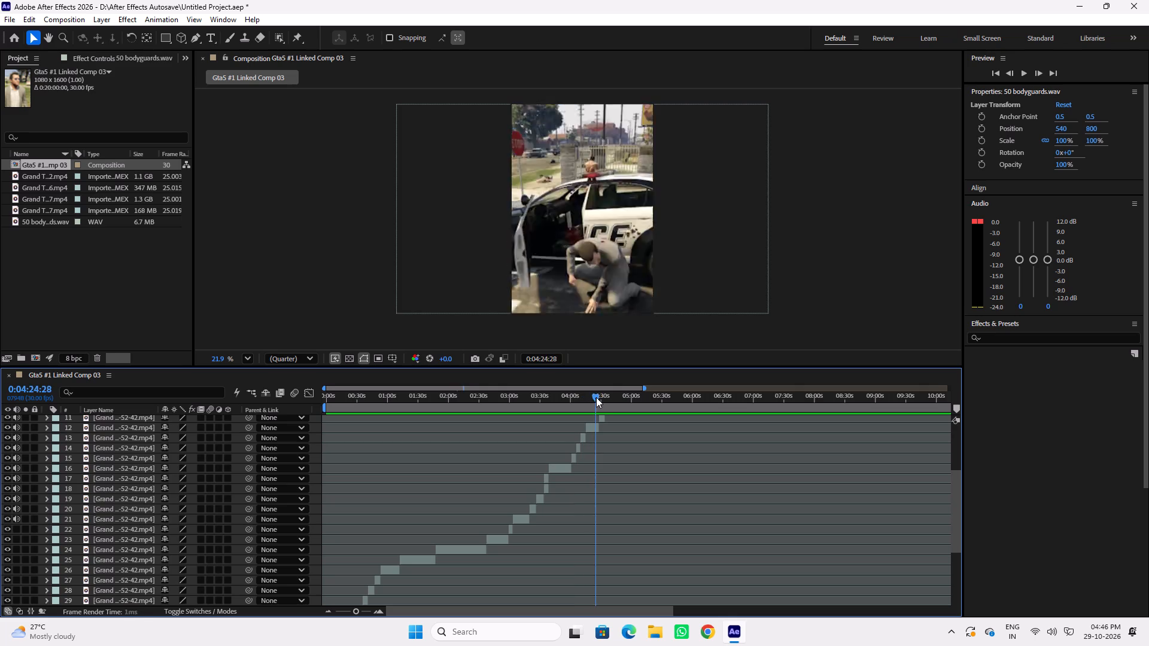
pyautogui.moveTo(596, 397); pyautogui.dragTo(558, 398)
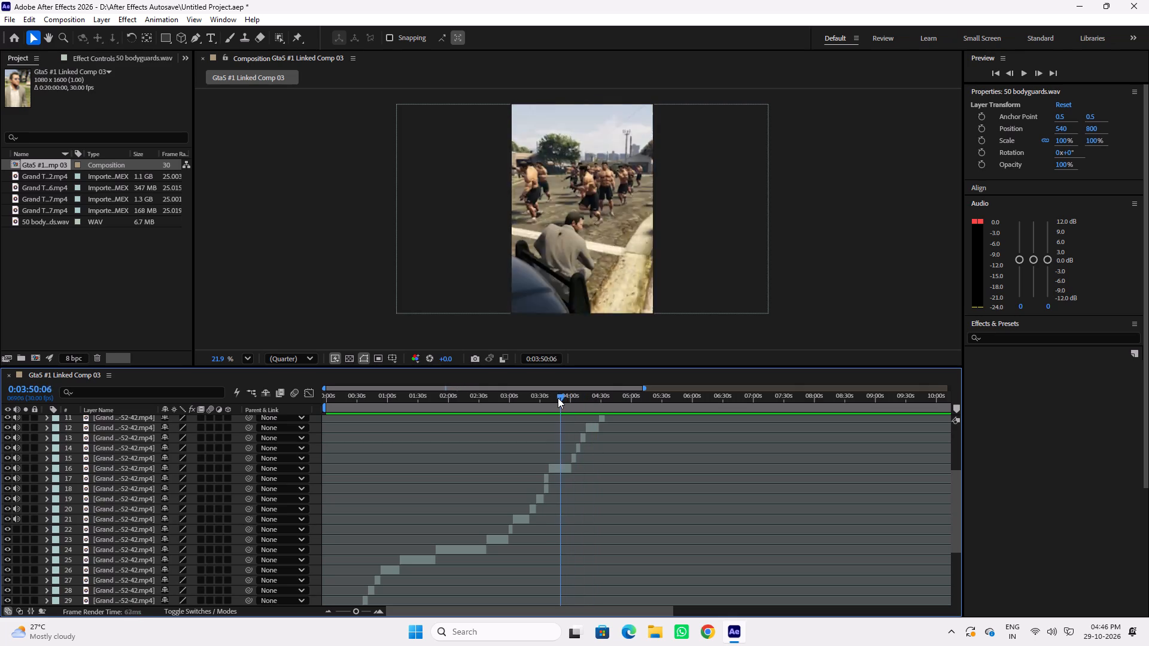
pyautogui.moveTo(558, 398); pyautogui.dragTo(553, 398)
pyautogui.press('space')
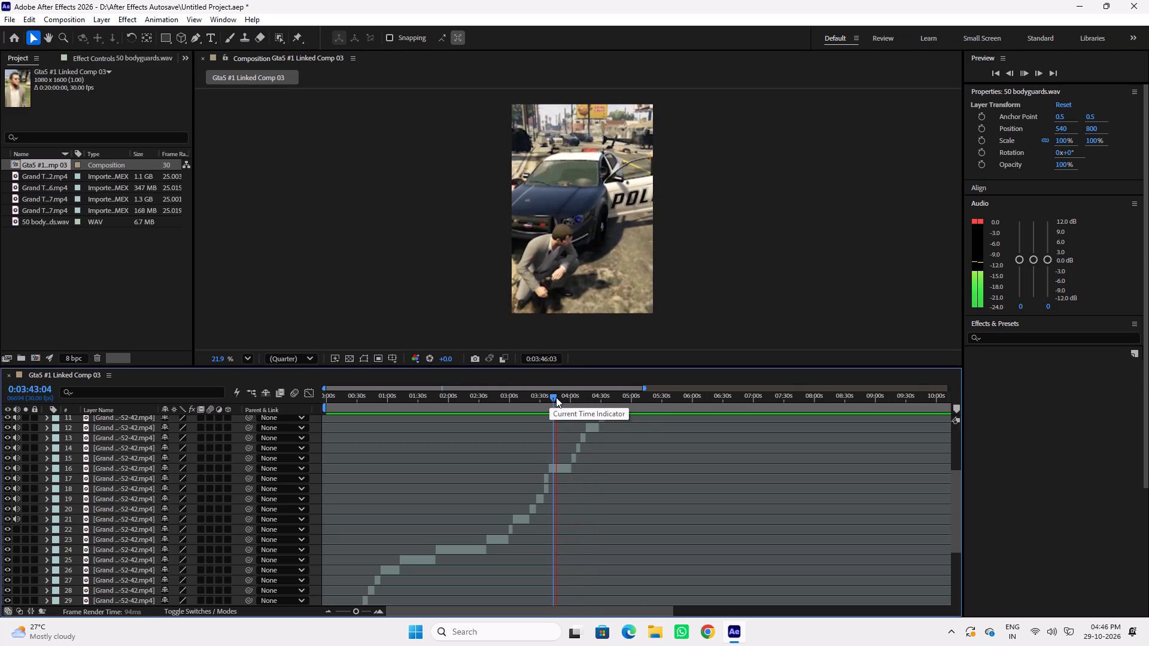
pyautogui.moveTo(556, 397); pyautogui.dragTo(545, 399)
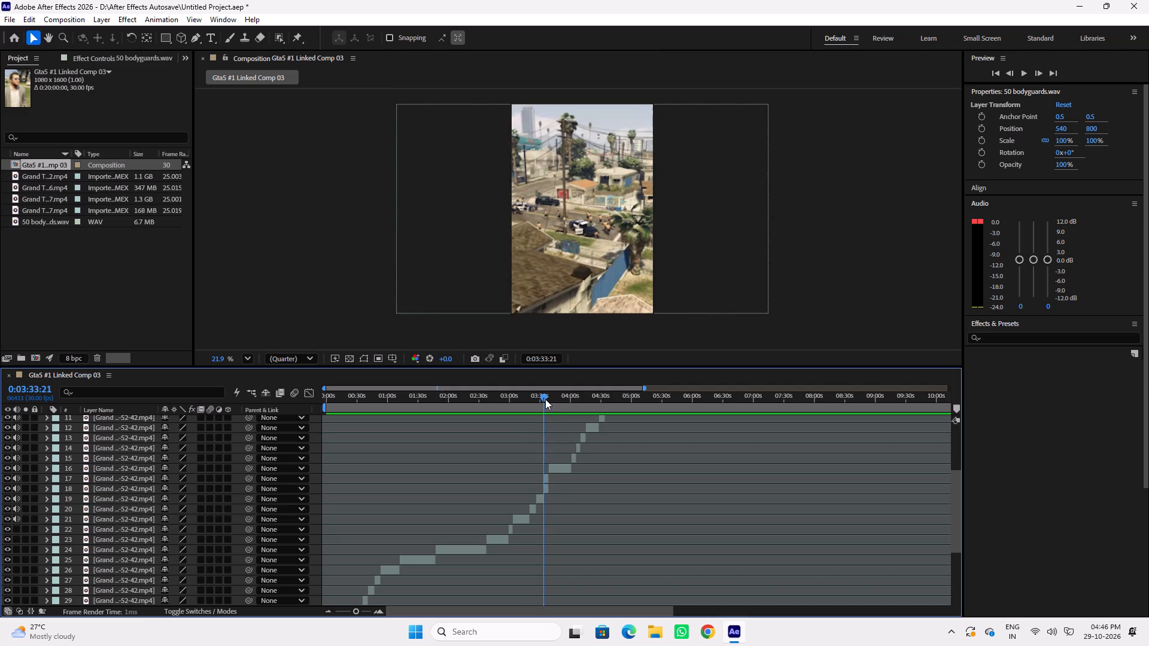
pyautogui.moveTo(545, 399); pyautogui.dragTo(548, 399)
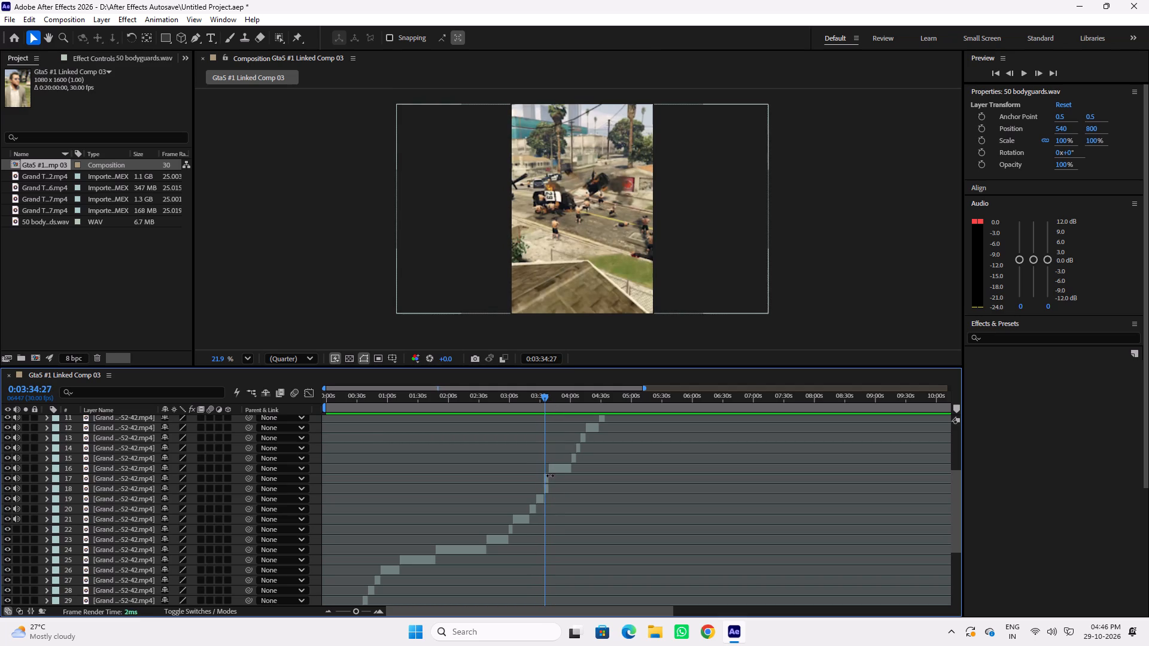
# Duplicate the long layer 16 clip and move the copy with the short layer 18 clip to about 0:00:15.
pyautogui.click(548, 477)
pyautogui.click(560, 465)
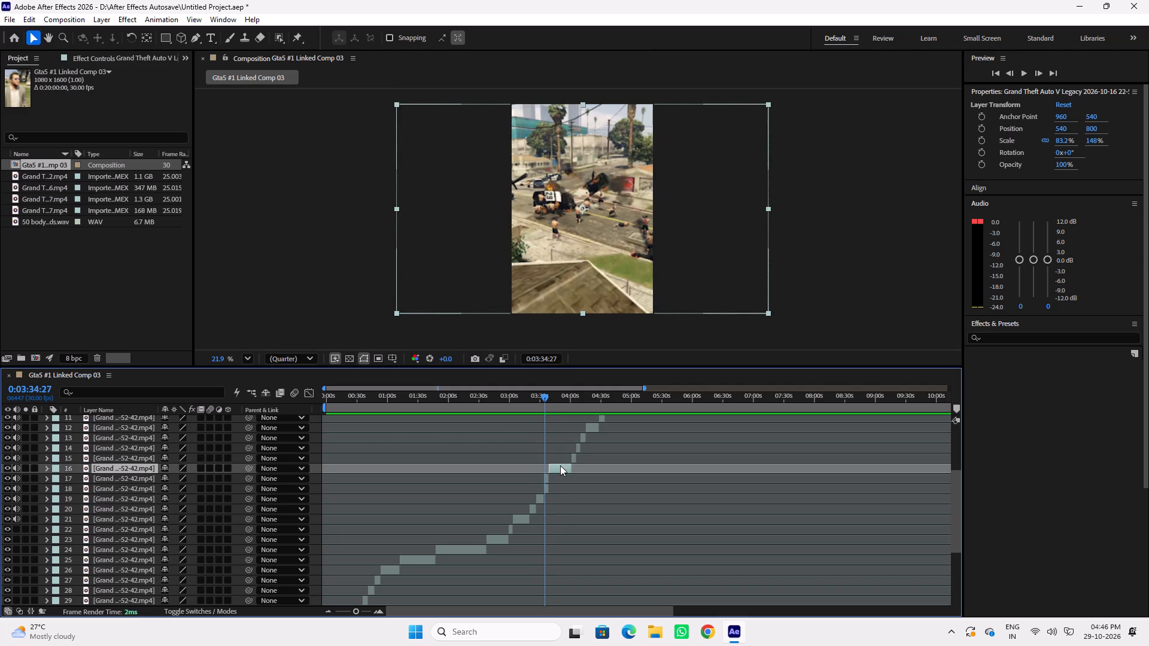
pyautogui.hotkey('ctrl', 'd')
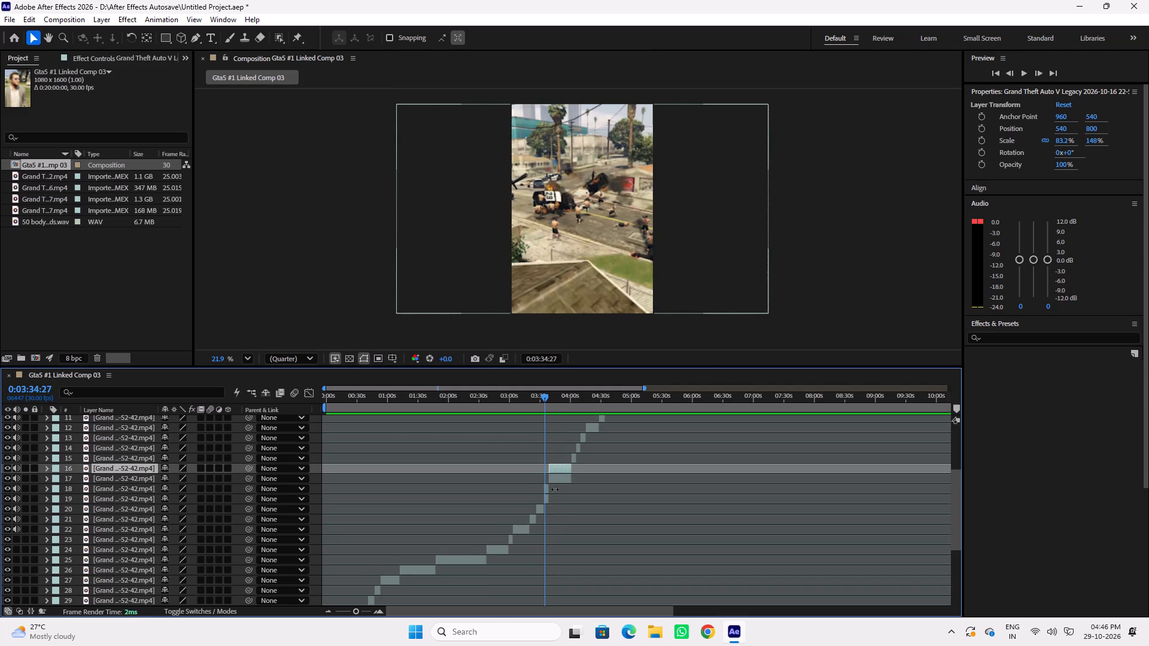
pyautogui.click(547, 489)
pyautogui.keyDown('ctrl'); pyautogui.click(560, 467); pyautogui.keyUp('ctrl')
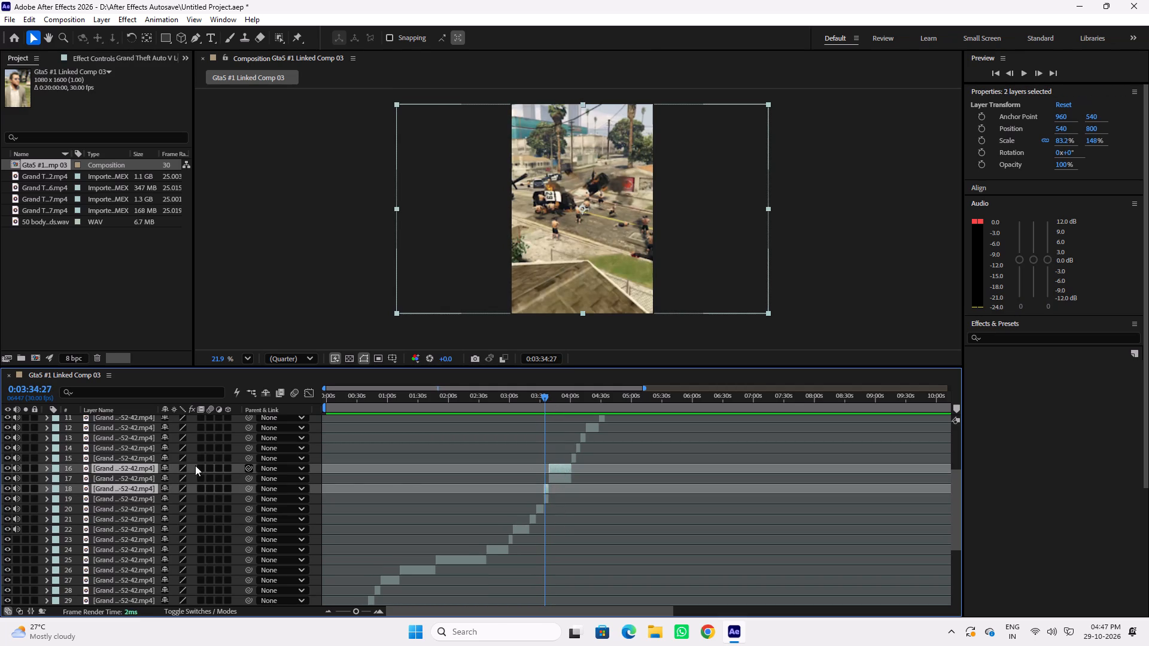
pyautogui.moveTo(561, 467); pyautogui.dragTo(361, 463)
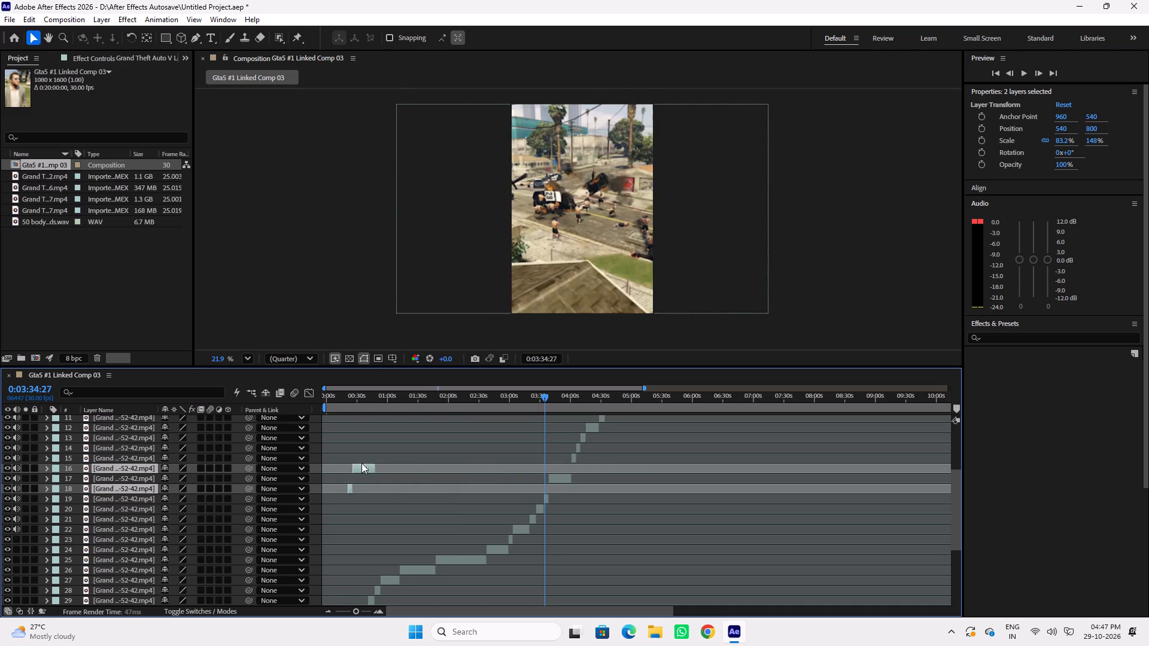
pyautogui.moveTo(361, 463); pyautogui.dragTo(358, 464)
# Reorder the two moved clips in the layer stack, placing them directly below the 45-16 clip.
pyautogui.scroll(-3, 425, 560)
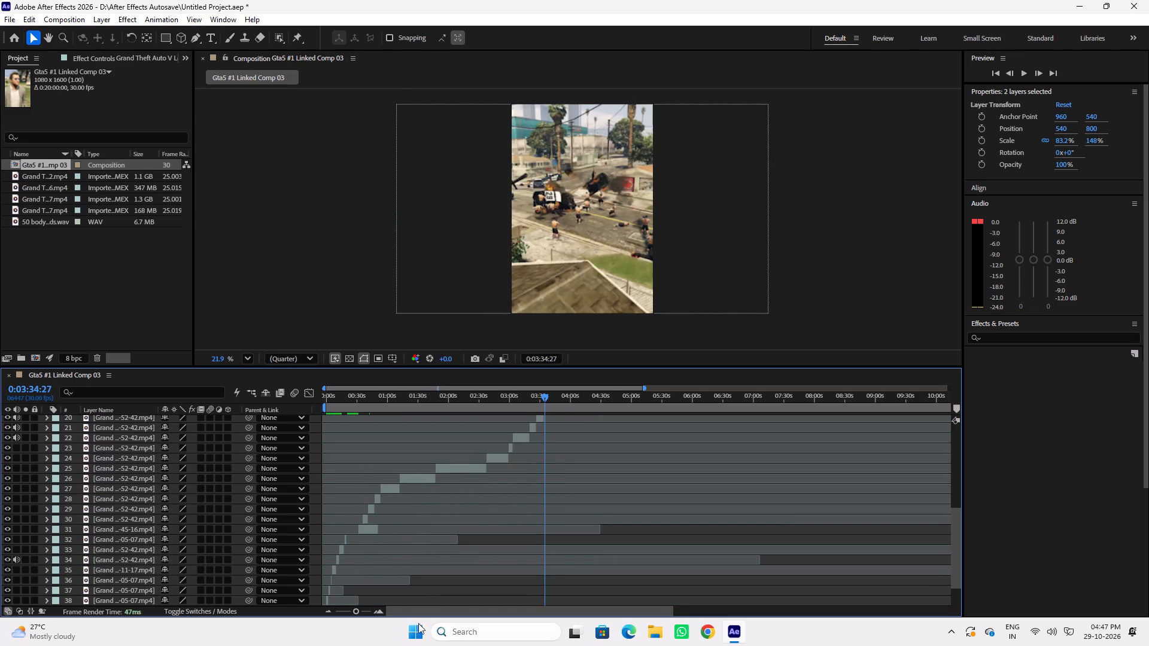
pyautogui.click(363, 608)
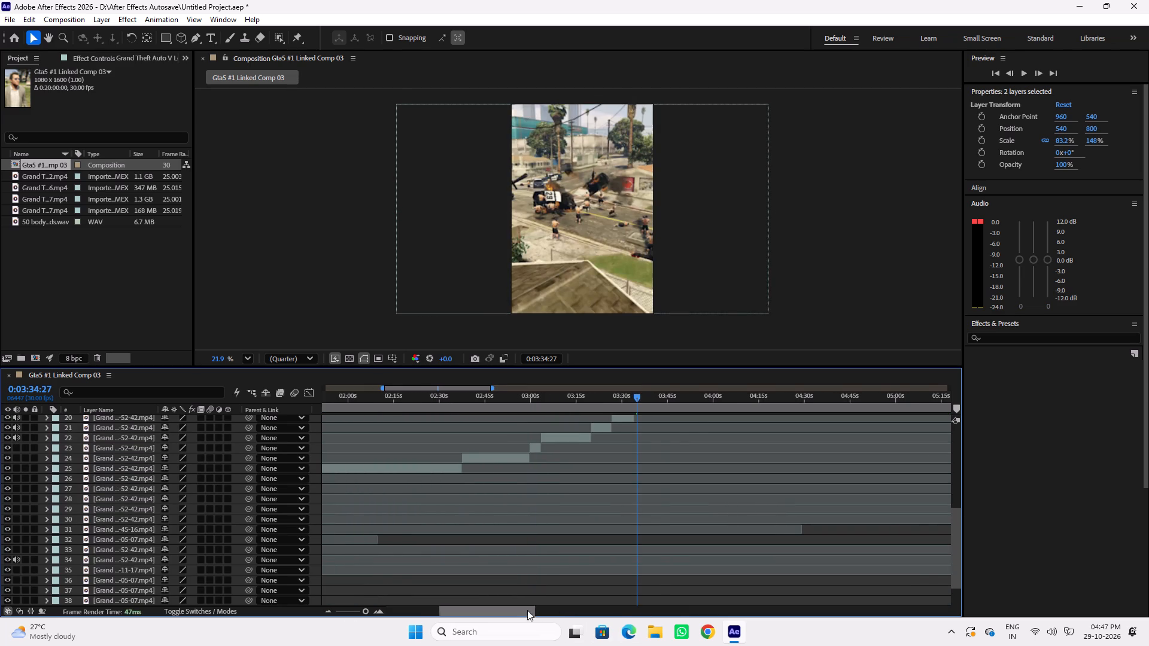
pyautogui.moveTo(521, 609); pyautogui.dragTo(434, 609)
pyautogui.scroll(4, 406, 455)
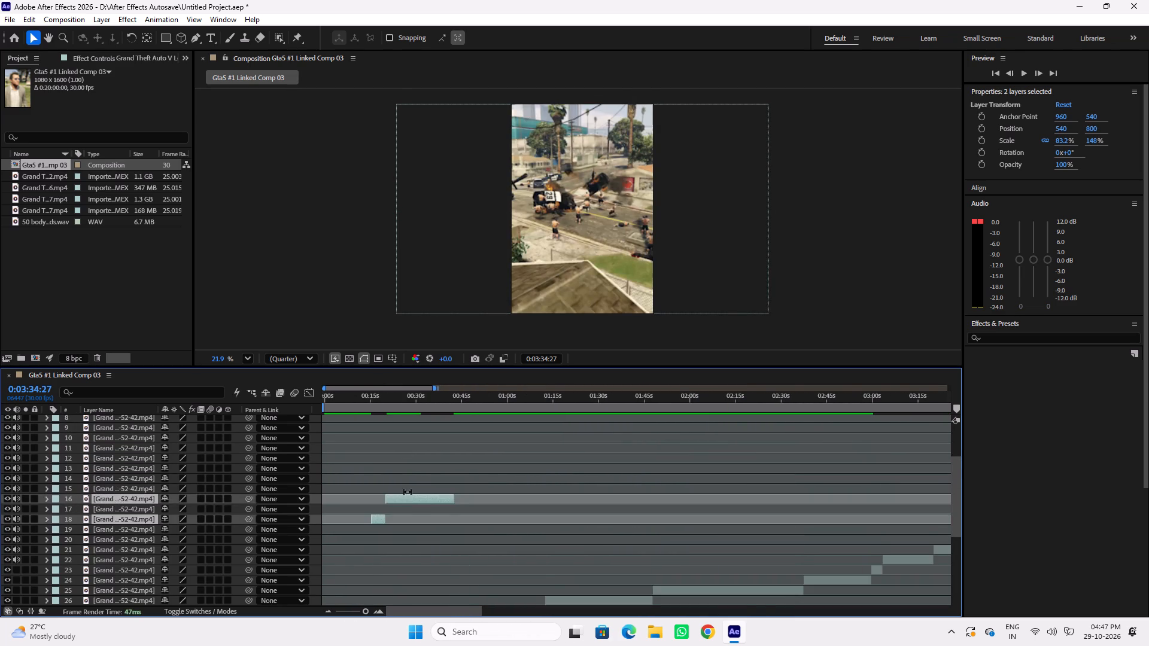
pyautogui.scroll(-1, 409, 513)
pyautogui.moveTo(116, 487); pyautogui.dragTo(109, 547)
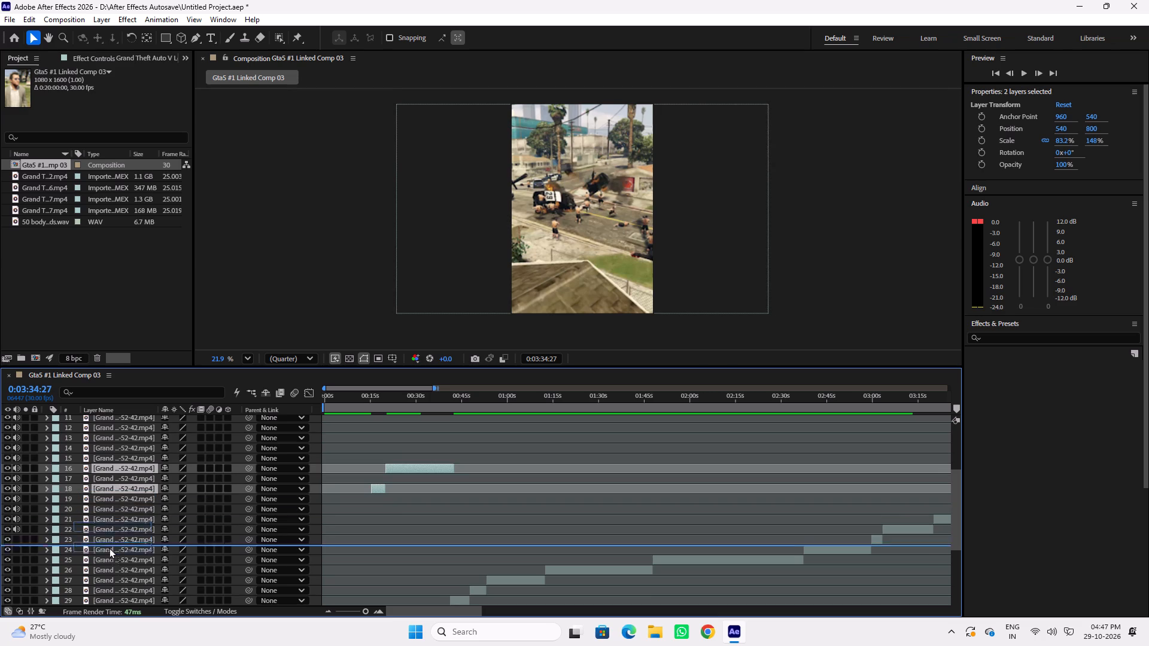
pyautogui.moveTo(109, 547); pyautogui.dragTo(108, 602)
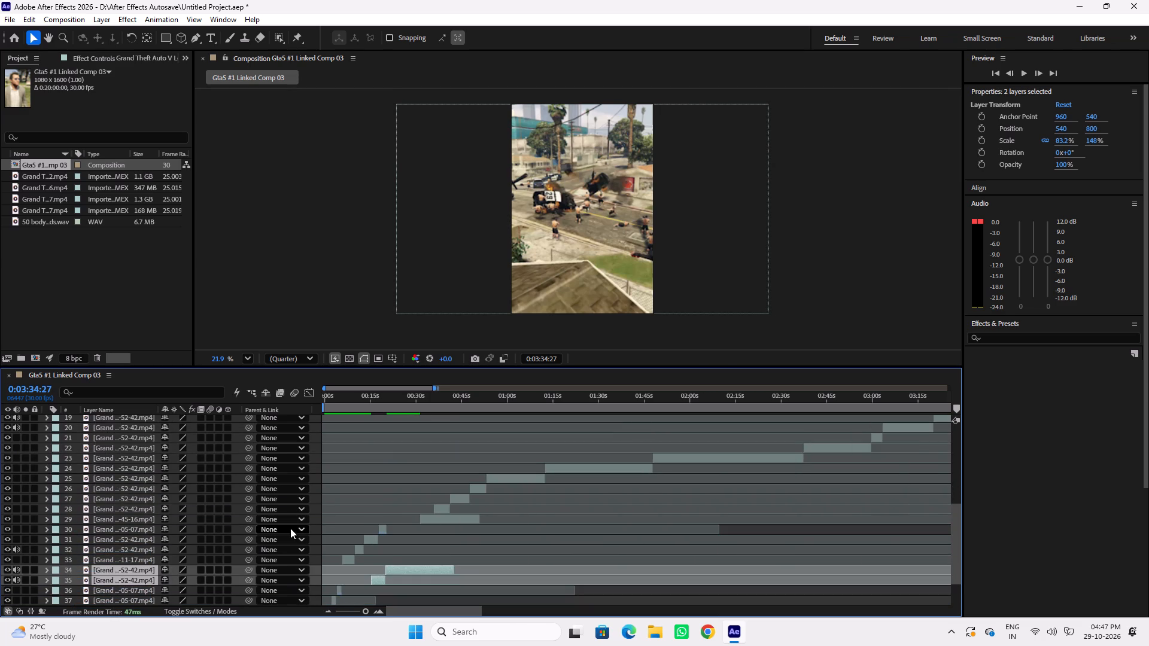
pyautogui.moveTo(129, 568); pyautogui.dragTo(146, 527)
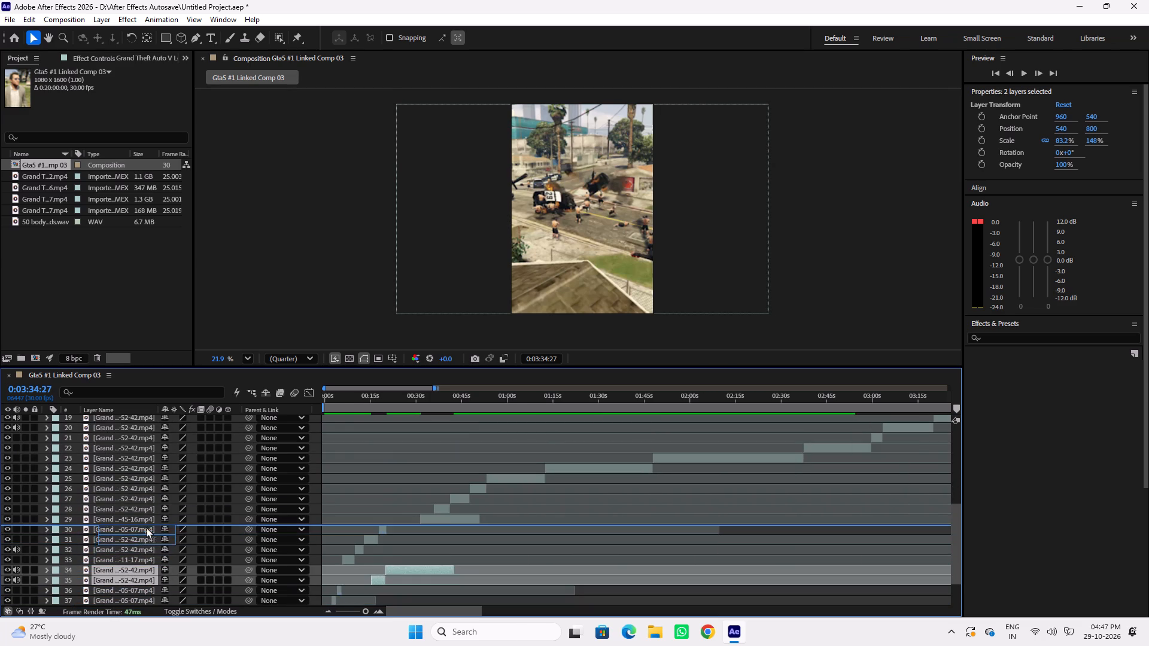
pyautogui.moveTo(146, 527); pyautogui.dragTo(147, 526)
# Slide the longer moved clip in layer 30 so it begins at about 0:00:30.
pyautogui.click(423, 560)
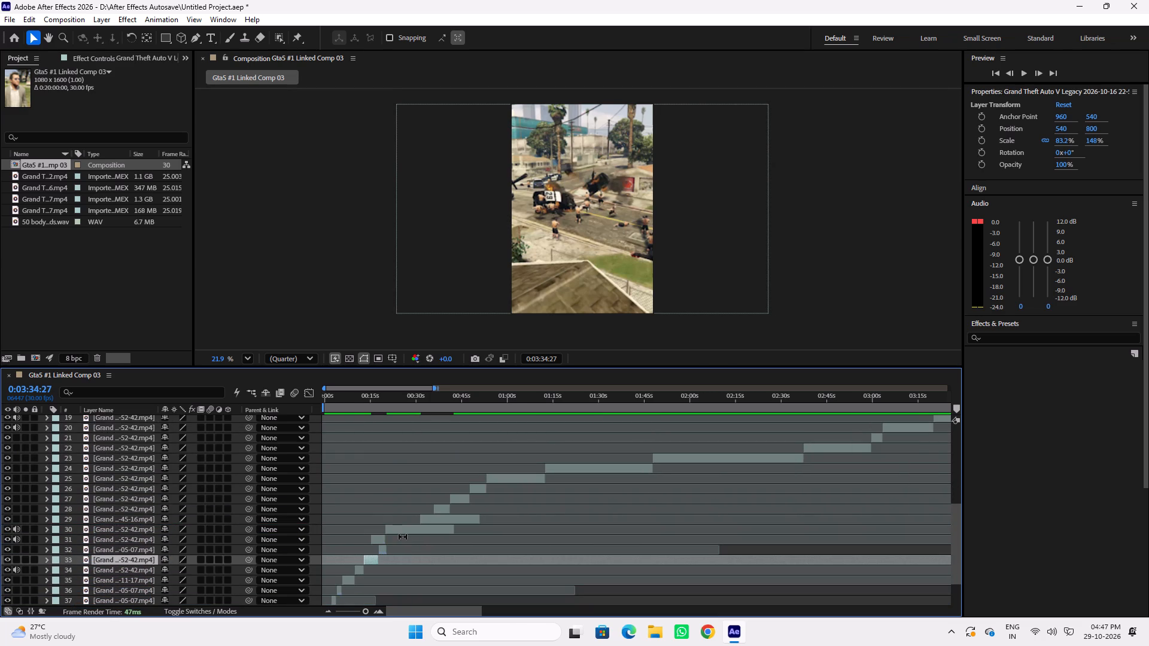
pyautogui.click(403, 528)
pyautogui.moveTo(395, 528); pyautogui.dragTo(424, 531)
# Slide the short clip in layer 31 so it begins at about 0:00:21, just after the 05-07 clip.
pyautogui.click(379, 540)
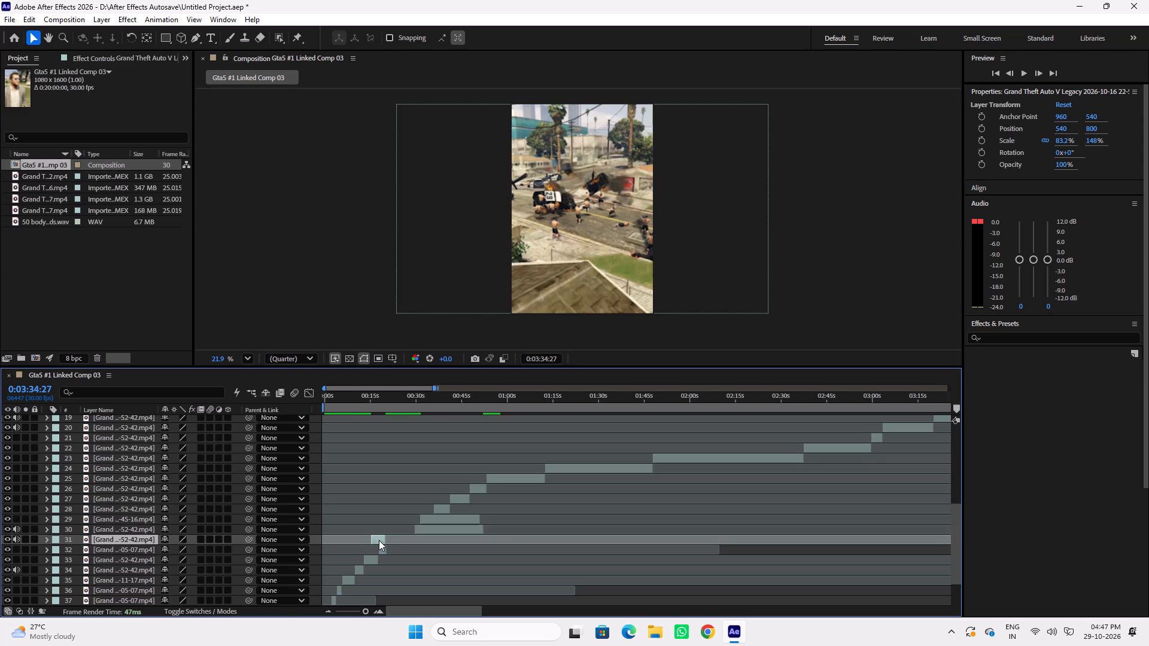
pyautogui.moveTo(378, 540); pyautogui.dragTo(400, 534)
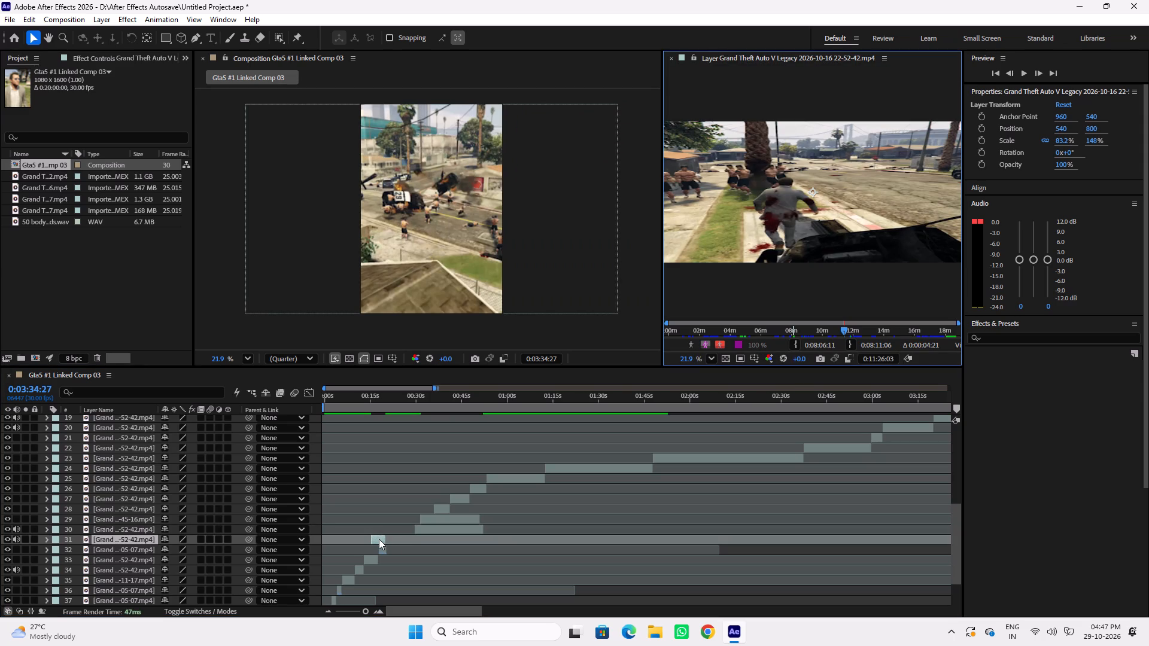
pyautogui.moveTo(379, 539); pyautogui.dragTo(397, 541)
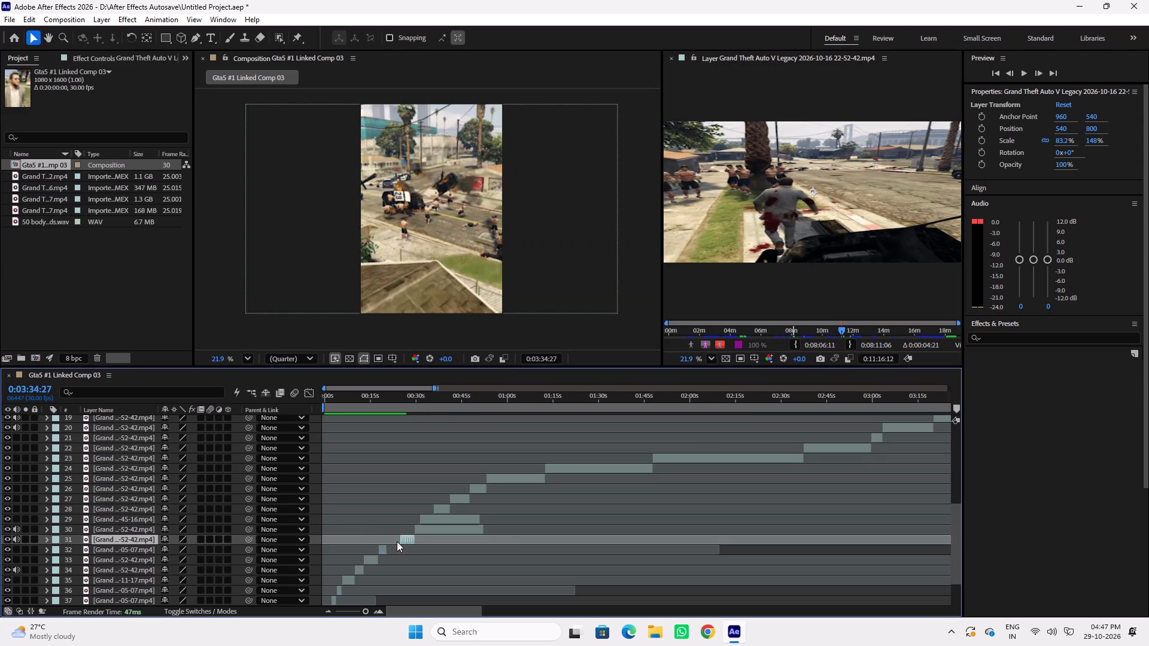
pyautogui.moveTo(397, 541); pyautogui.dragTo(394, 542)
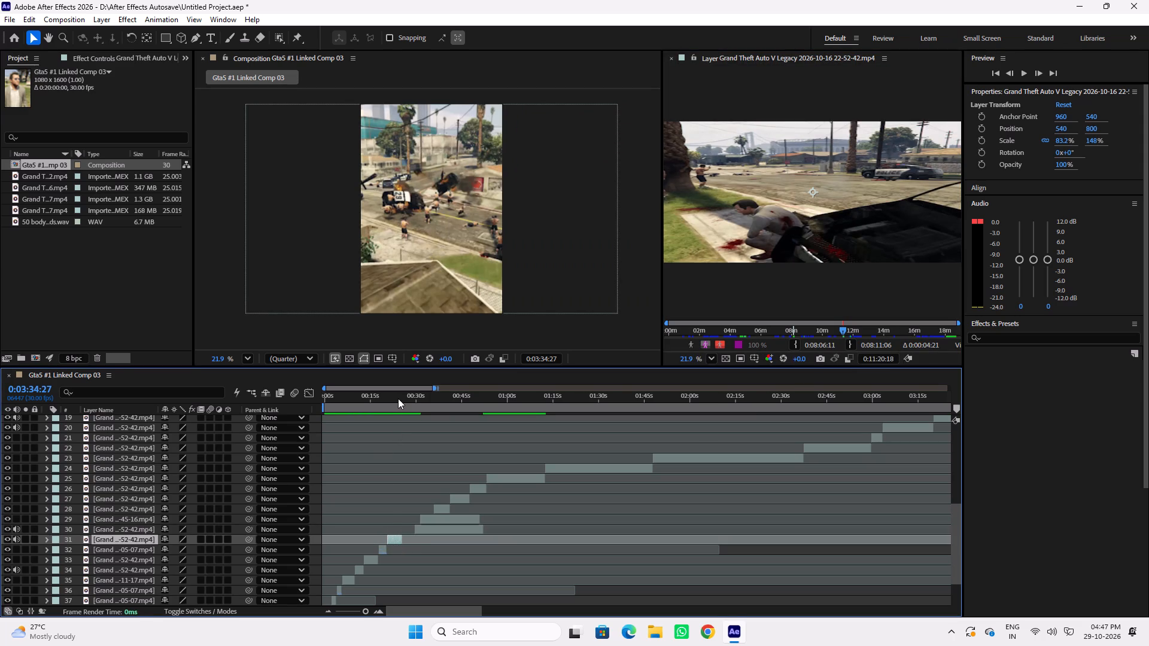
# Preview the layer 31 clip, close the separate layer viewer, and slide the layer 30 clip back to start at about 0:00:25.
pyautogui.moveTo(398, 398); pyautogui.dragTo(384, 399)
pyautogui.press('space')
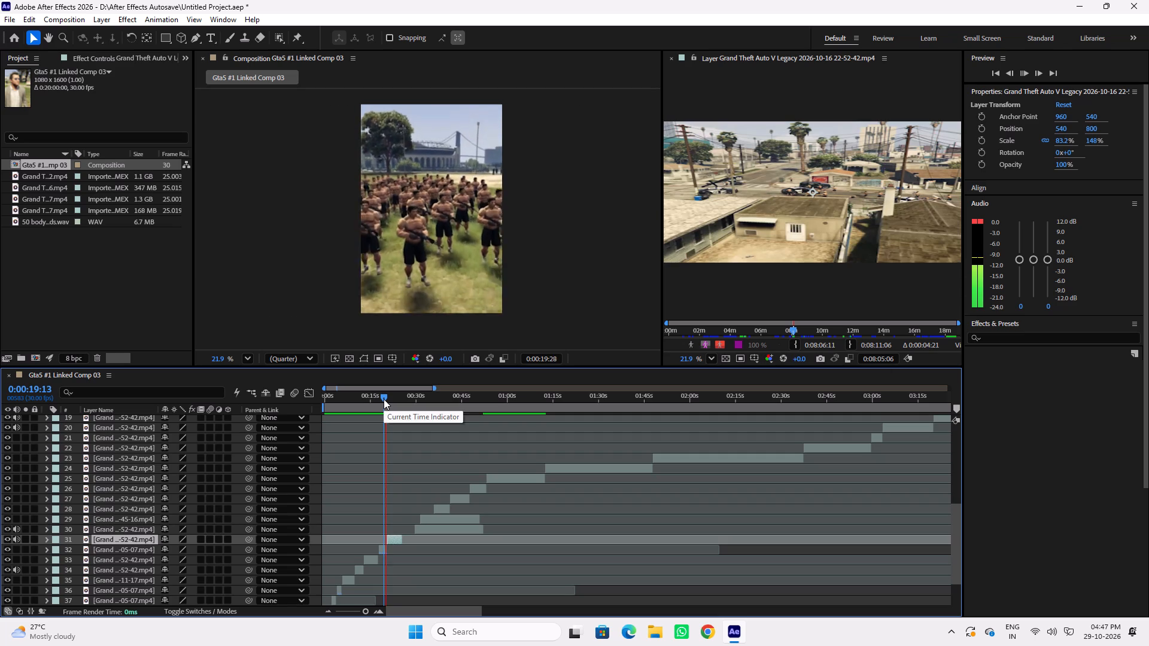
pyautogui.press('space')
pyautogui.click(676, 59)
pyautogui.press('space')
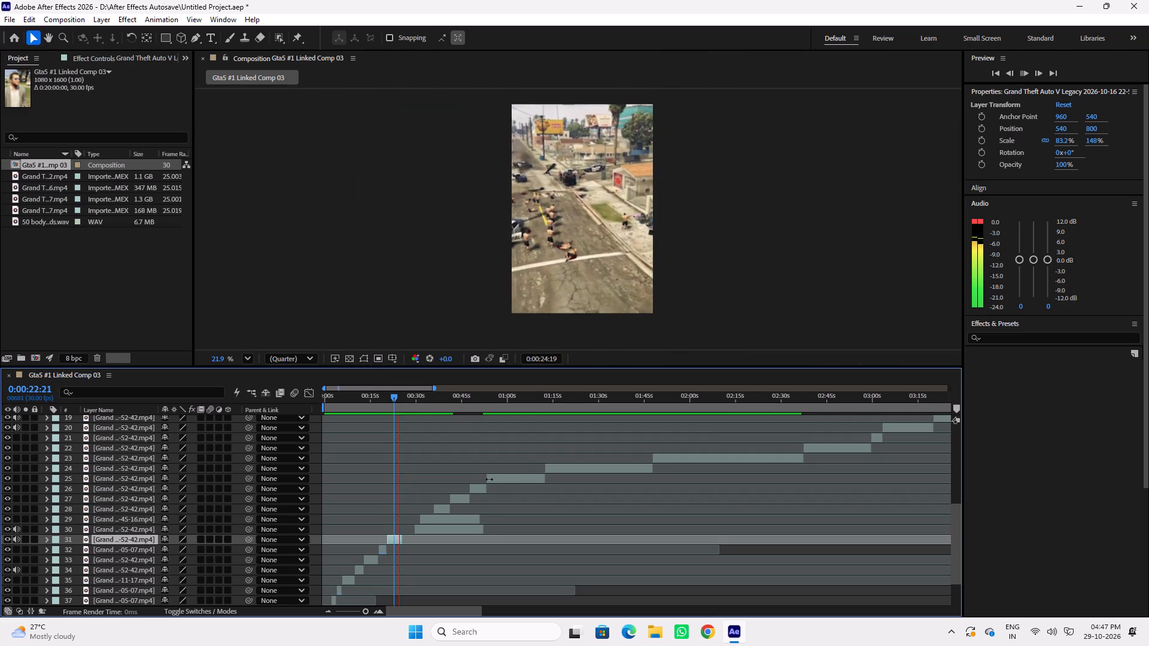
pyautogui.press('space')
pyautogui.moveTo(428, 529); pyautogui.dragTo(421, 530)
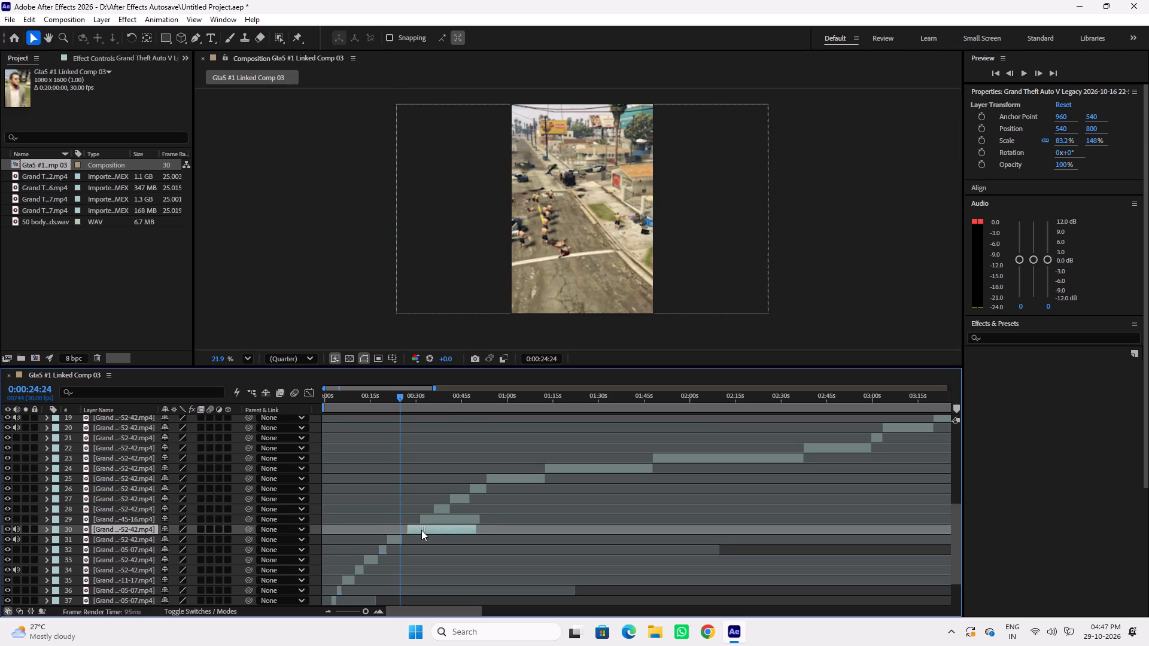
pyautogui.moveTo(421, 530); pyautogui.dragTo(420, 530)
# Review the layer 30 clip and shift the layer 29 and 28 clips to about 0:00:50 and layer 27 to about 0:00:55.
pyautogui.press('space')
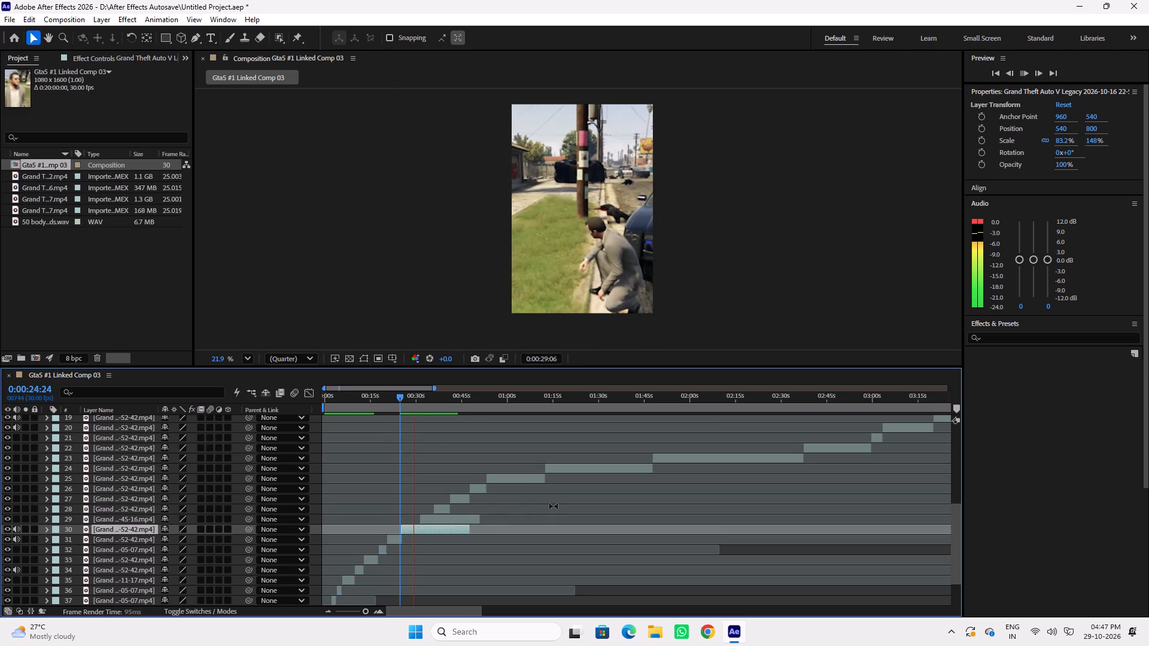
pyautogui.press('space')
pyautogui.moveTo(417, 394); pyautogui.dragTo(418, 394)
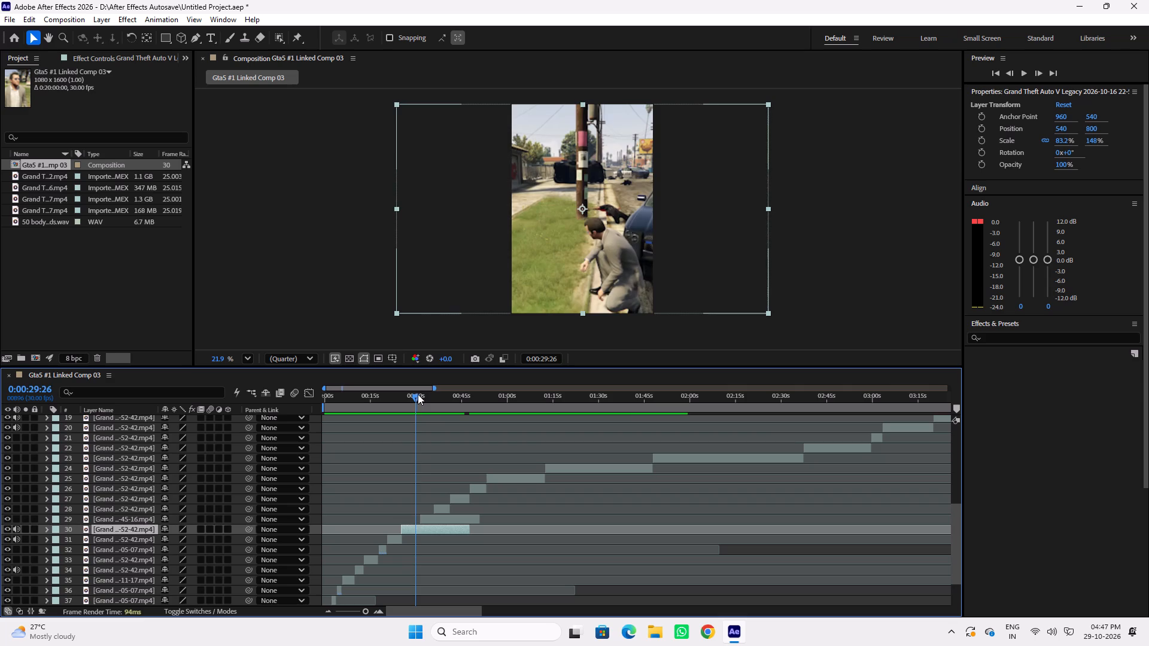
pyautogui.moveTo(418, 394); pyautogui.dragTo(412, 397)
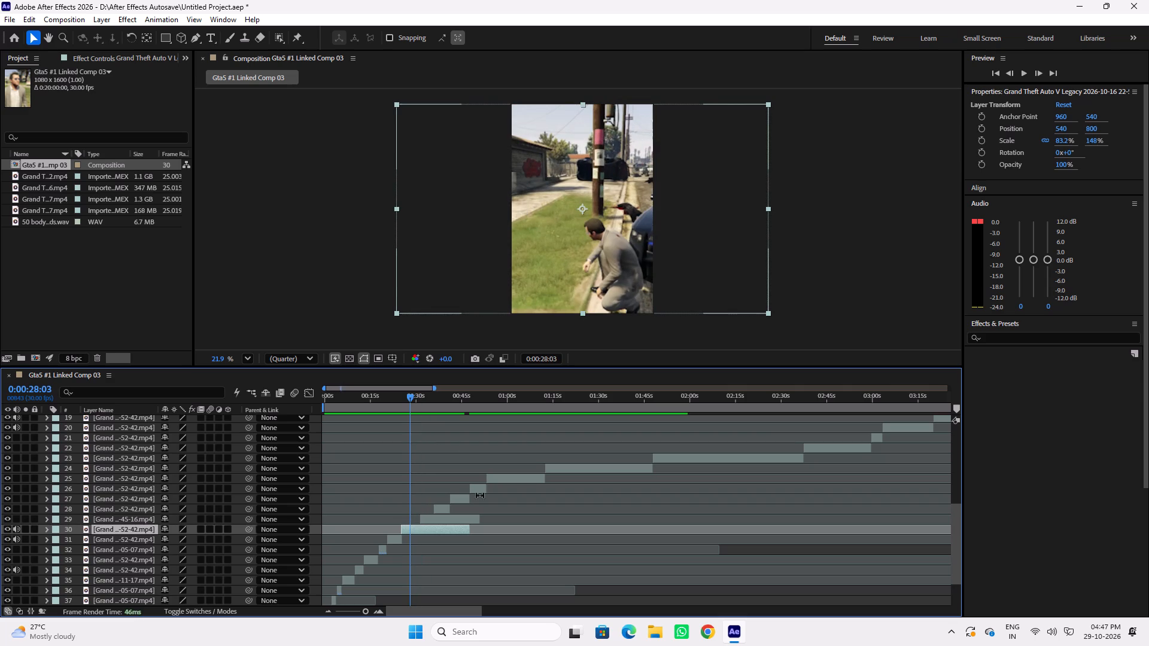
pyautogui.moveTo(449, 519); pyautogui.dragTo(505, 521)
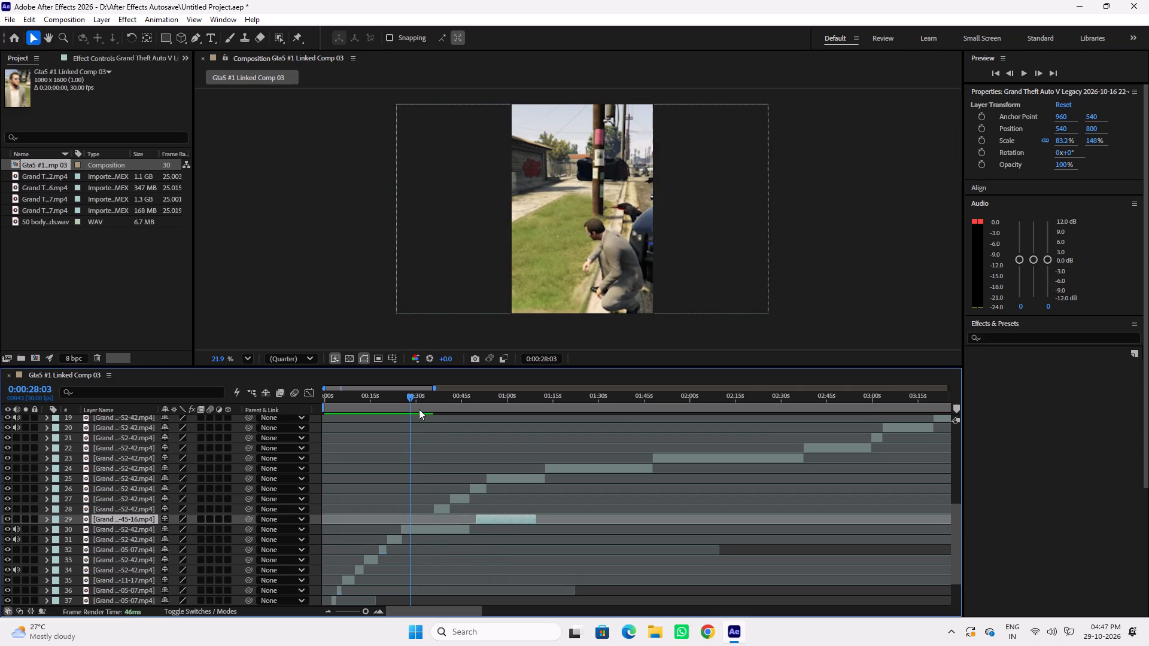
pyautogui.moveTo(418, 398); pyautogui.dragTo(430, 401)
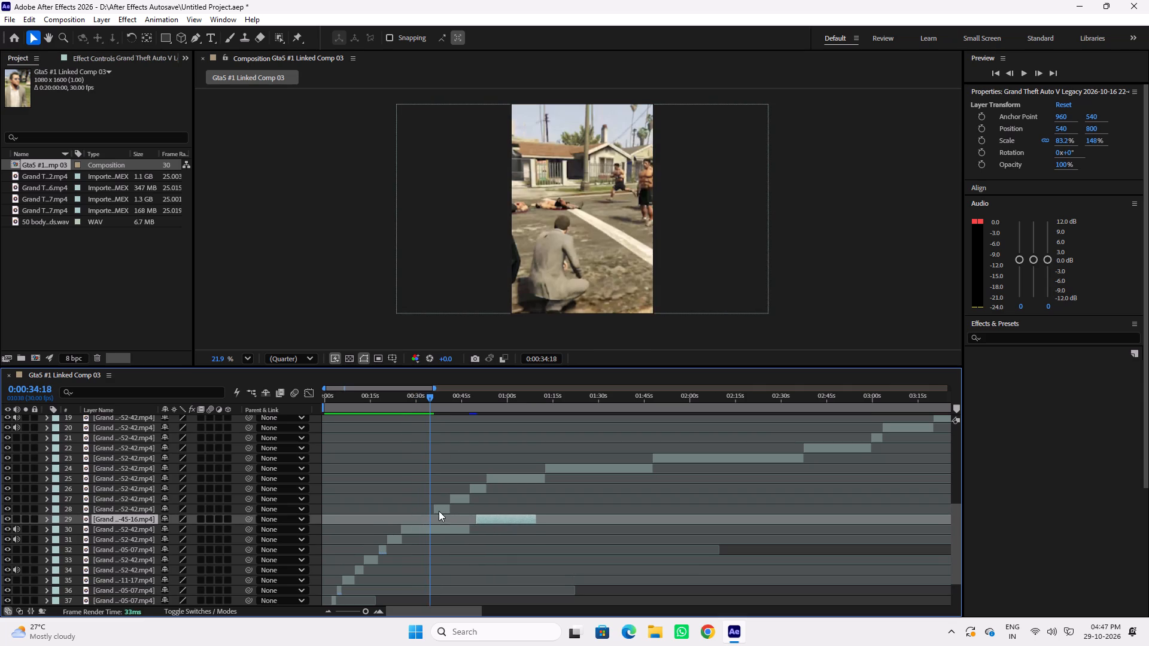
pyautogui.moveTo(439, 511); pyautogui.dragTo(482, 513)
pyautogui.moveTo(430, 395); pyautogui.dragTo(439, 395)
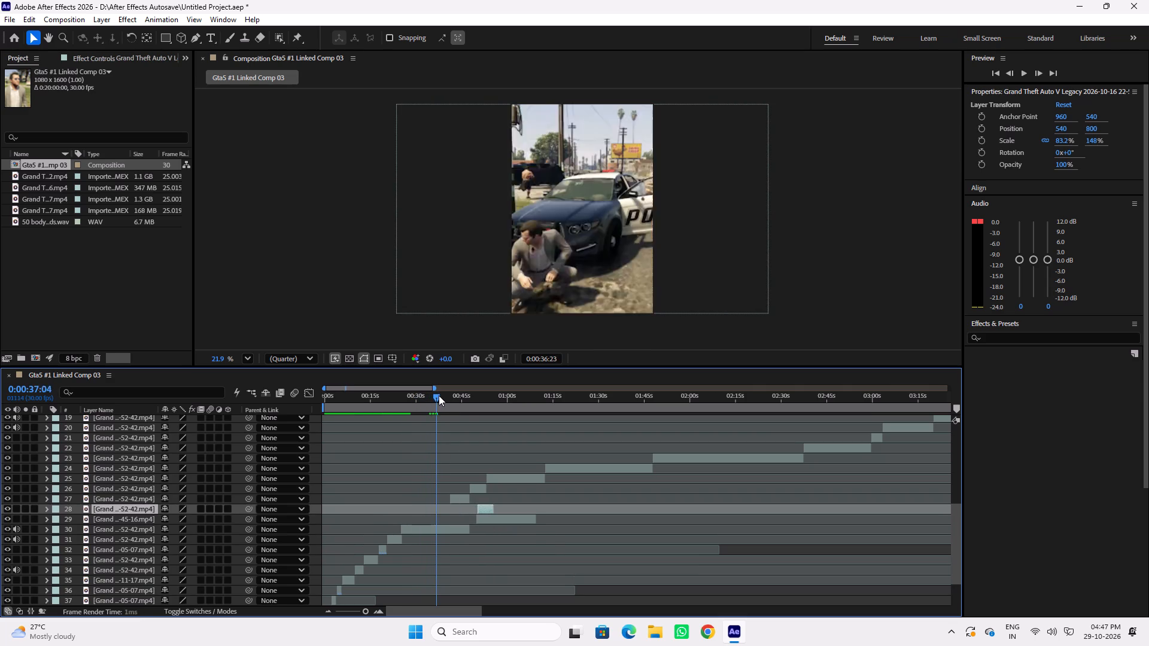
pyautogui.moveTo(439, 395); pyautogui.dragTo(448, 397)
pyautogui.moveTo(455, 502); pyautogui.dragTo(496, 504)
# Play the edit from about 0:00:40, then scan the gameplay between about 0:03:00 and 0:04:50 for reusable footage.
pyautogui.click(448, 401)
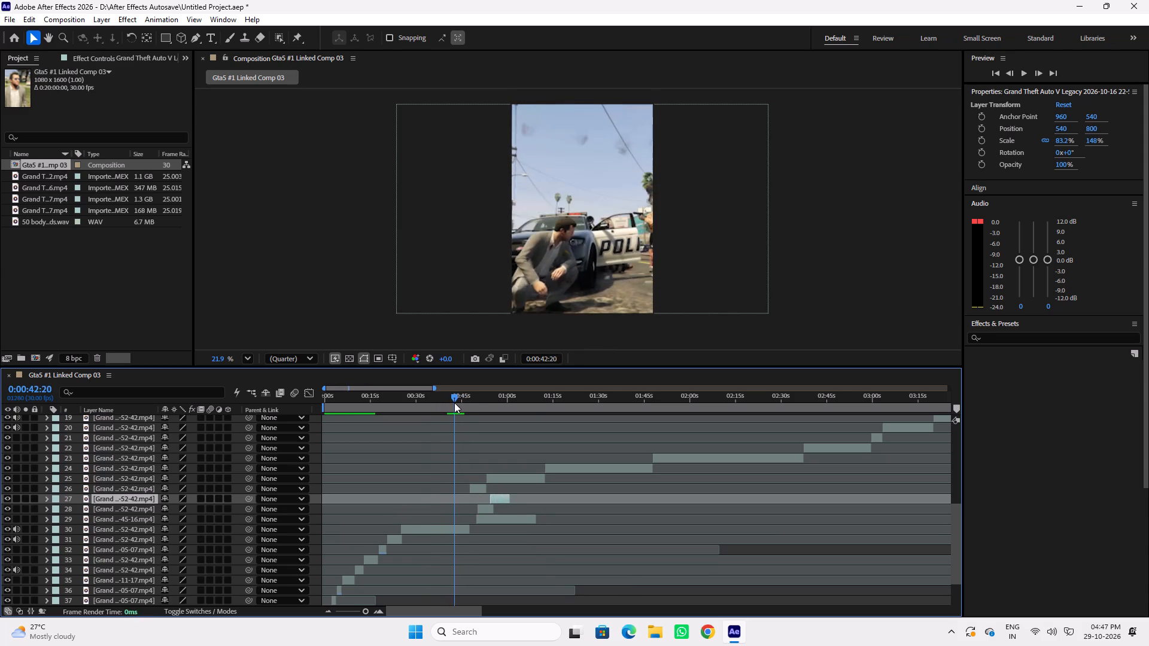
pyautogui.press('space')
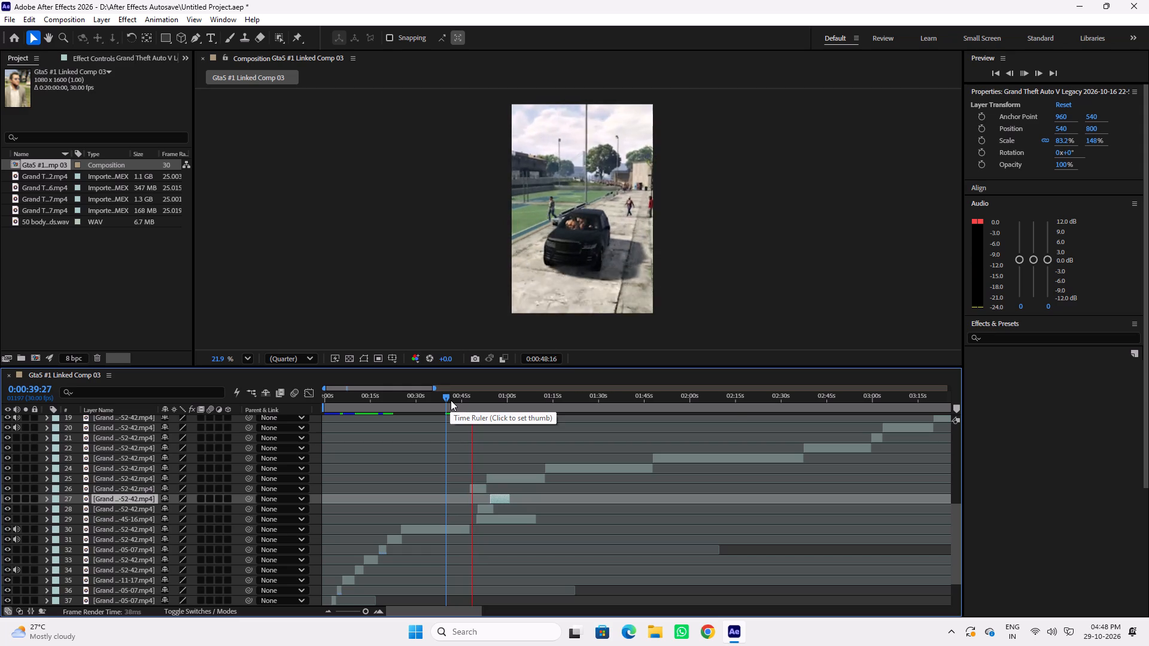
pyautogui.moveTo(451, 400); pyautogui.dragTo(501, 404)
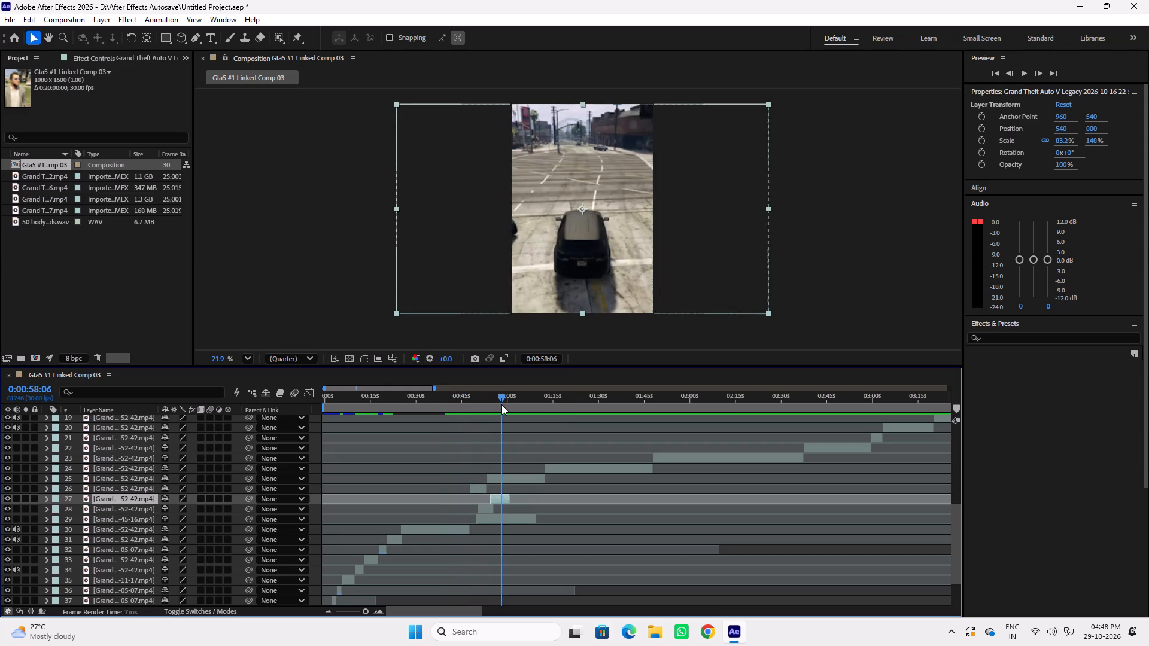
pyautogui.moveTo(501, 404); pyautogui.dragTo(969, 440)
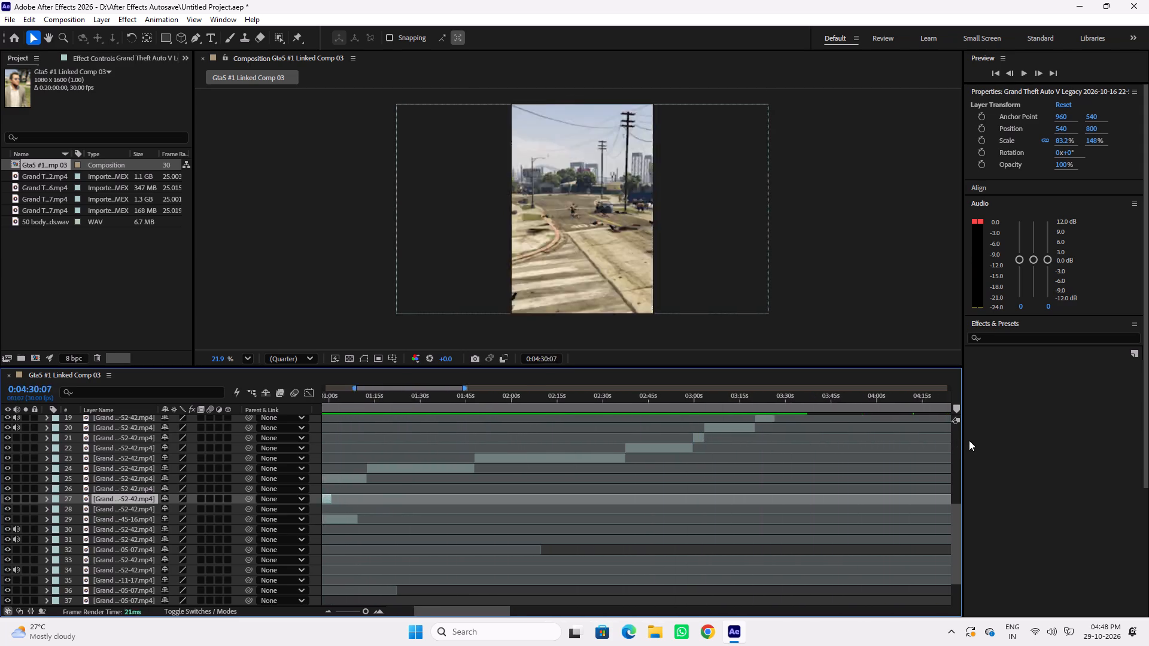
pyautogui.moveTo(969, 440); pyautogui.dragTo(564, 392)
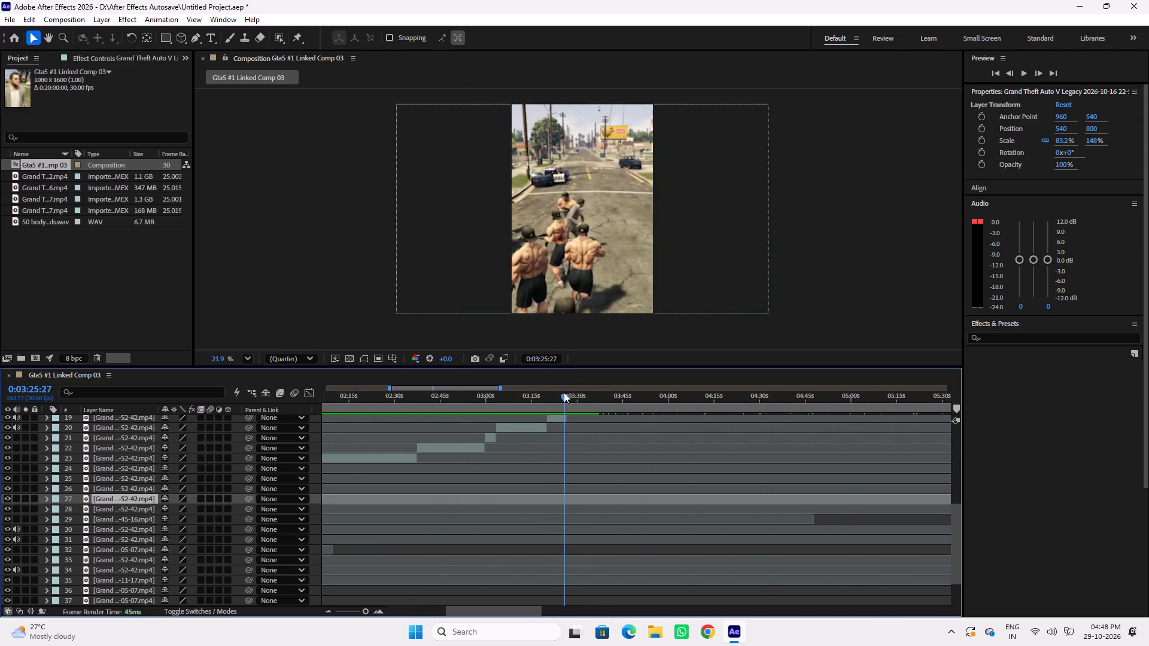
pyautogui.moveTo(564, 392); pyautogui.dragTo(525, 390)
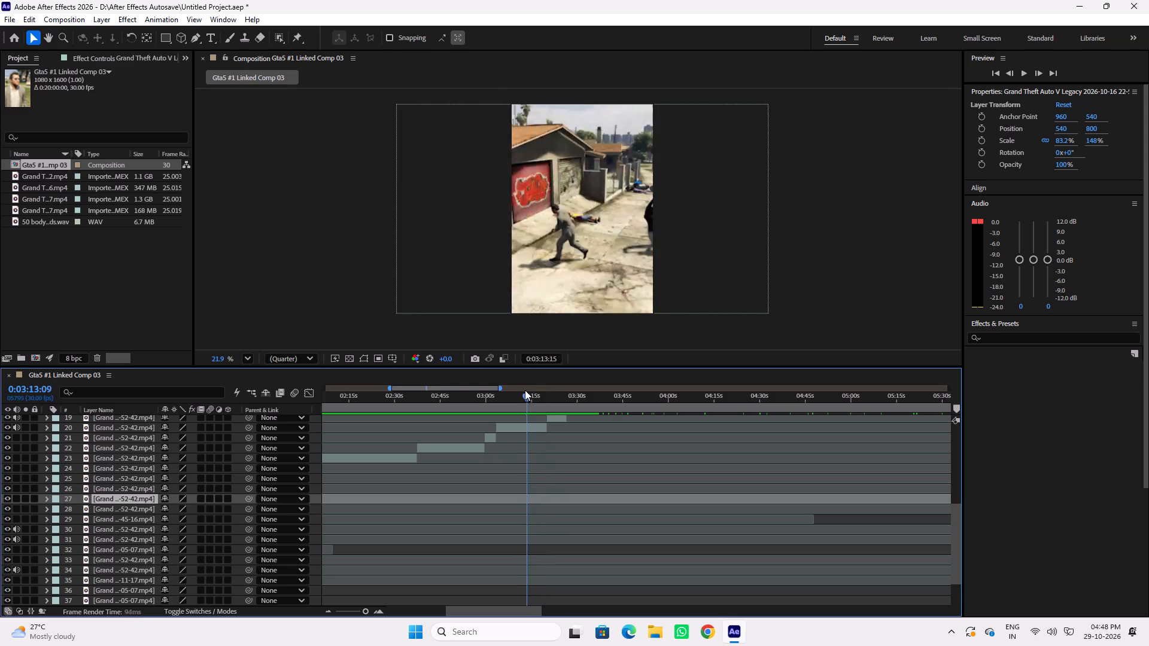
pyautogui.moveTo(525, 390); pyautogui.dragTo(494, 386)
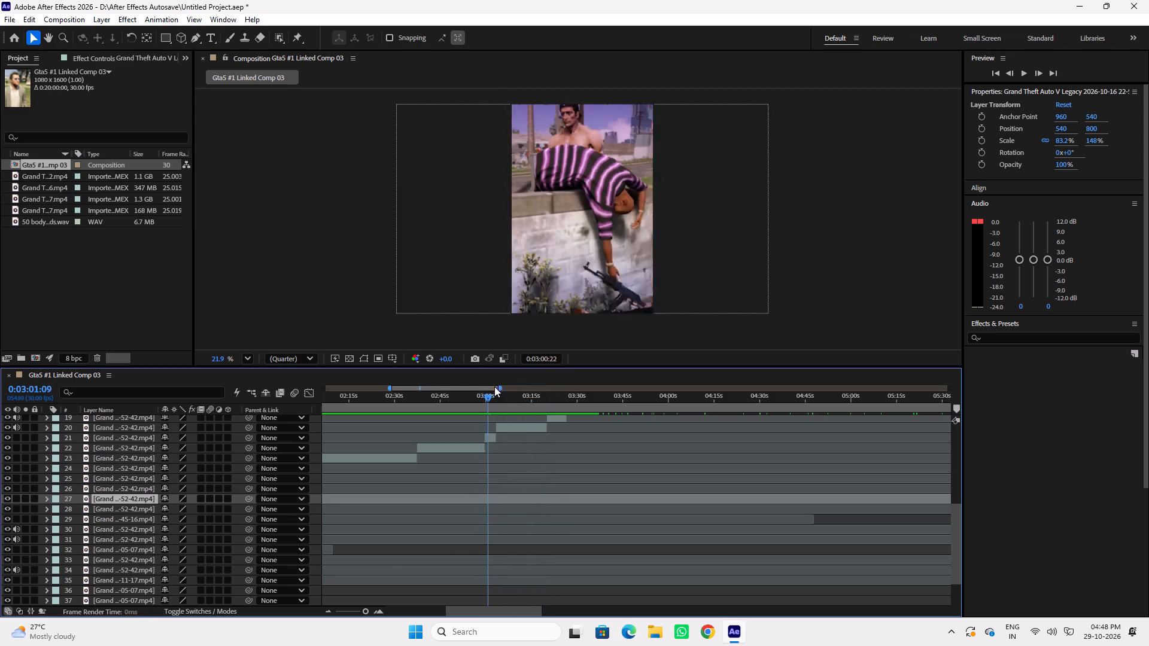
pyautogui.moveTo(494, 386); pyautogui.dragTo(650, 392)
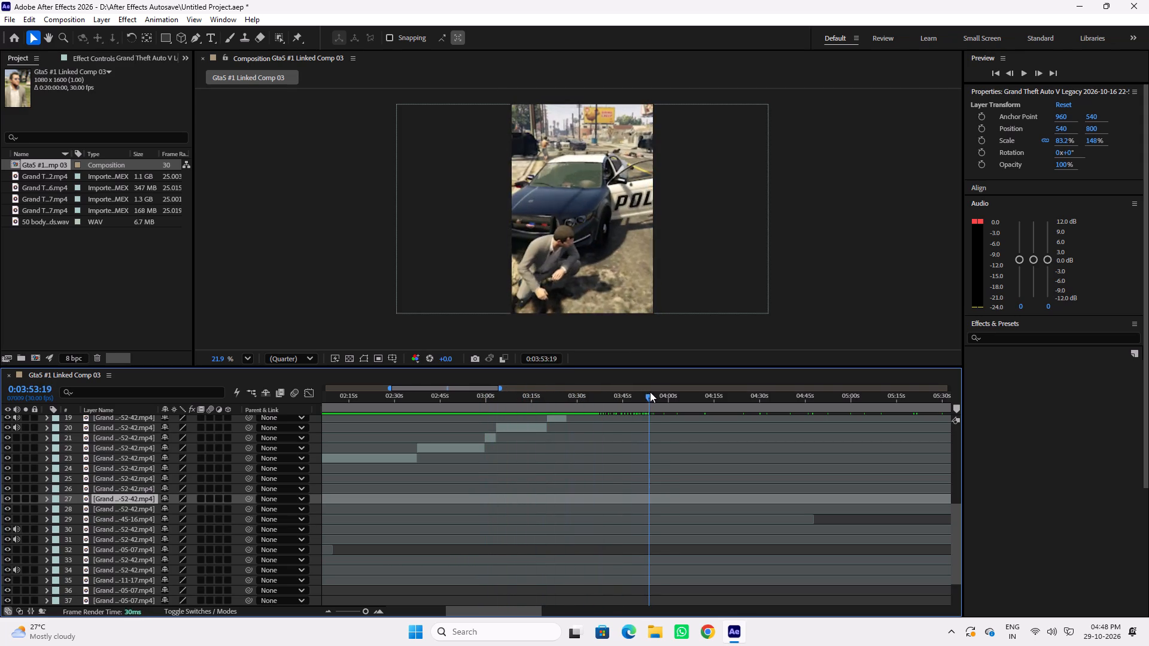
pyautogui.moveTo(650, 392); pyautogui.dragTo(704, 396)
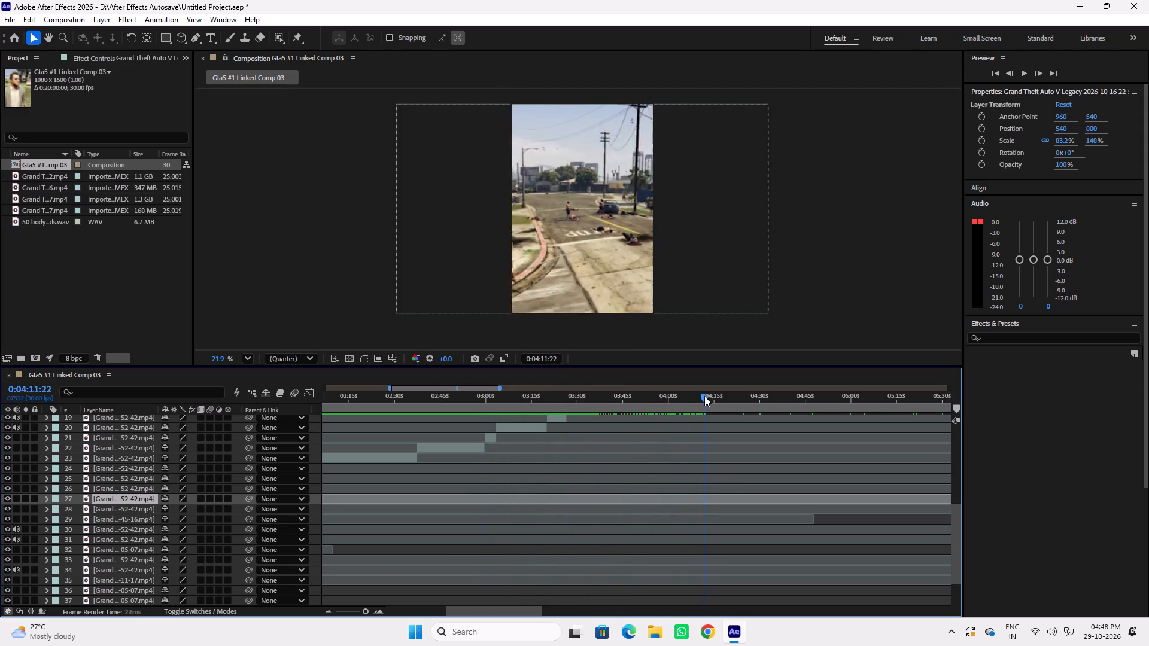
pyautogui.moveTo(704, 396); pyautogui.dragTo(734, 396)
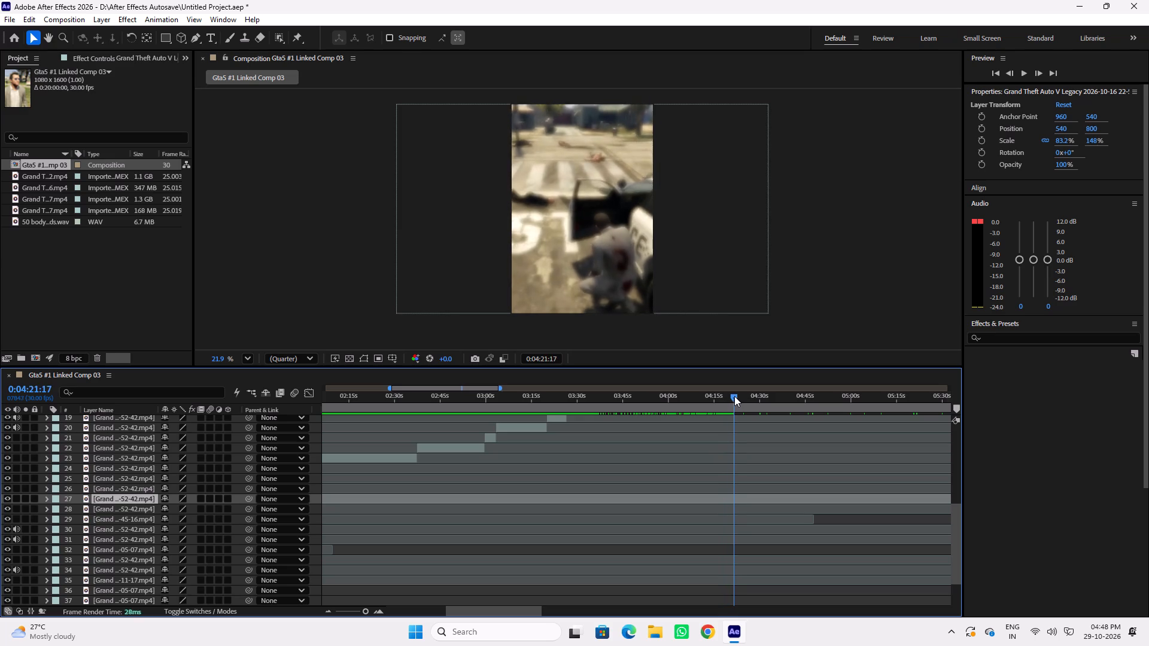
pyautogui.moveTo(734, 396); pyautogui.dragTo(768, 395)
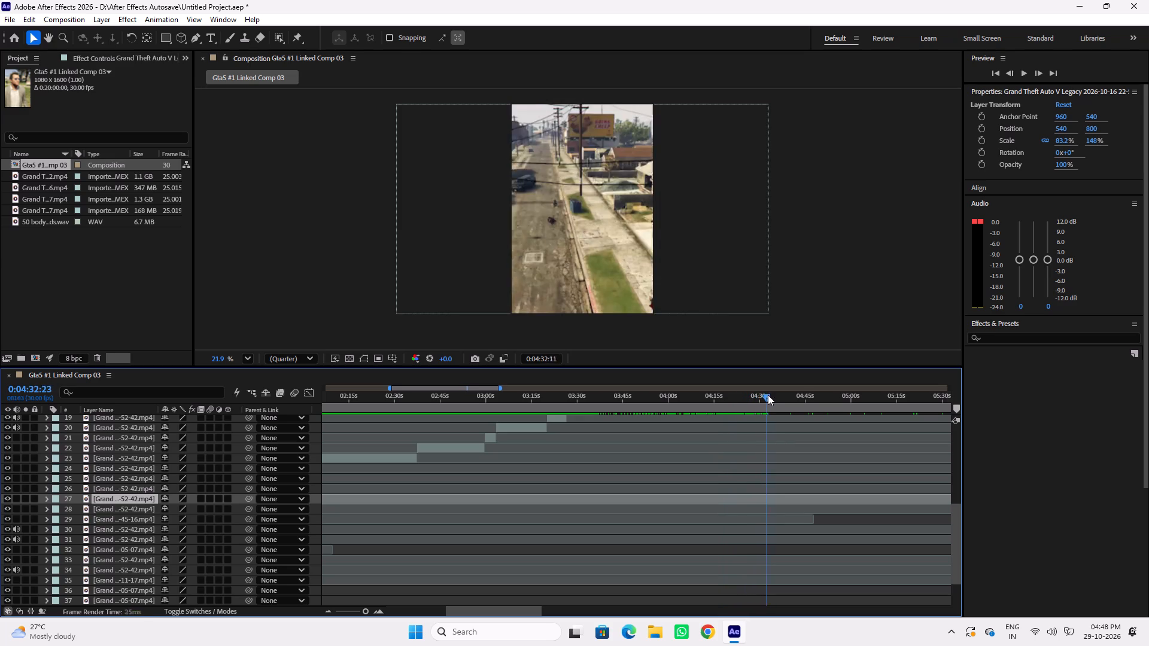
pyautogui.moveTo(768, 395); pyautogui.dragTo(784, 394)
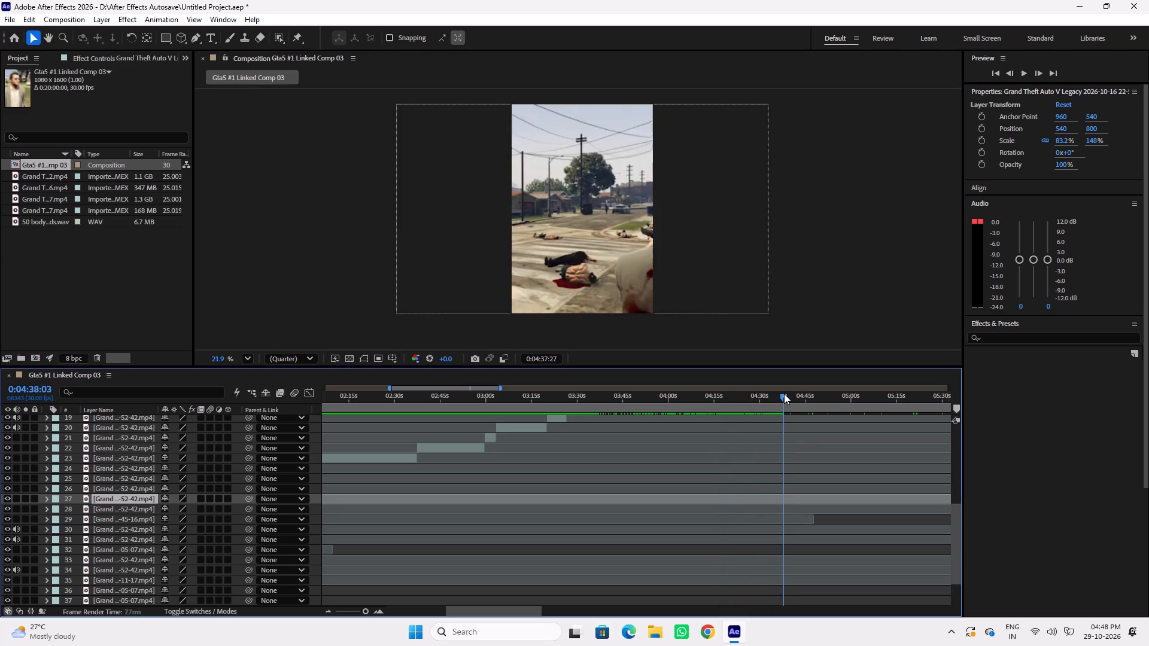
pyautogui.moveTo(784, 394); pyautogui.dragTo(819, 391)
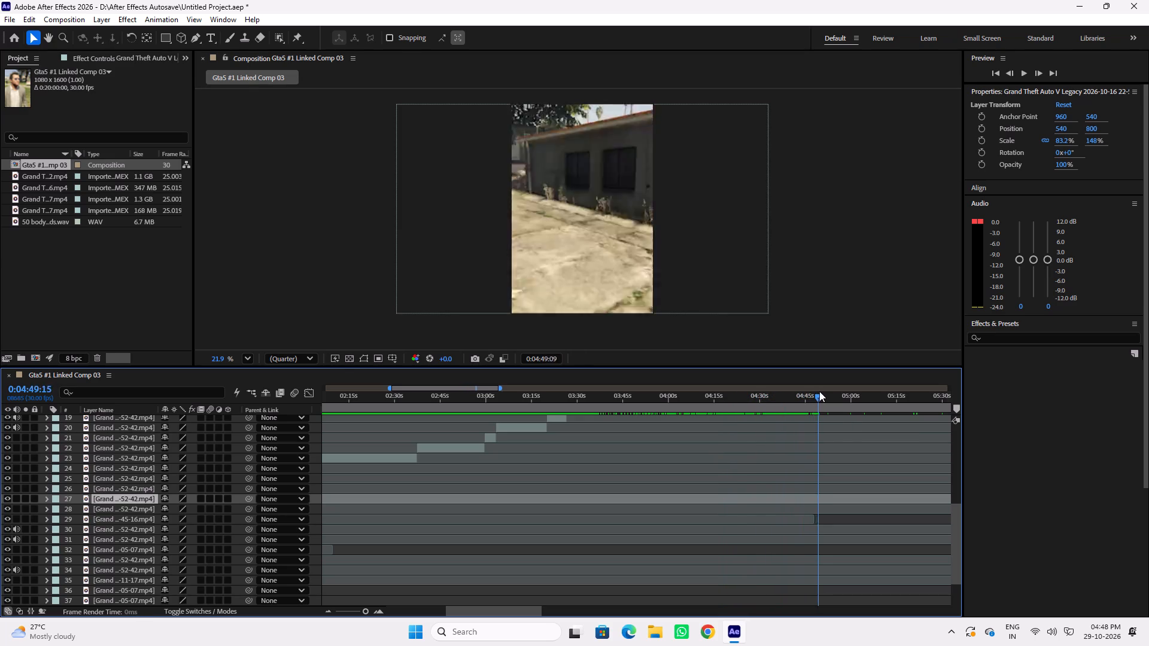
# Examine the tree and helicopter shootout footage between about 0:04:59 and 0:05:24, and locate the clip layer at about 0:05:15.
pyautogui.moveTo(819, 391); pyautogui.dragTo(858, 391)
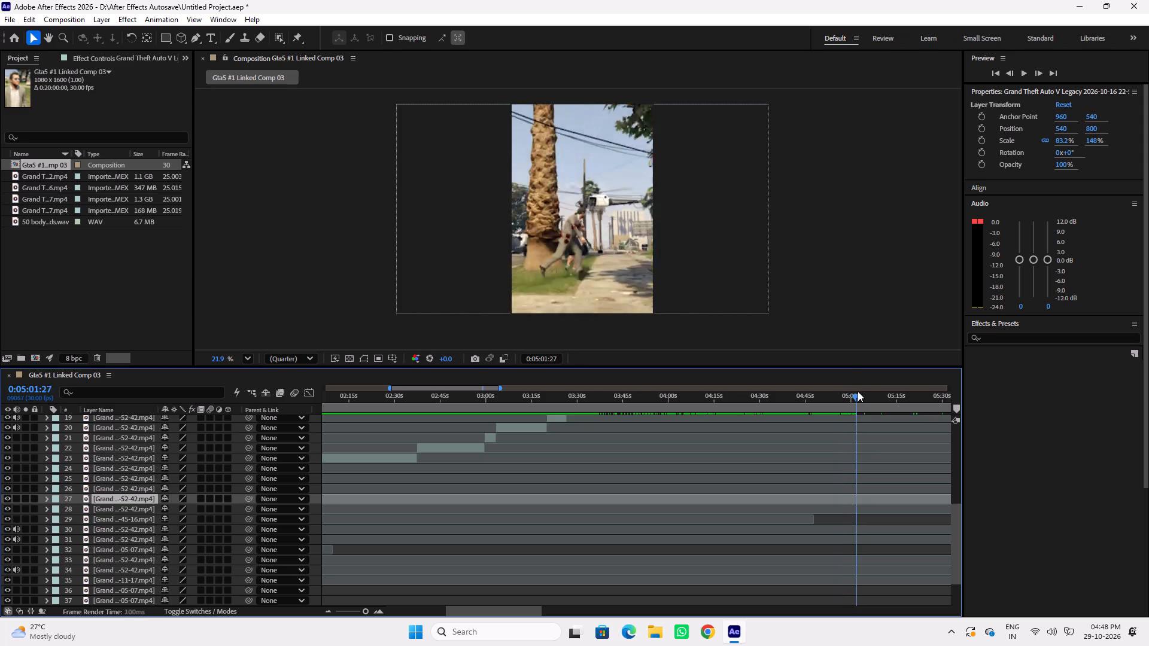
pyautogui.moveTo(858, 391); pyautogui.dragTo(861, 390)
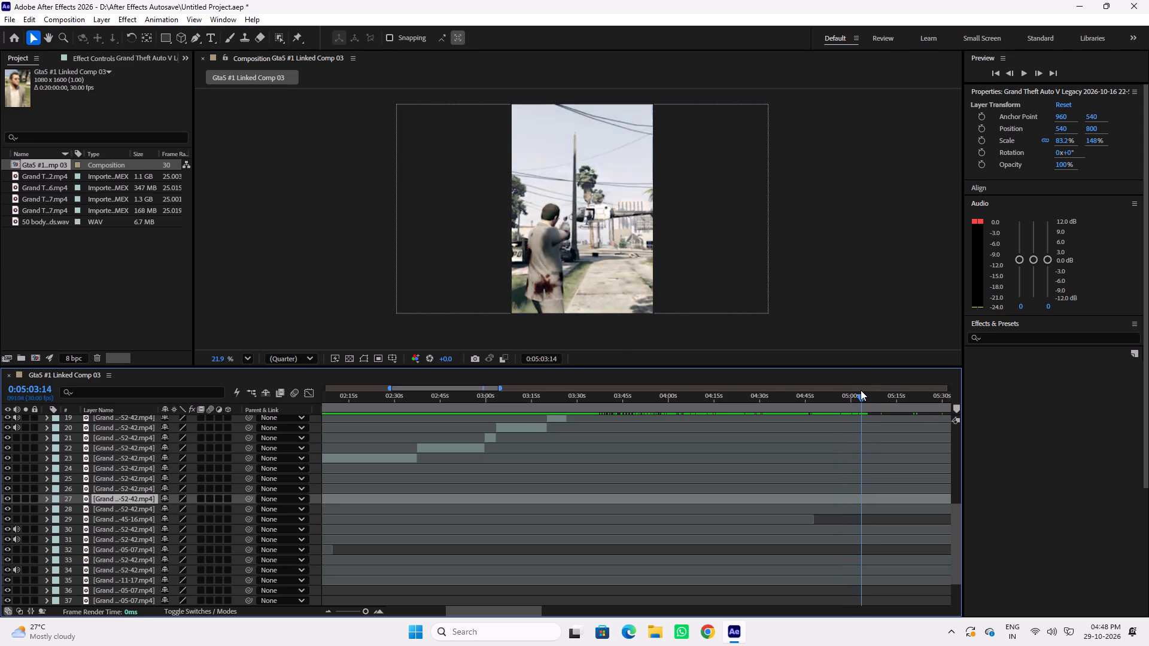
pyautogui.moveTo(861, 390); pyautogui.dragTo(855, 389)
pyautogui.press('space')
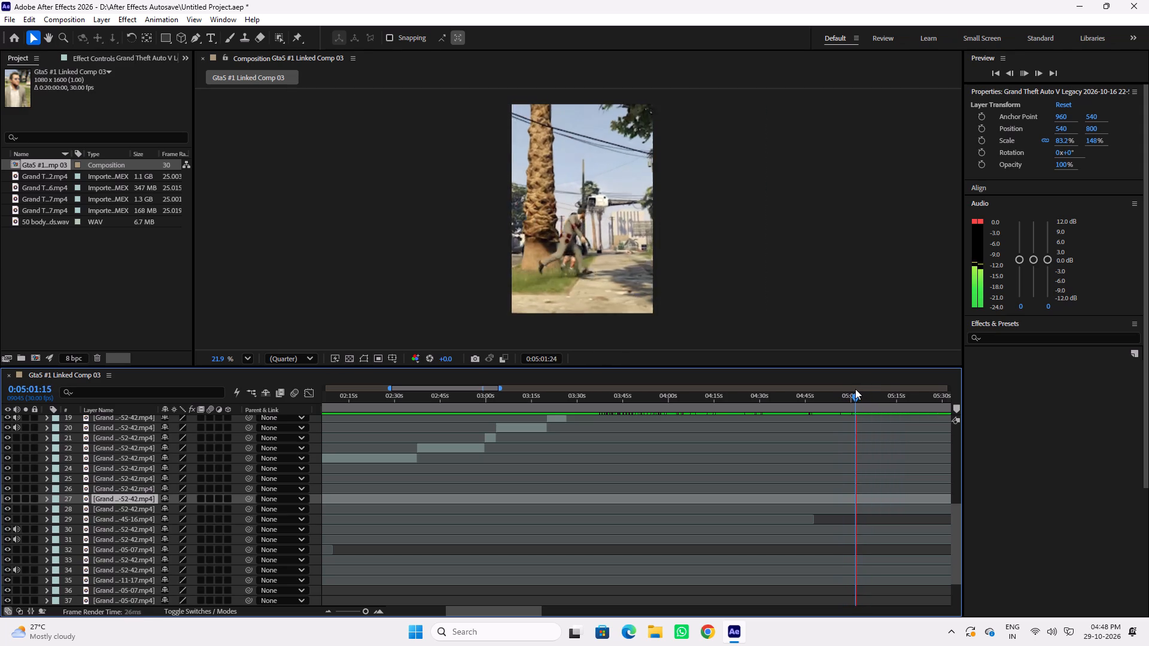
pyautogui.press('space')
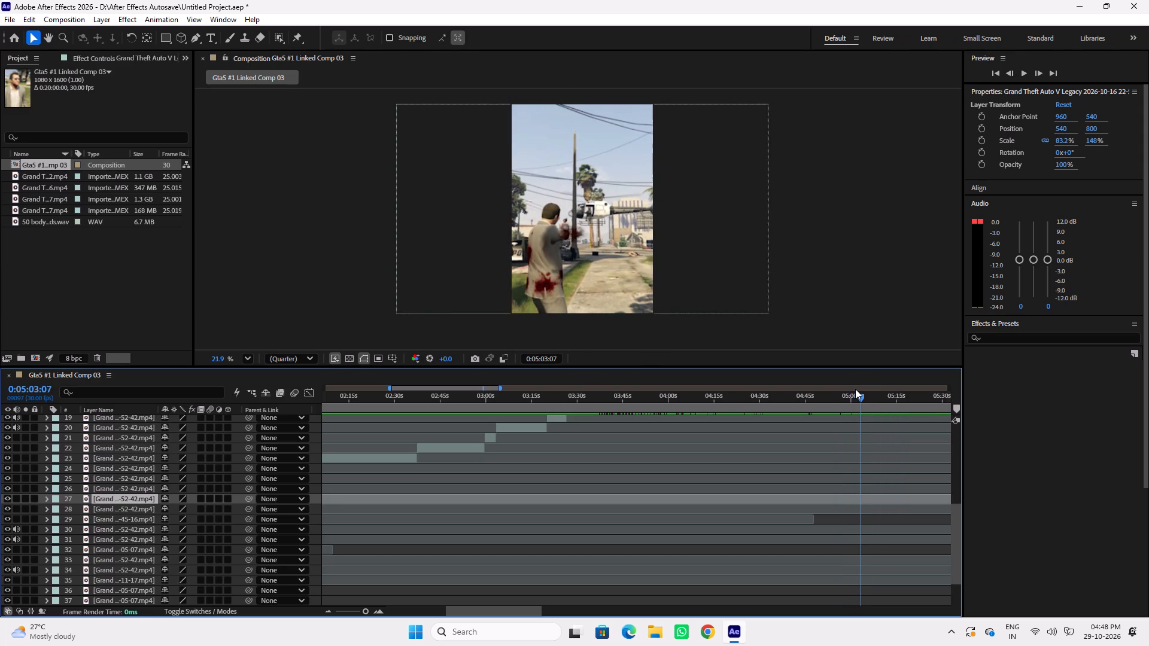
pyautogui.moveTo(852, 394); pyautogui.dragTo(847, 395)
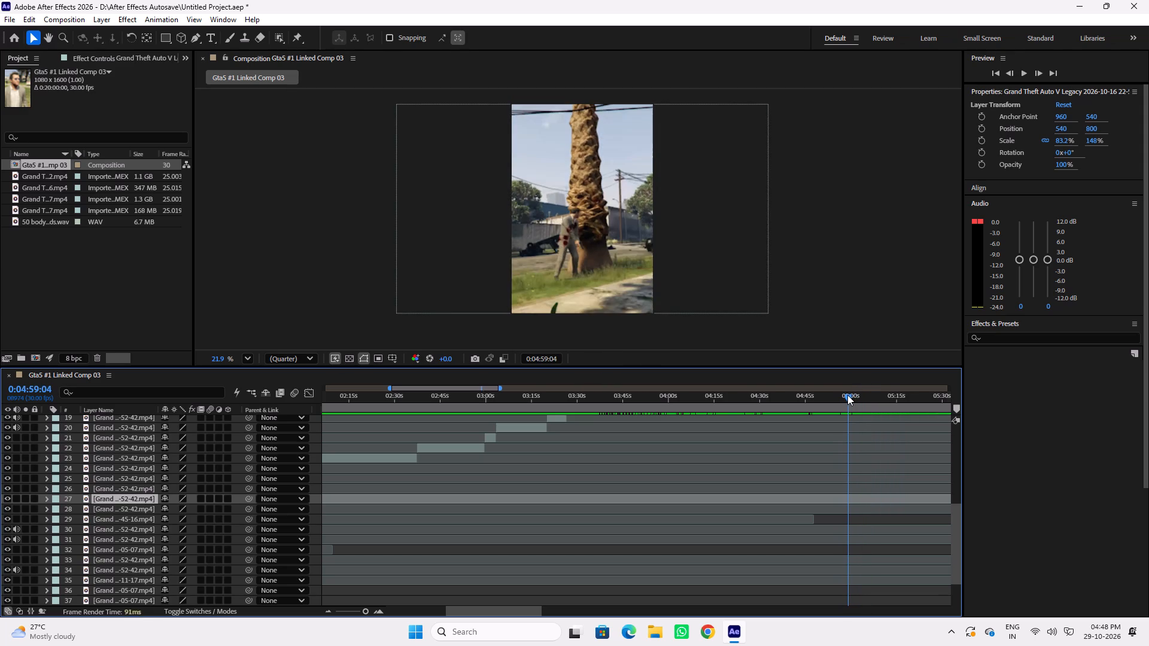
pyautogui.moveTo(847, 395); pyautogui.dragTo(881, 398)
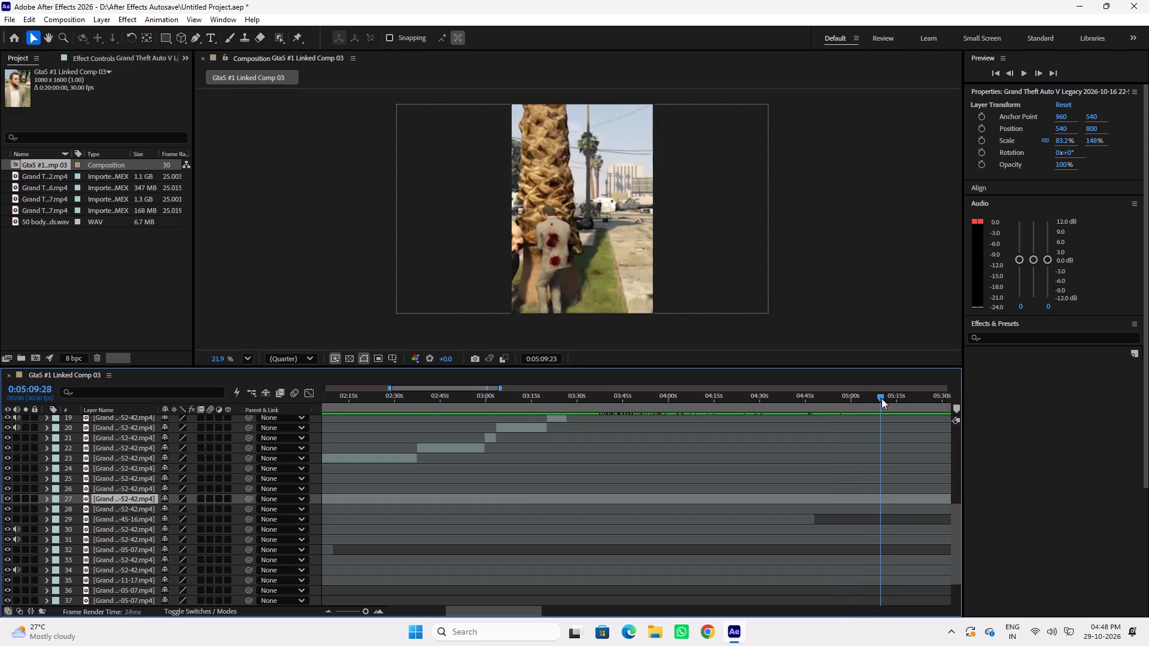
pyautogui.moveTo(881, 398); pyautogui.dragTo(905, 401)
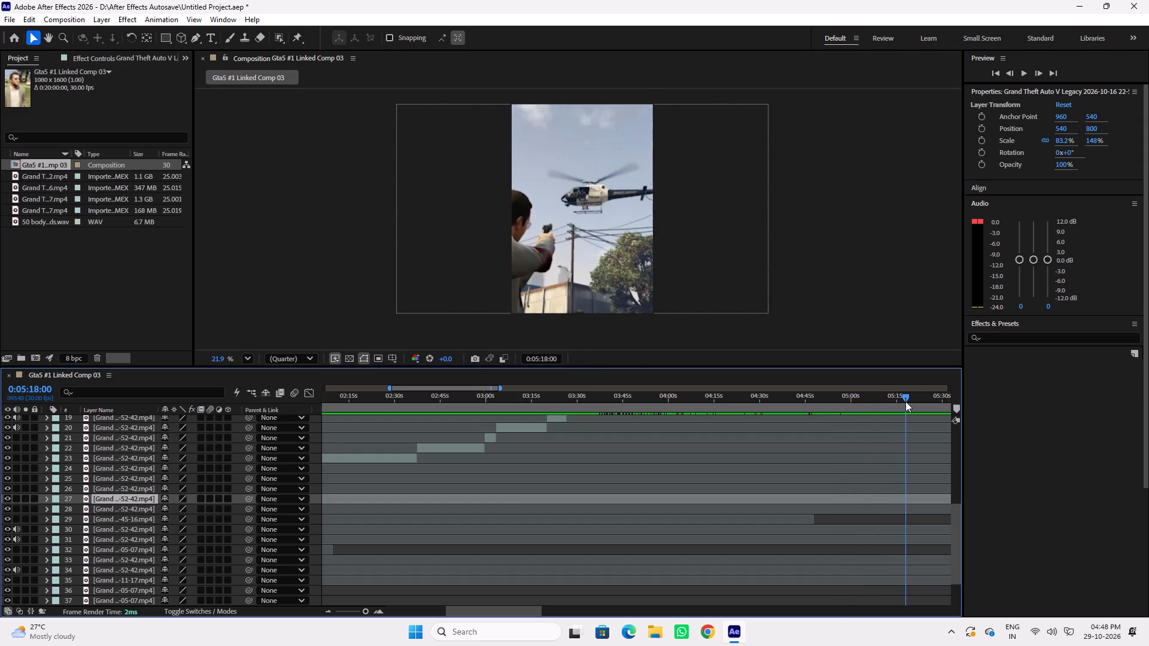
pyautogui.moveTo(905, 401); pyautogui.dragTo(894, 401)
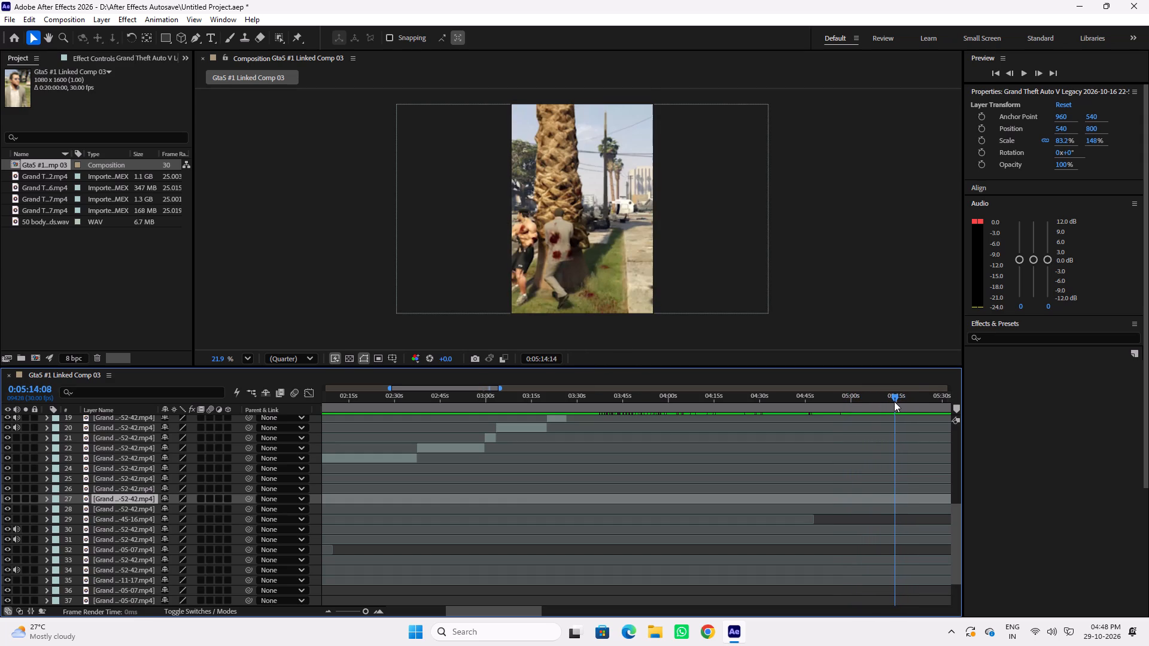
pyautogui.moveTo(894, 401); pyautogui.dragTo(904, 403)
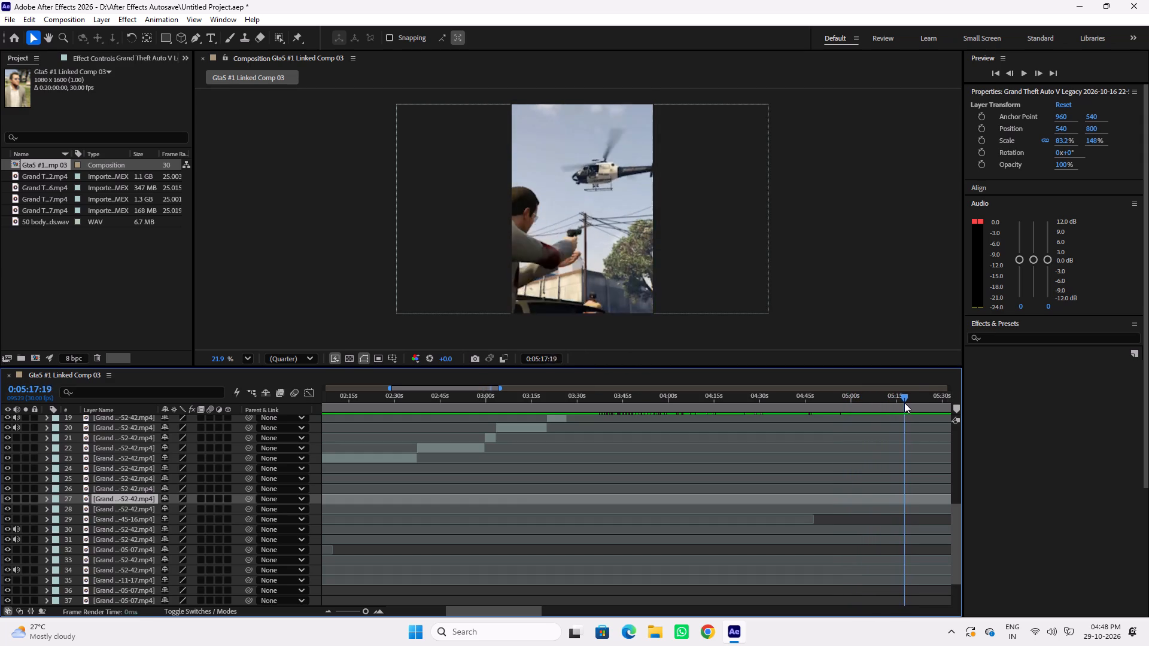
pyautogui.moveTo(904, 403); pyautogui.dragTo(923, 405)
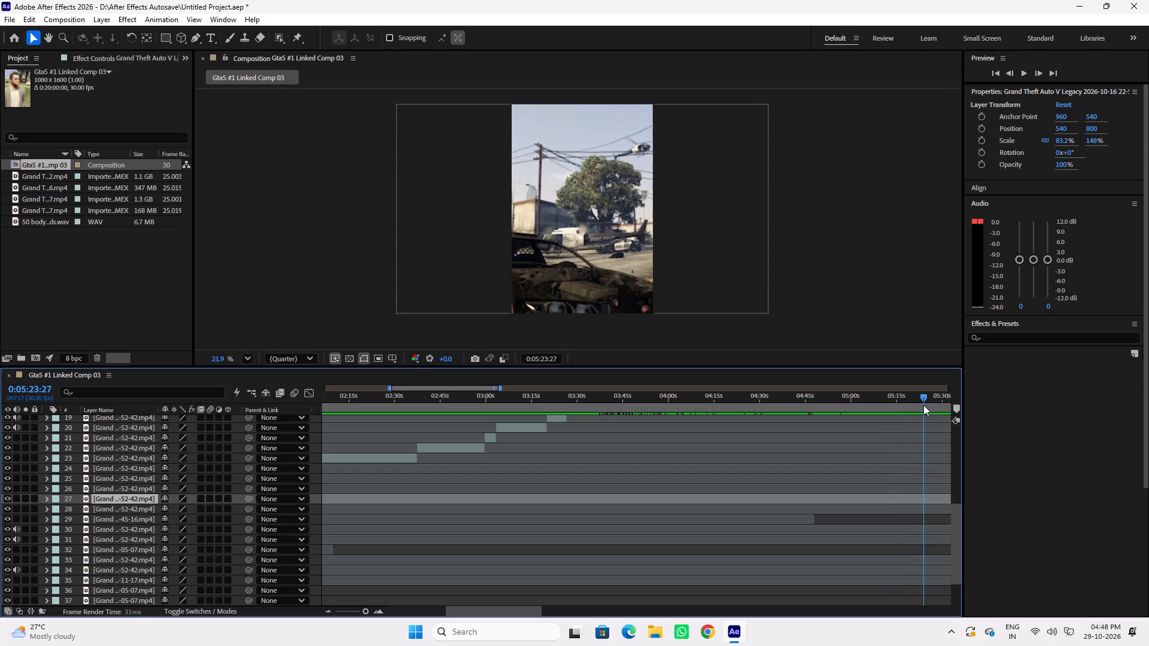
pyautogui.moveTo(923, 405); pyautogui.dragTo(901, 405)
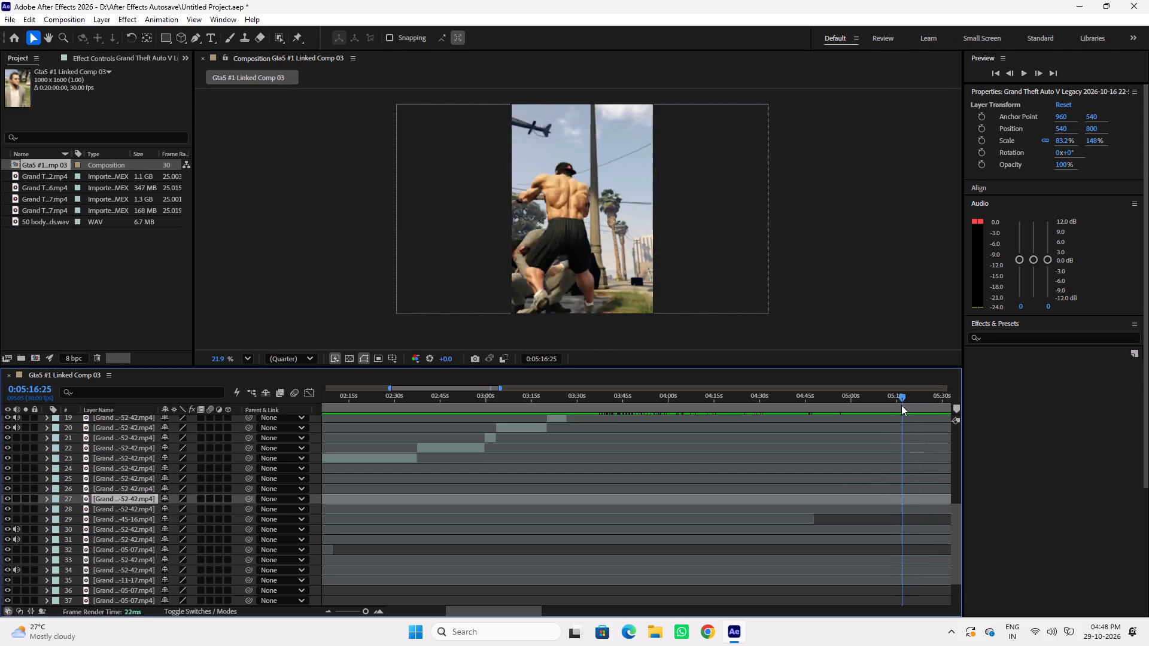
pyautogui.moveTo(901, 405); pyautogui.dragTo(899, 405)
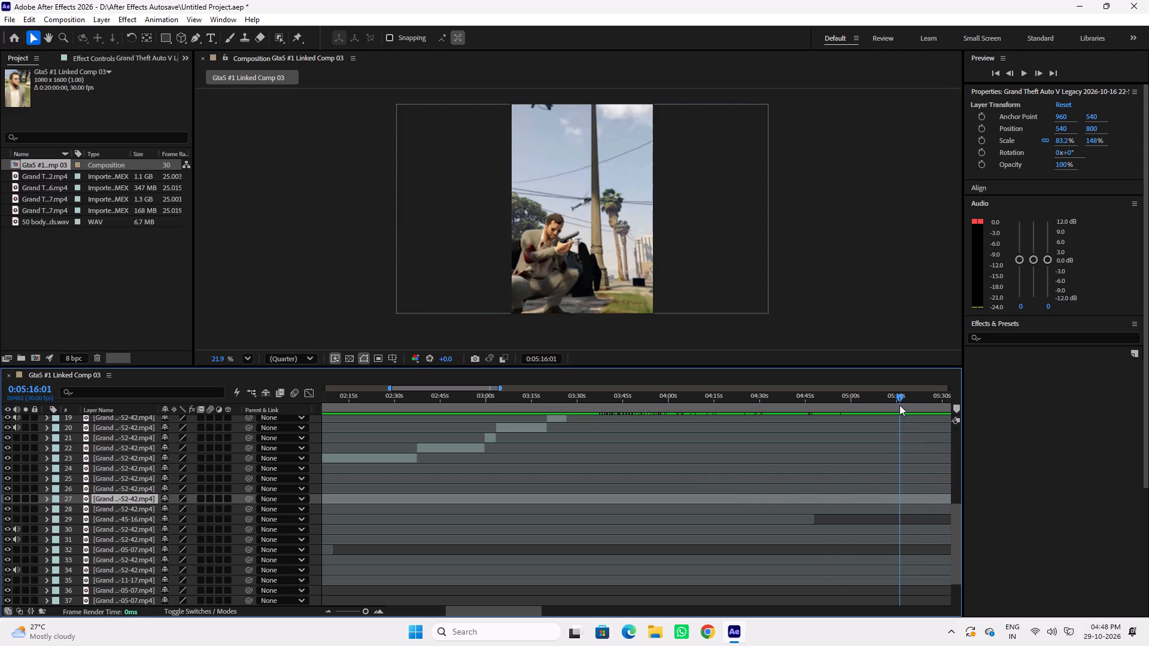
pyautogui.moveTo(899, 405); pyautogui.dragTo(896, 407)
pyautogui.scroll(6, 884, 464)
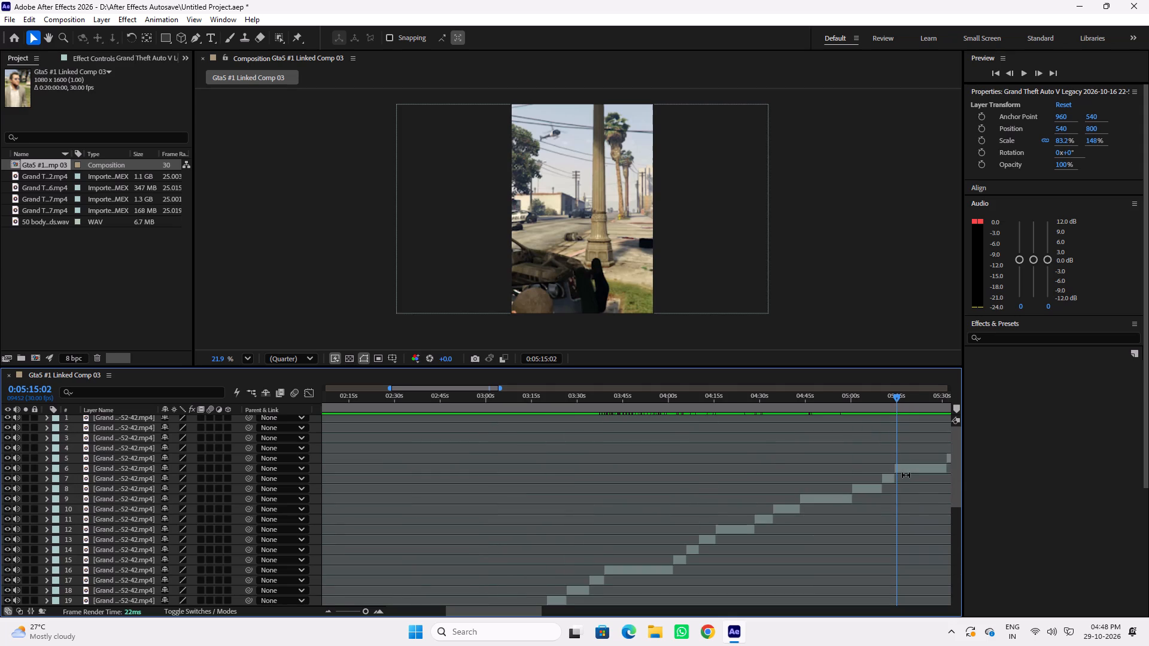
# Duplicate the layer 6 clip at about 0:05:15 and slide the copy back to start at about 0:01:17.
pyautogui.click(913, 468)
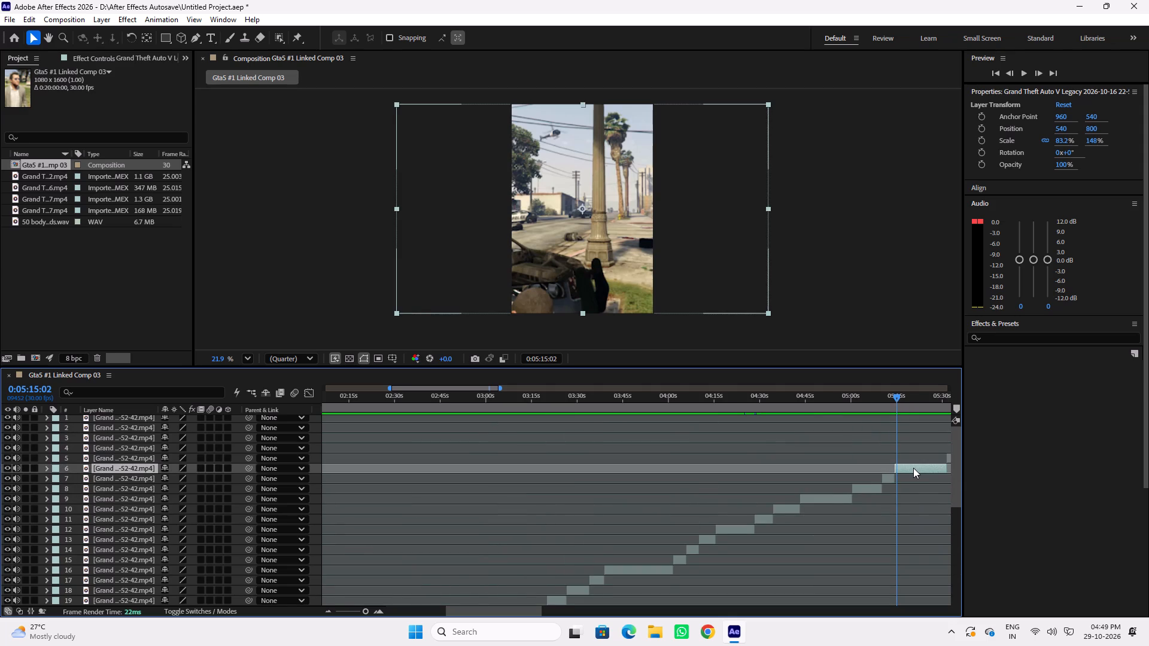
pyautogui.hotkey('ctrl', 'd')
pyautogui.moveTo(912, 467); pyautogui.dragTo(460, 468)
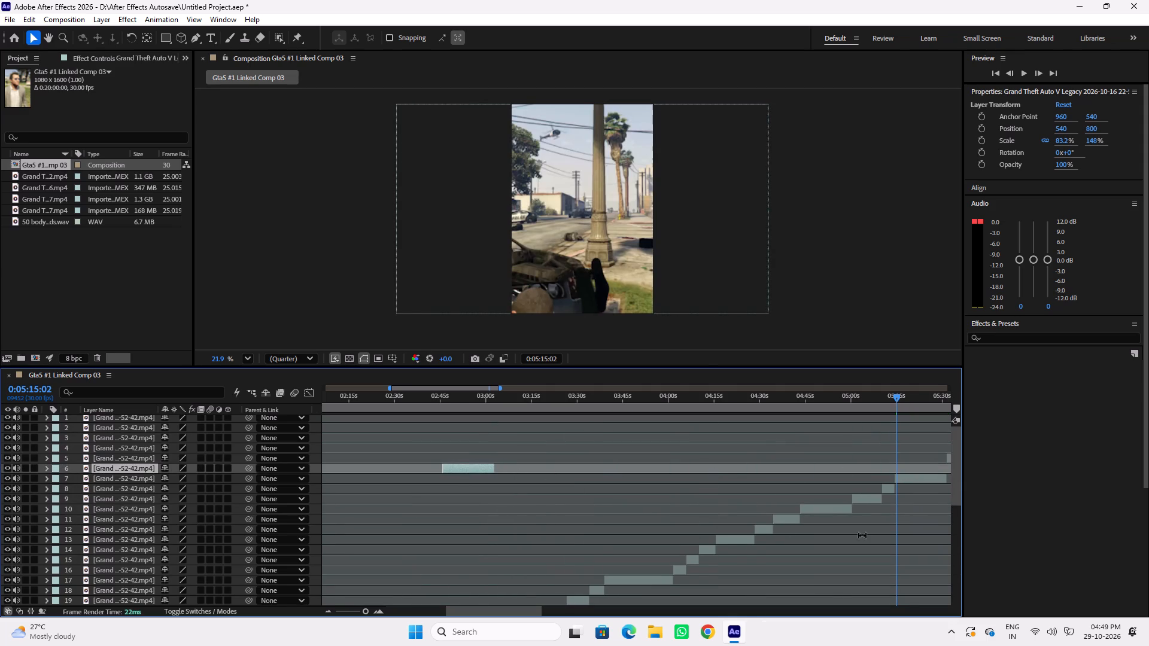
pyautogui.scroll(1, 1022, 572)
pyautogui.moveTo(493, 611); pyautogui.dragTo(547, 607)
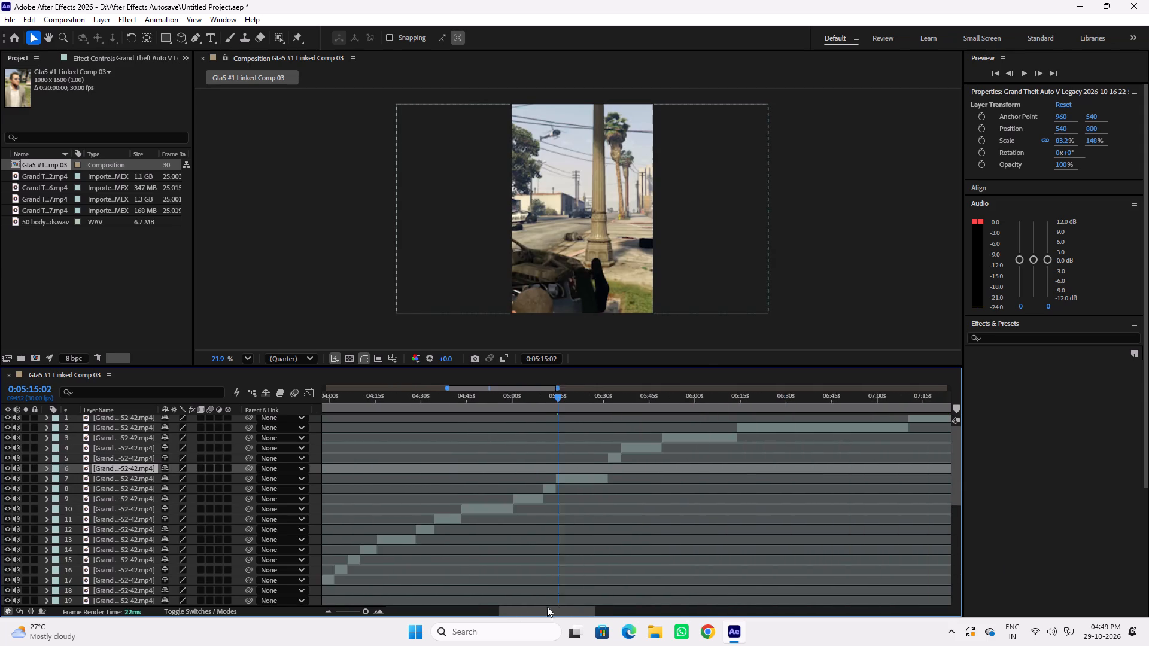
pyautogui.moveTo(547, 607); pyautogui.dragTo(548, 607)
pyautogui.moveTo(554, 395); pyautogui.dragTo(646, 402)
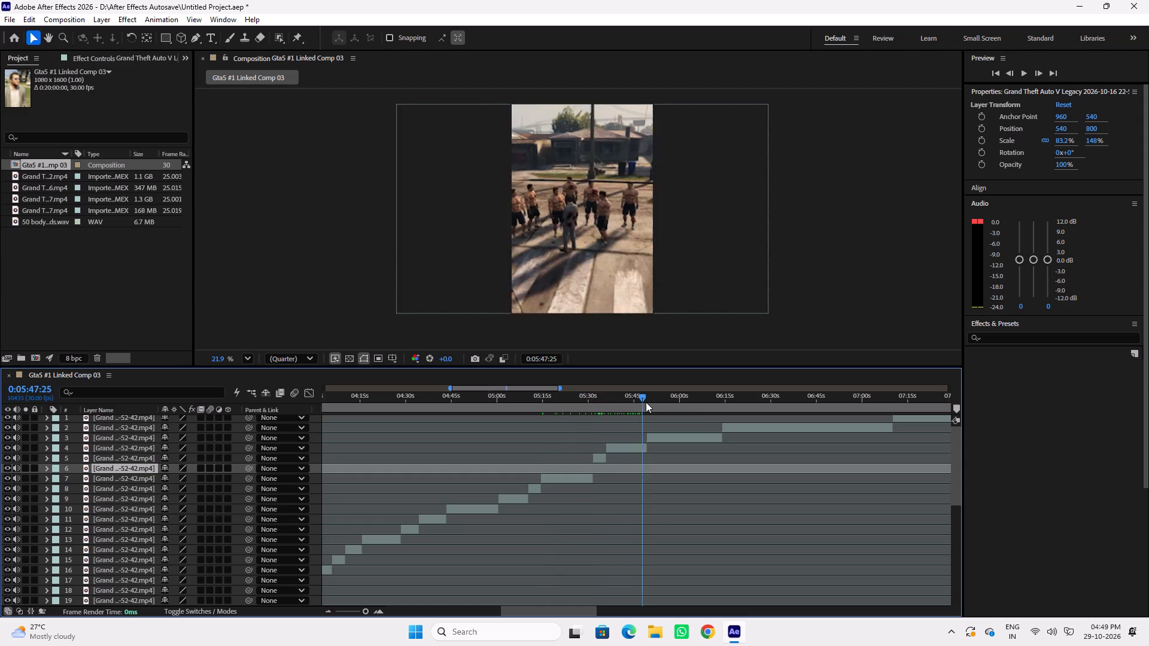
pyautogui.moveTo(646, 402); pyautogui.dragTo(685, 402)
pyautogui.moveTo(545, 615); pyautogui.dragTo(465, 615)
pyautogui.moveTo(642, 470); pyautogui.dragTo(463, 470)
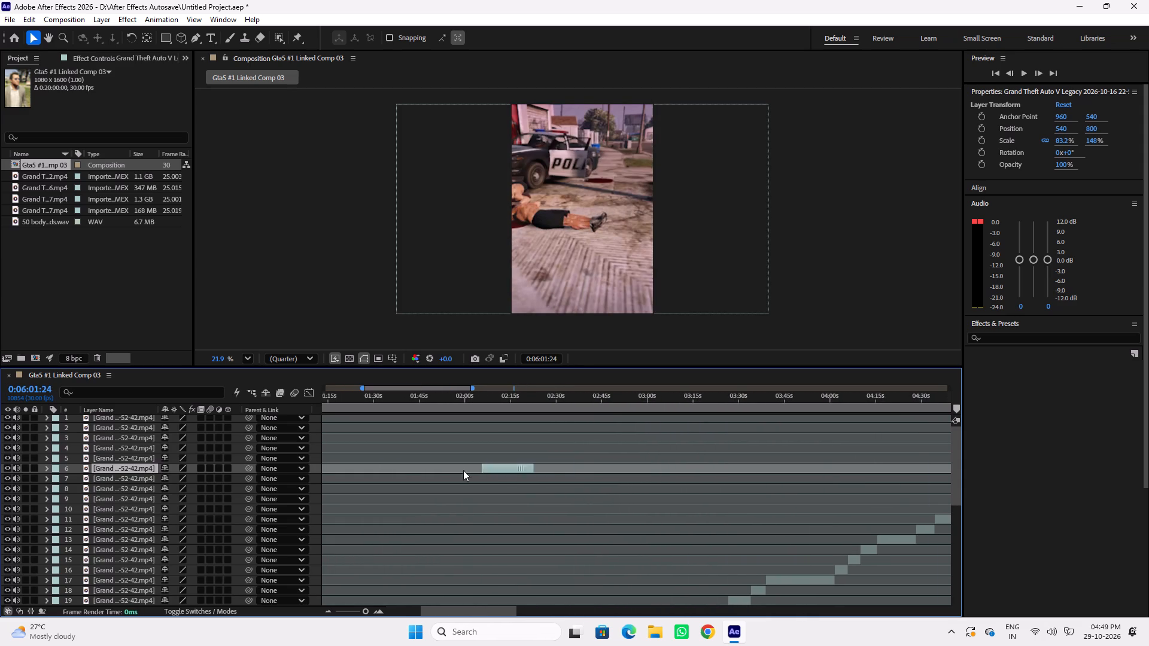
pyautogui.moveTo(463, 470); pyautogui.dragTo(369, 471)
pyautogui.moveTo(485, 614); pyautogui.dragTo(417, 617)
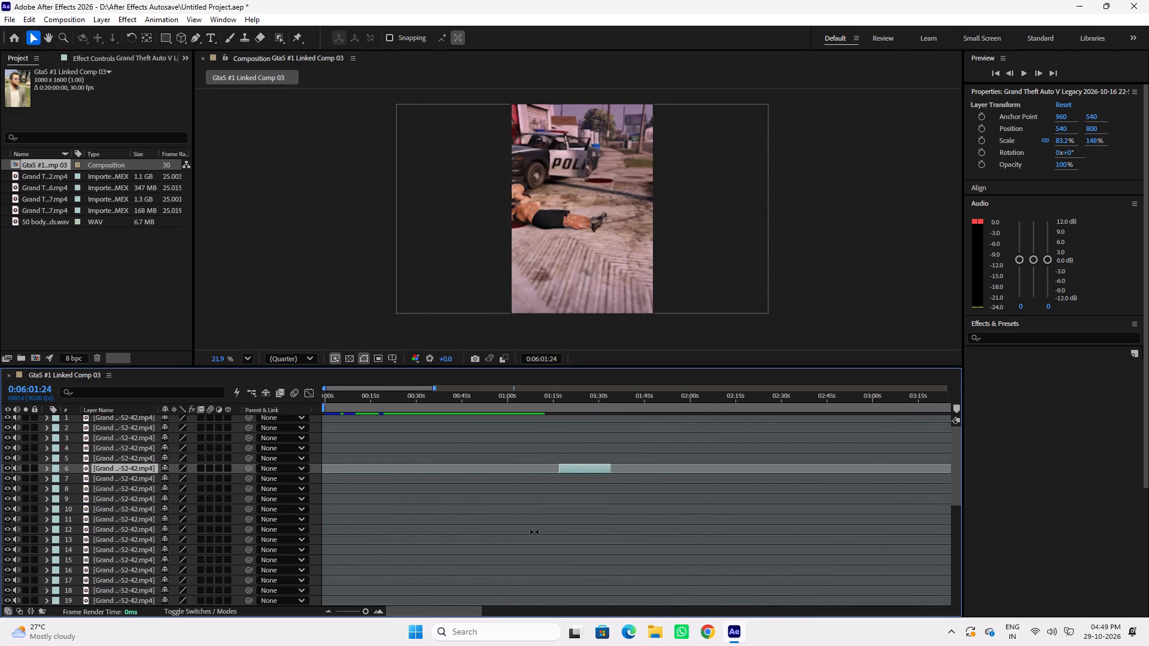
# Move the duplicated clip down the layer stack to position 25 and slide it to start at about 0:00:30.
pyautogui.scroll(-4, 586, 497)
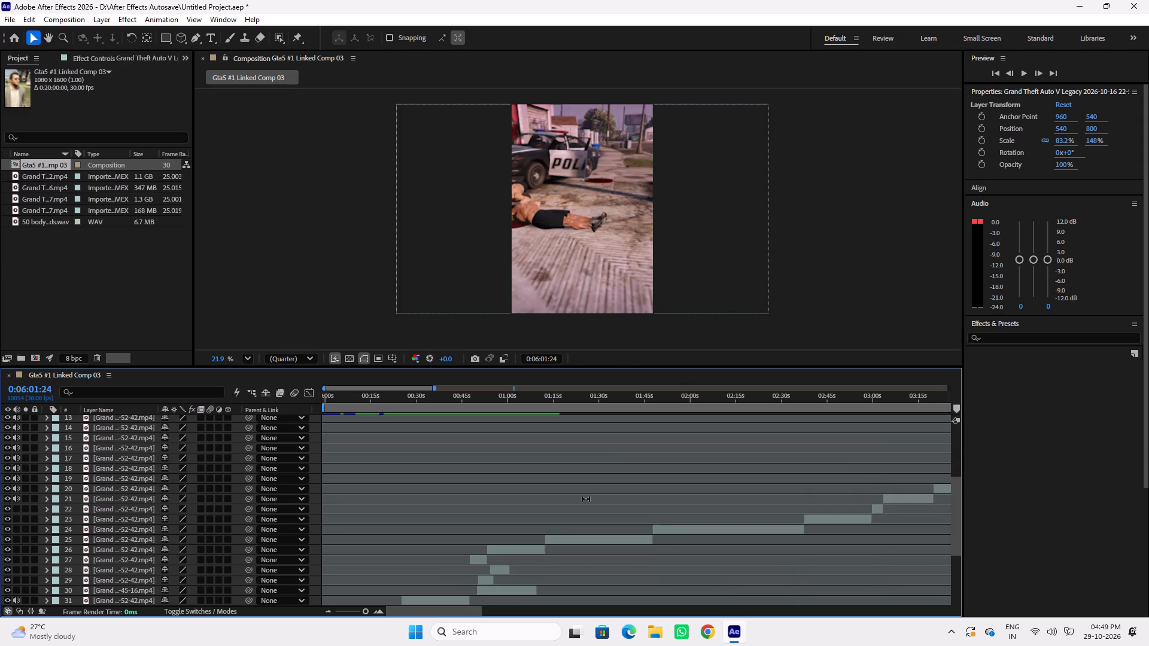
pyautogui.scroll(-1, 586, 500)
pyautogui.scroll(6, 586, 501)
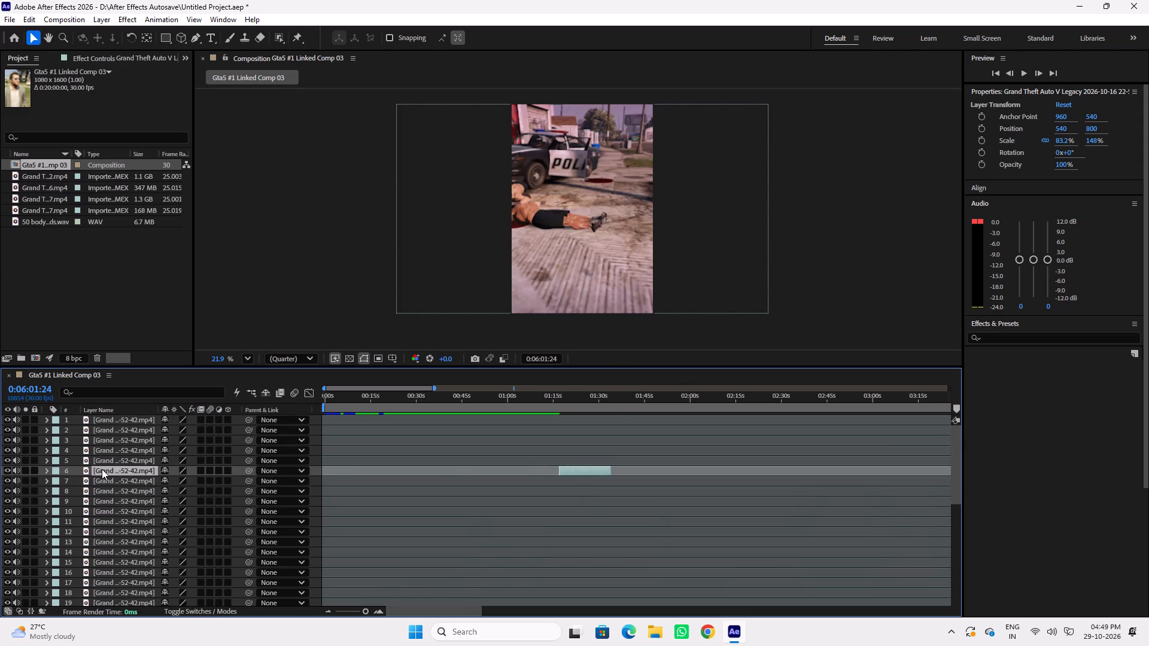
pyautogui.moveTo(102, 469); pyautogui.dragTo(121, 613)
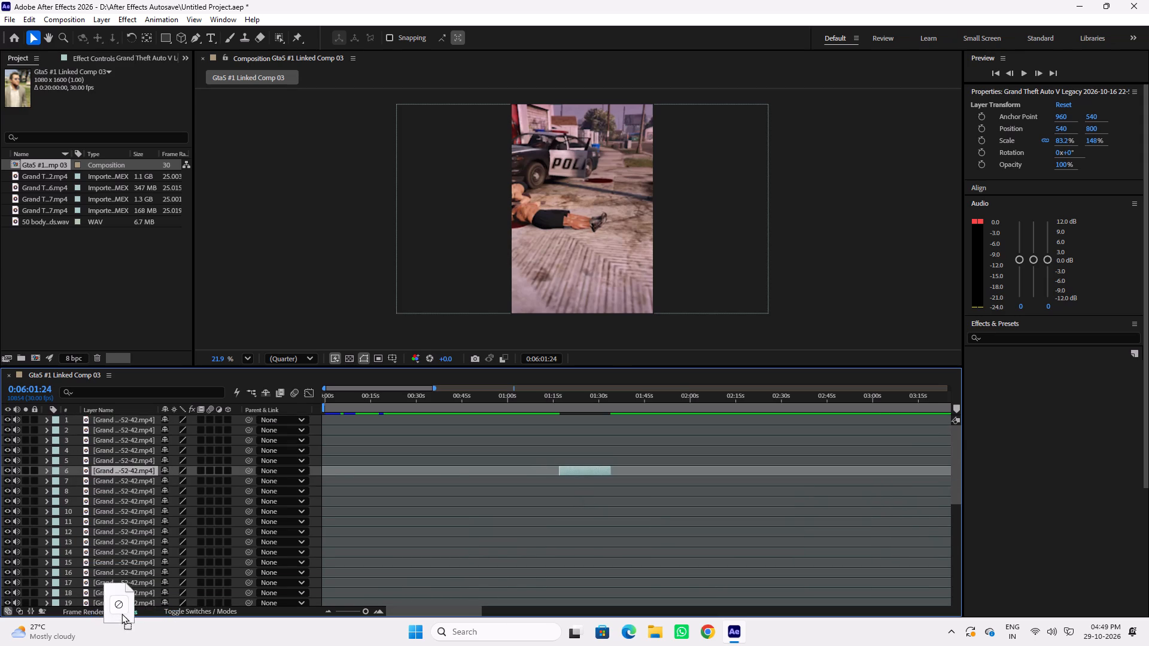
pyautogui.moveTo(121, 613); pyautogui.dragTo(129, 590)
pyautogui.scroll(-6, 213, 547)
pyautogui.scroll(1, 215, 531)
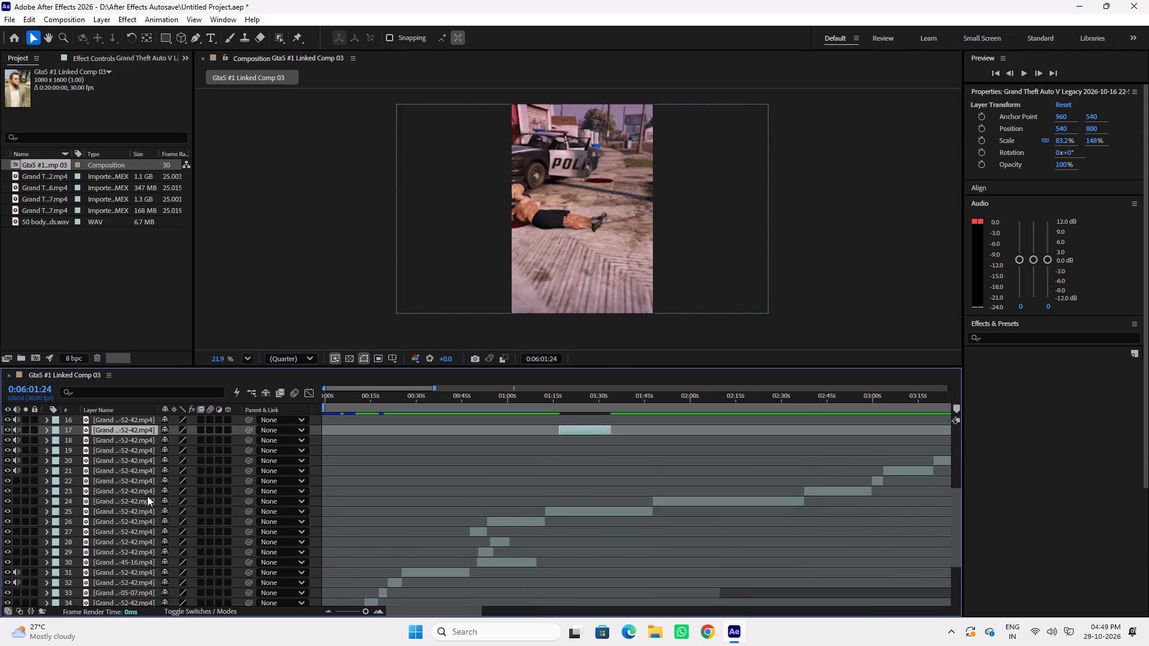
pyautogui.moveTo(118, 429); pyautogui.dragTo(119, 513)
pyautogui.moveTo(588, 511); pyautogui.dragTo(448, 522)
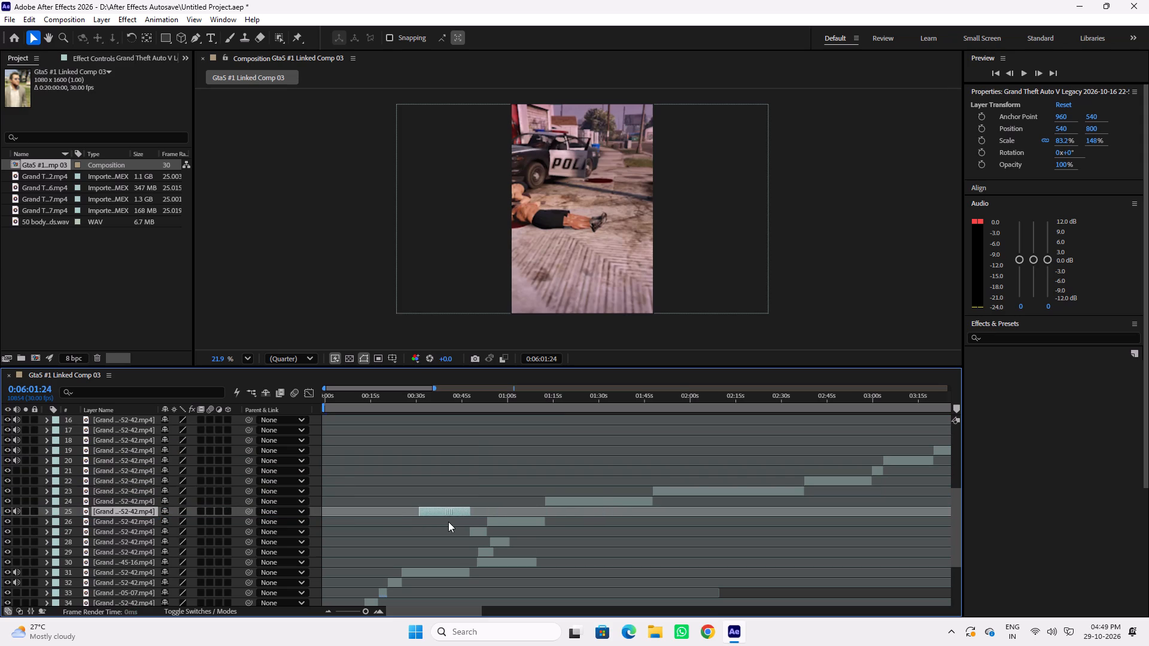
pyautogui.moveTo(448, 522); pyautogui.dragTo(445, 523)
# Play the edit from about 0:00:25 and shift the layer 25 duplicate out of the way to about 0:00:56.
pyautogui.moveTo(412, 390); pyautogui.dragTo(401, 400)
pyautogui.moveTo(417, 398); pyautogui.dragTo(405, 399)
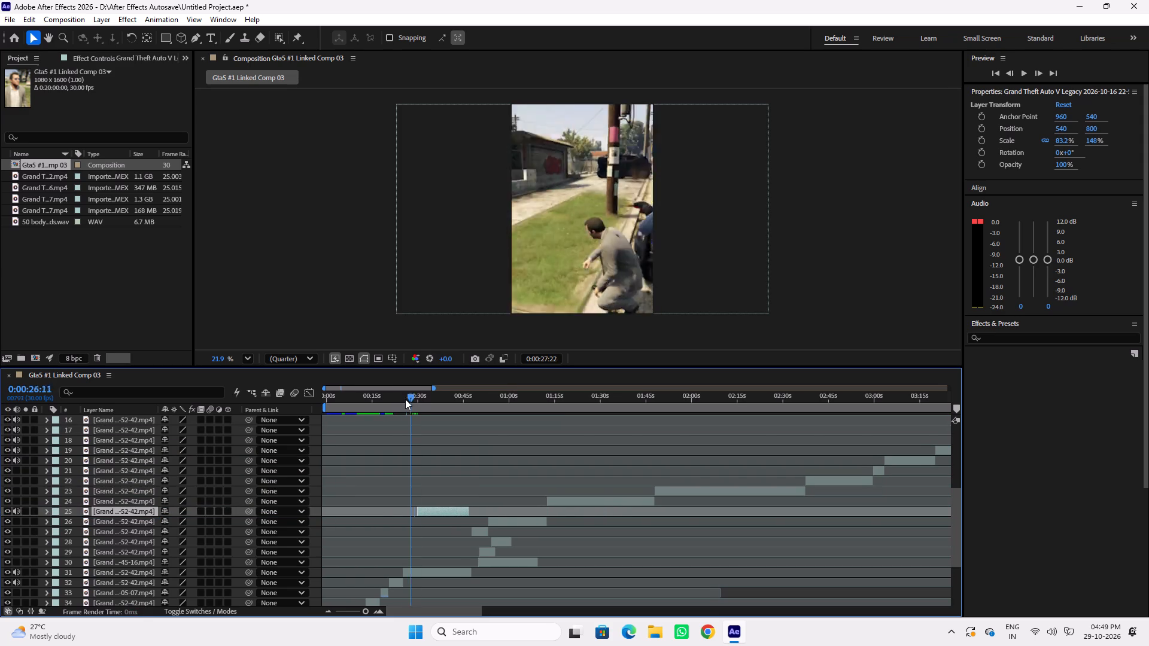
pyautogui.moveTo(405, 399); pyautogui.dragTo(403, 400)
pyautogui.press('space')
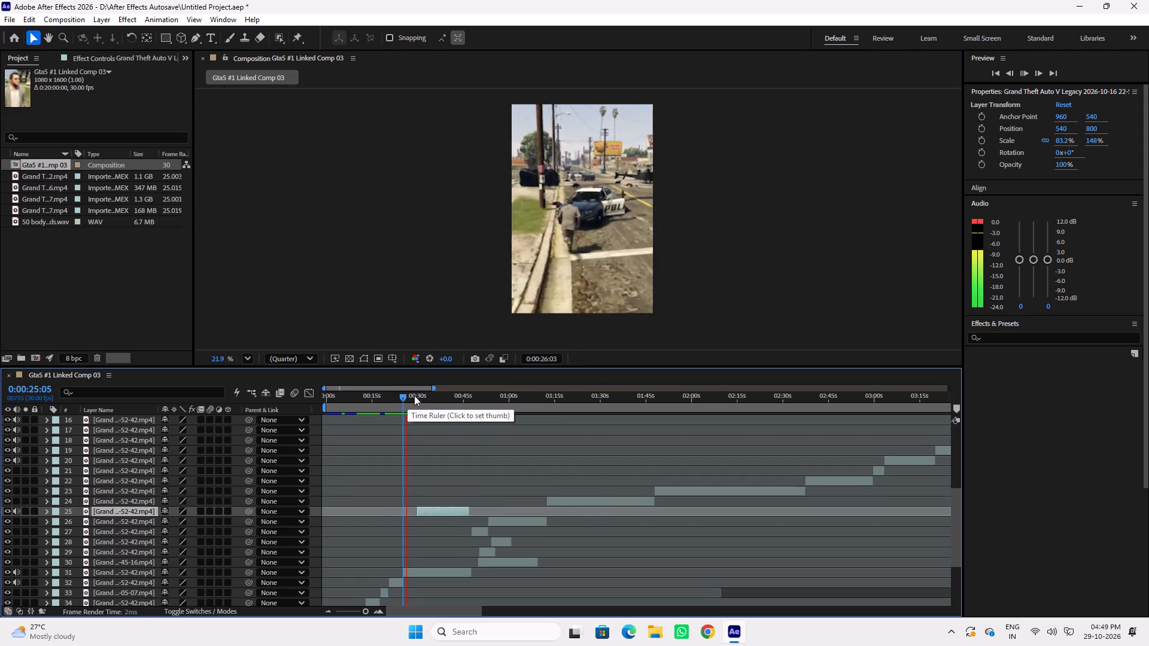
pyautogui.press('space')
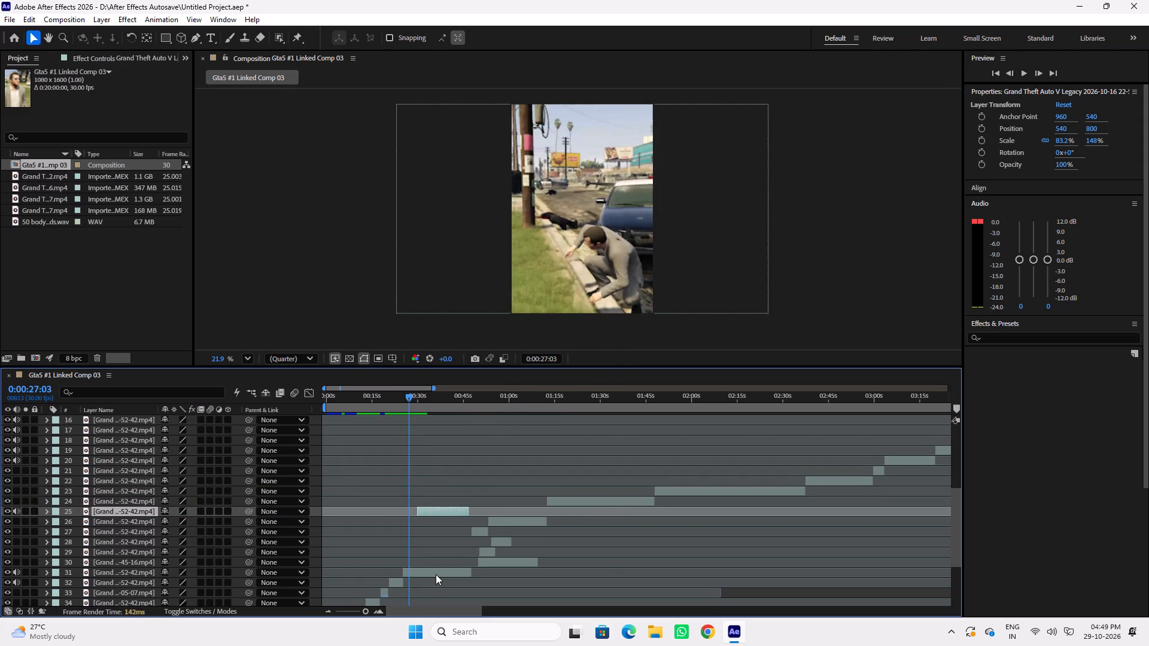
pyautogui.moveTo(440, 511); pyautogui.dragTo(519, 516)
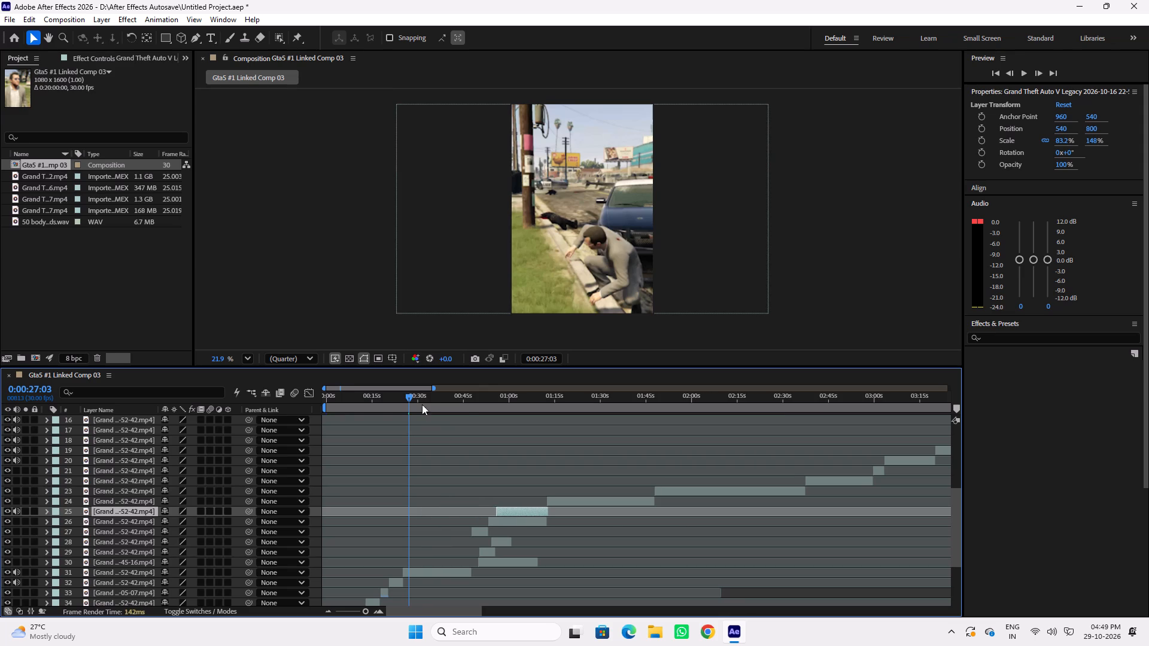
# Review the layer 31 clip through its end at about 0:00:47 and delete it.
pyautogui.moveTo(415, 397); pyautogui.dragTo(460, 402)
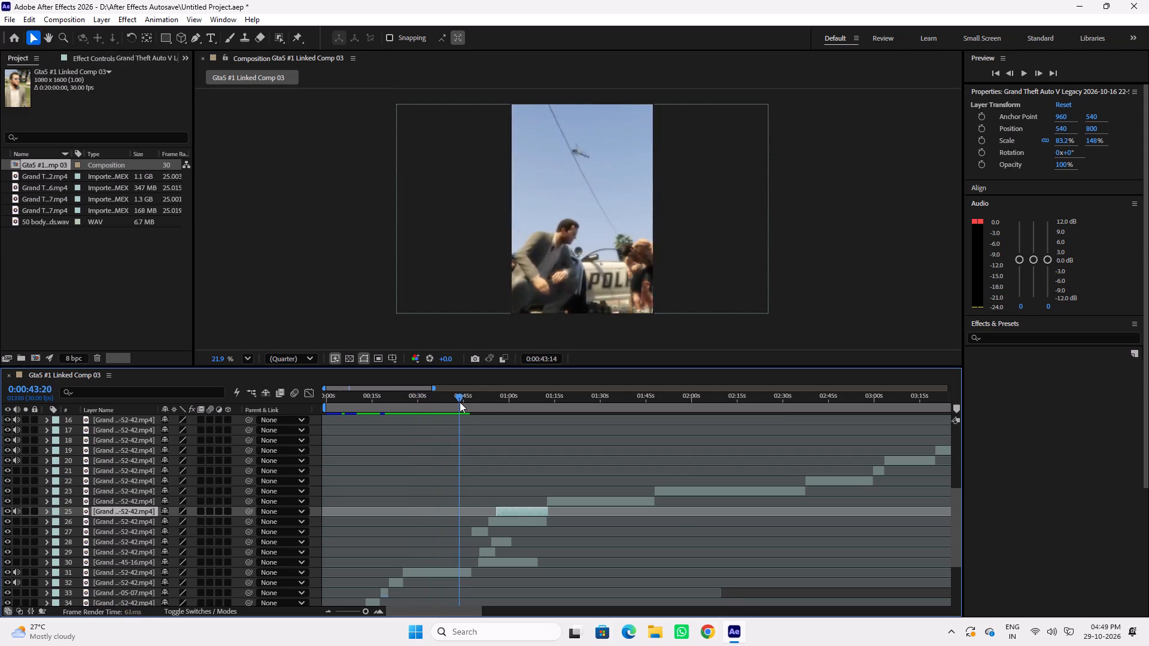
pyautogui.moveTo(460, 402); pyautogui.dragTo(470, 402)
pyautogui.click(445, 569)
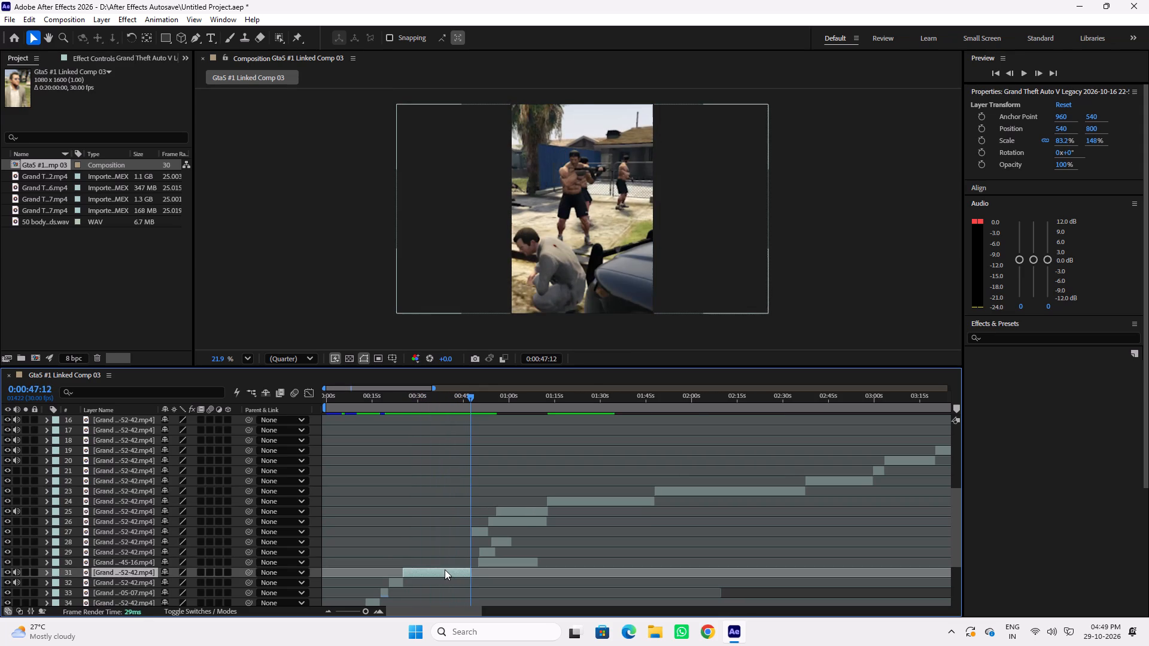
pyautogui.press('Delete')
# Review the layer 25 duplicate, restack it as layer 30, slide it to start at about 0:00:25, and save the project.
pyautogui.click(518, 511)
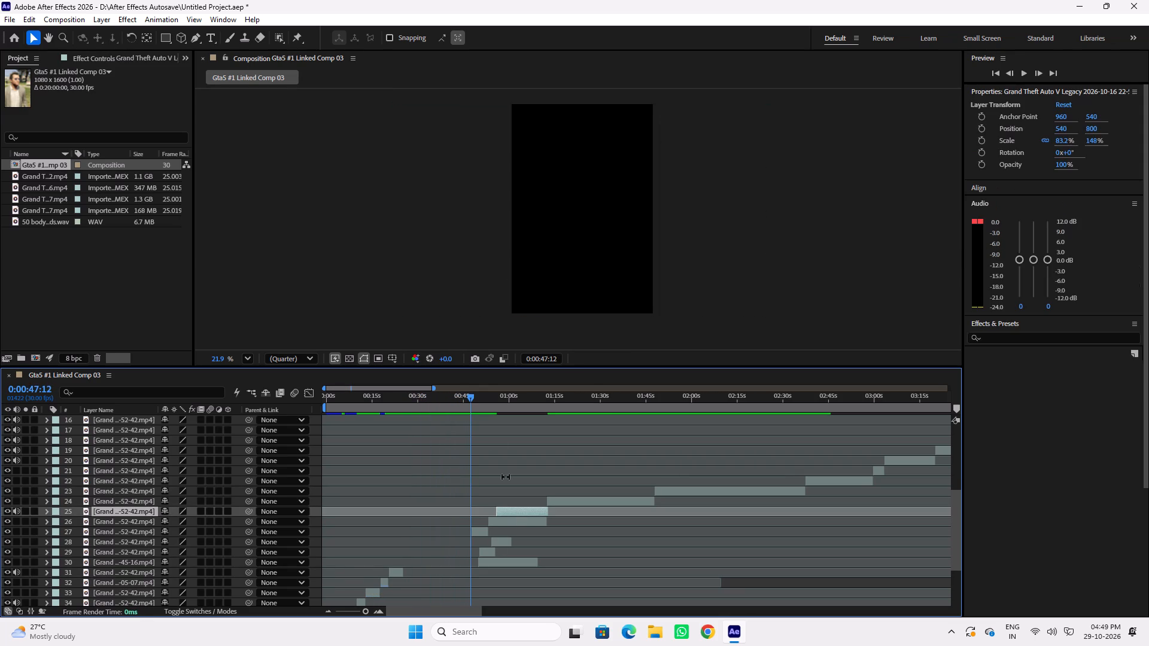
pyautogui.moveTo(478, 397); pyautogui.dragTo(516, 401)
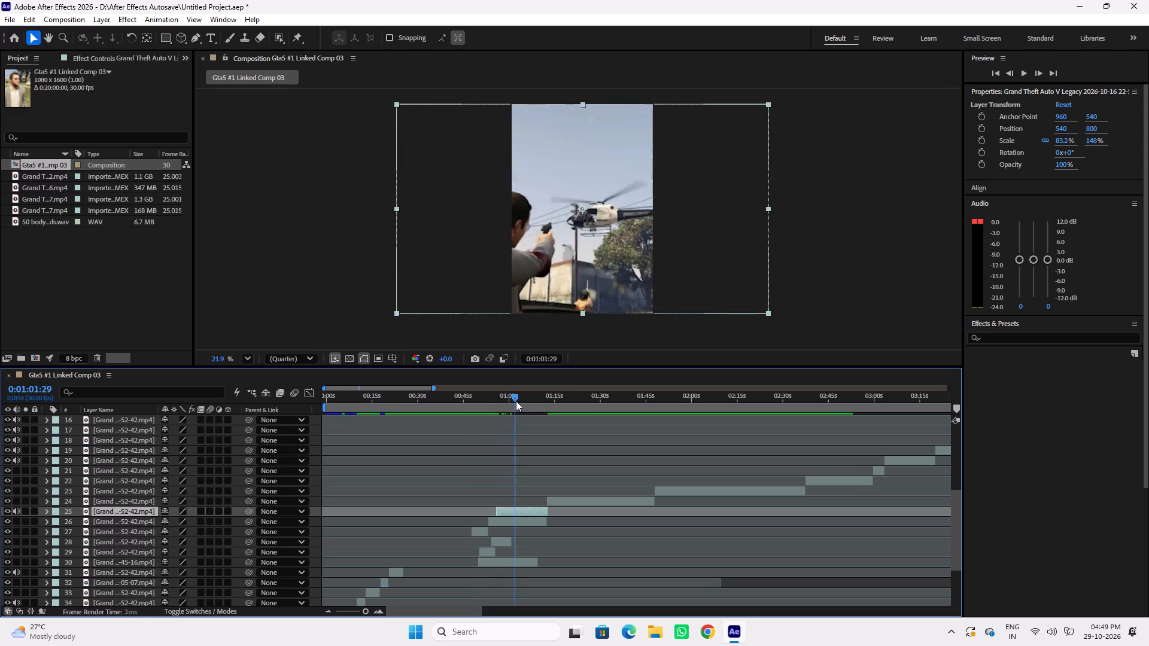
pyautogui.moveTo(516, 401); pyautogui.dragTo(521, 401)
pyautogui.moveTo(514, 513); pyautogui.dragTo(421, 514)
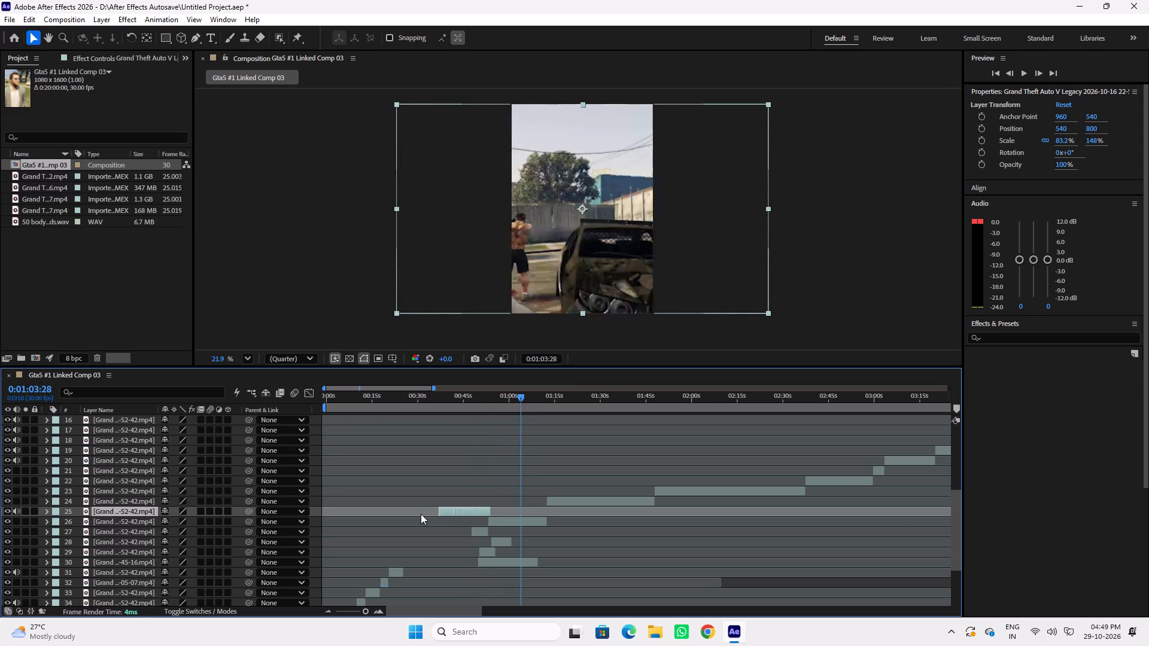
pyautogui.moveTo(421, 514); pyautogui.dragTo(428, 519)
pyautogui.moveTo(133, 510); pyautogui.dragTo(135, 558)
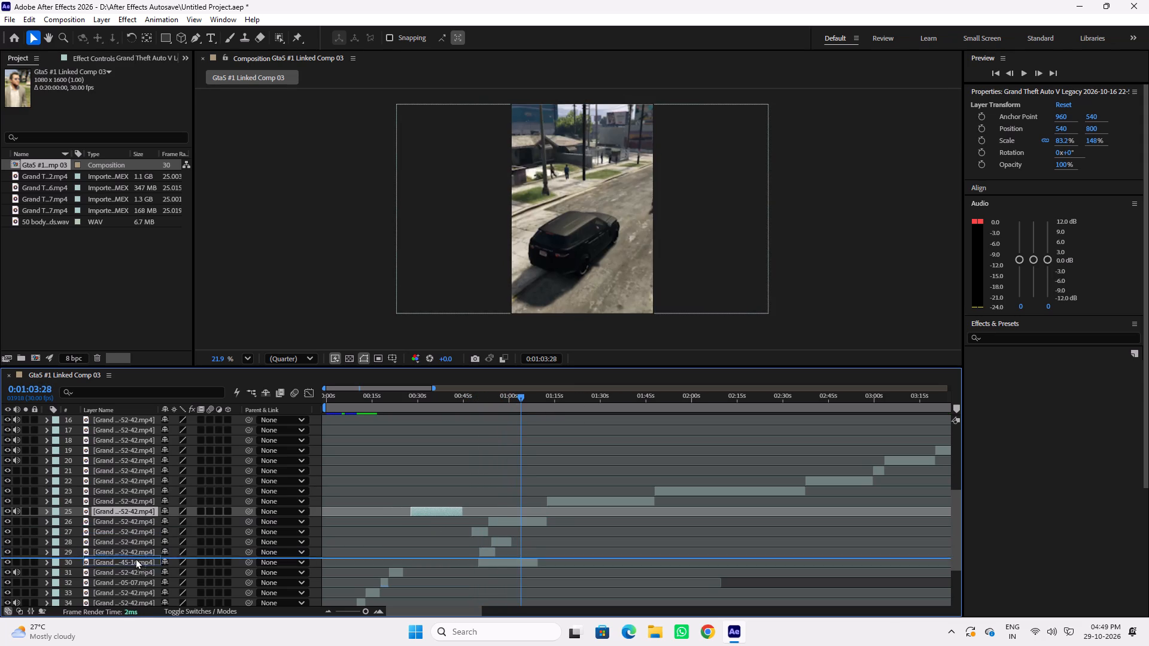
pyautogui.moveTo(135, 558); pyautogui.dragTo(136, 565)
pyautogui.moveTo(428, 562); pyautogui.dragTo(443, 565)
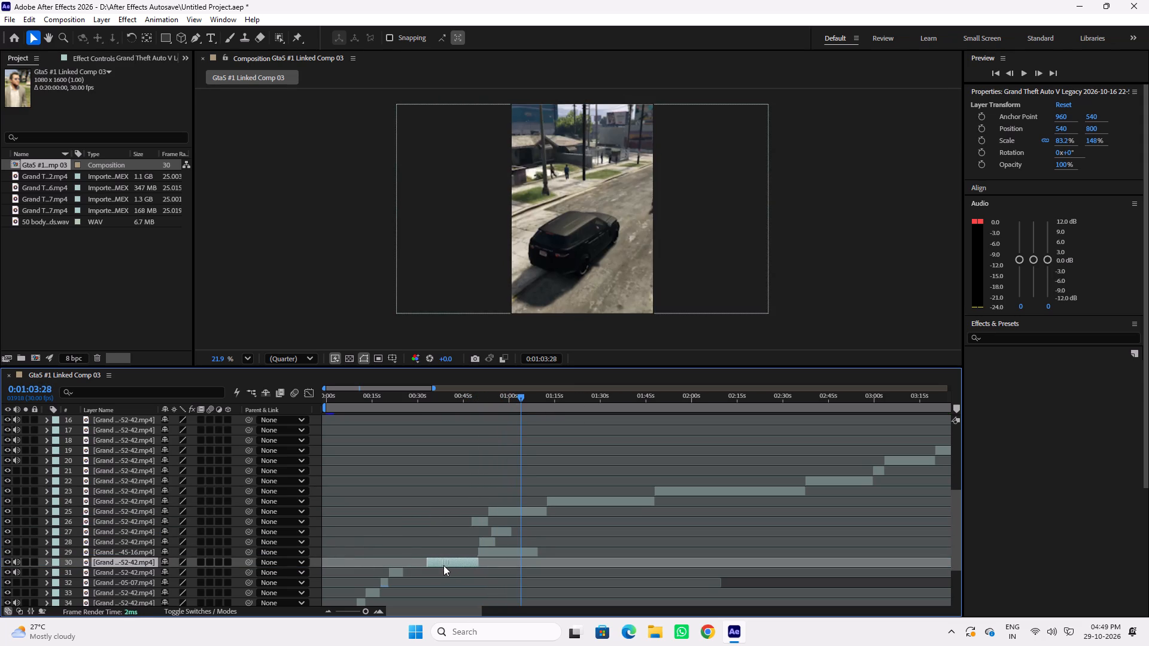
pyautogui.moveTo(443, 565); pyautogui.dragTo(421, 567)
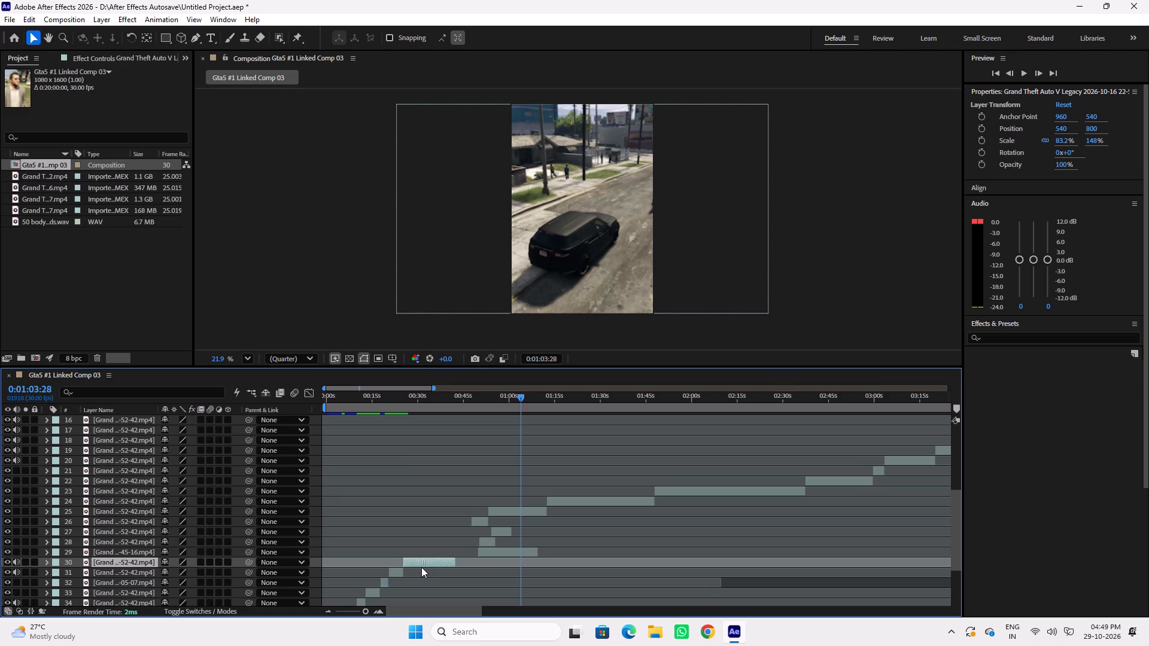
pyautogui.moveTo(421, 567); pyautogui.dragTo(421, 567)
pyautogui.hotkey('ctrl', 's')
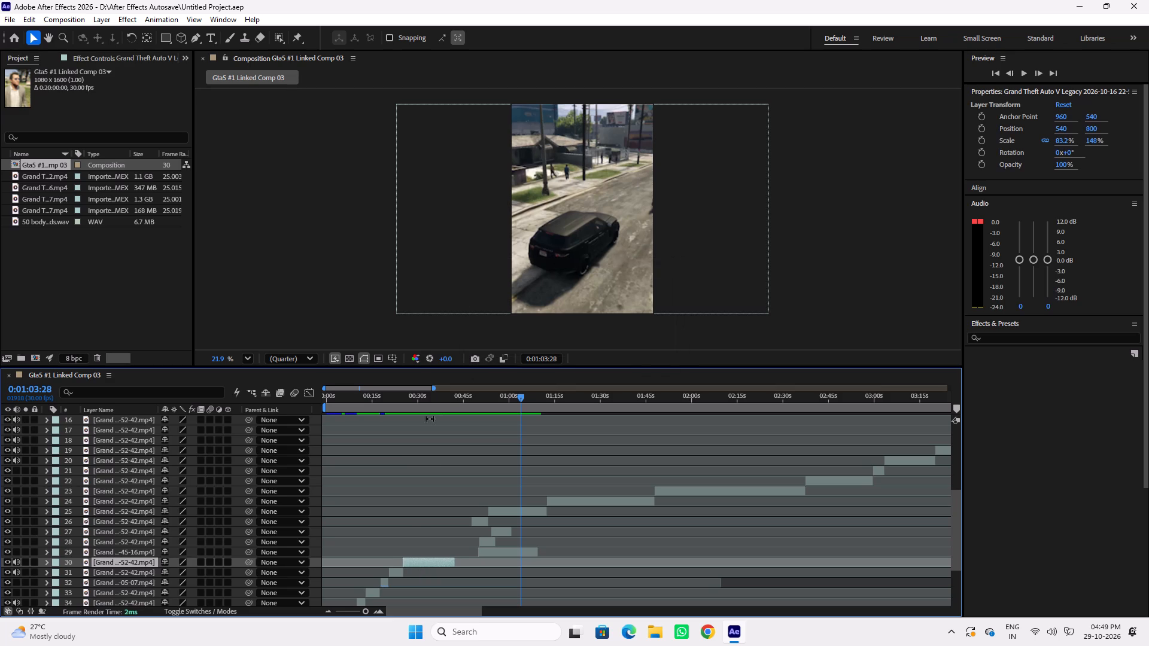
# Preview the layer 30 helicopter shootout clip from about 0:00:25 and split it at 0:00:30:08.
pyautogui.moveTo(427, 398); pyautogui.dragTo(405, 417)
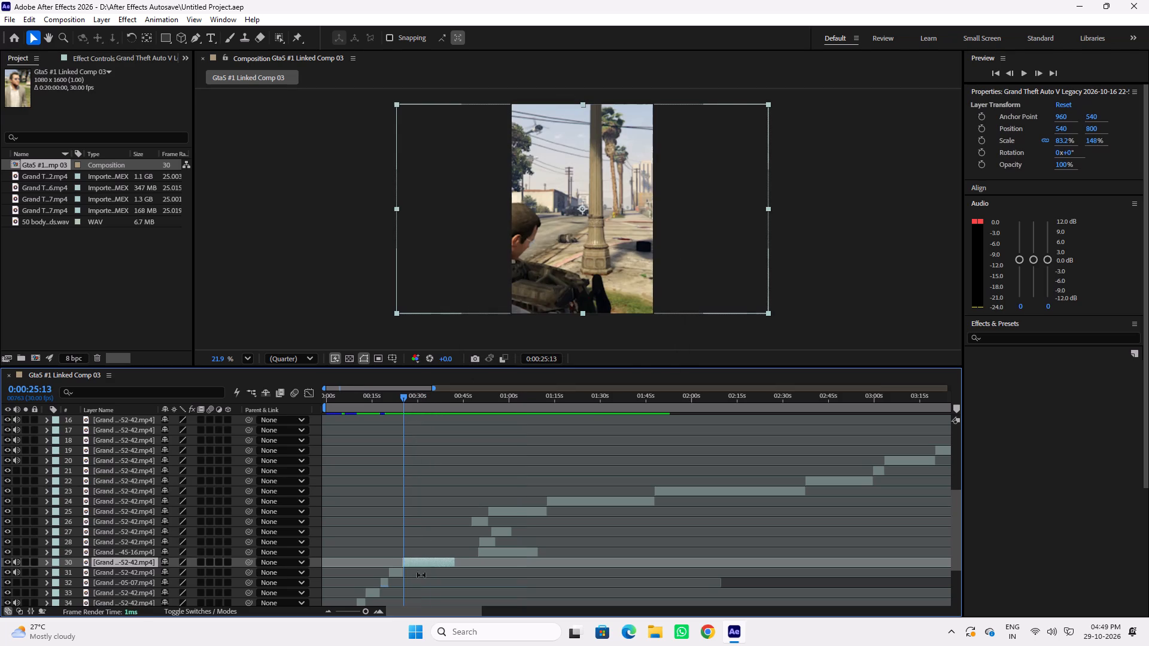
pyautogui.click(409, 562)
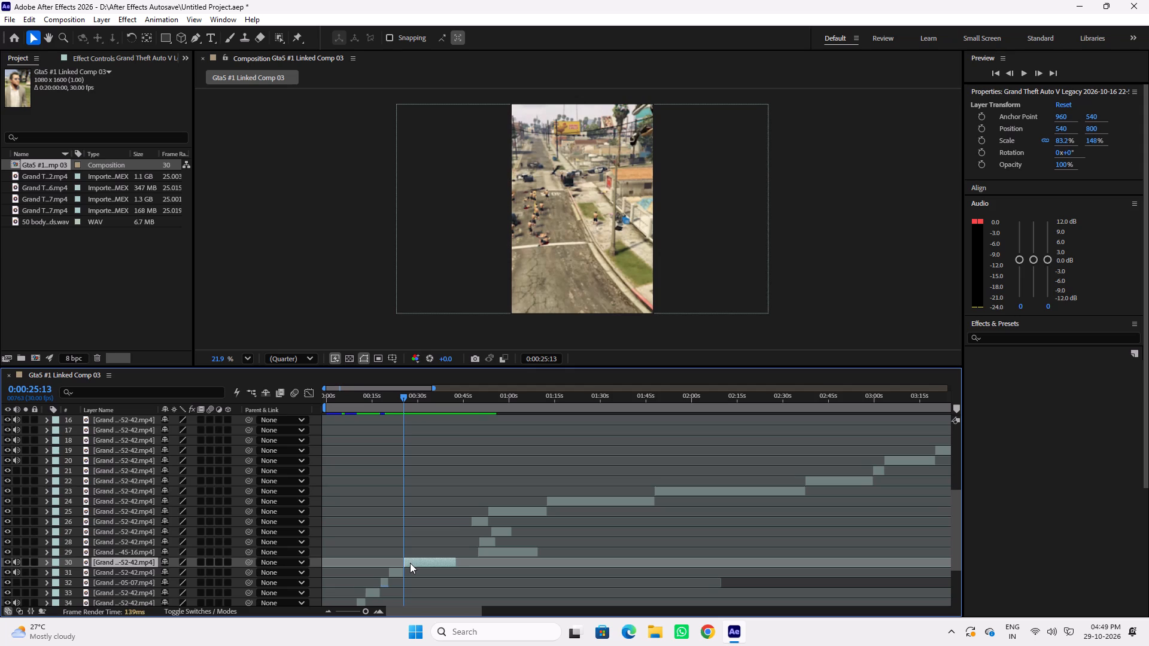
pyautogui.click(397, 394)
pyautogui.press('space')
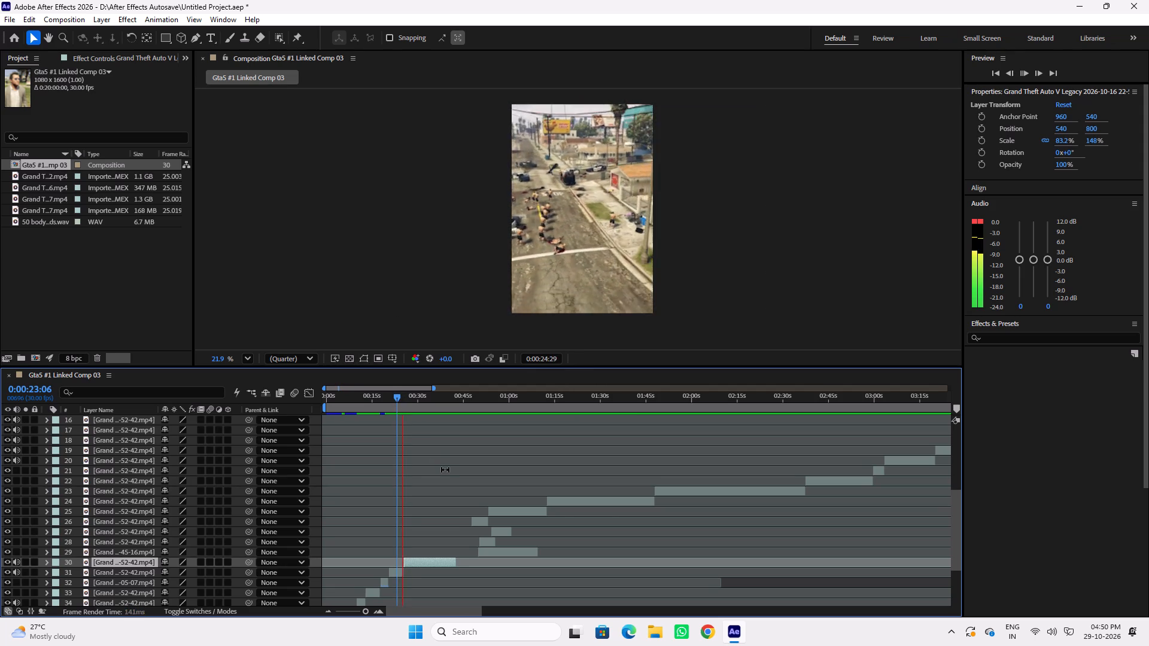
pyautogui.press('space')
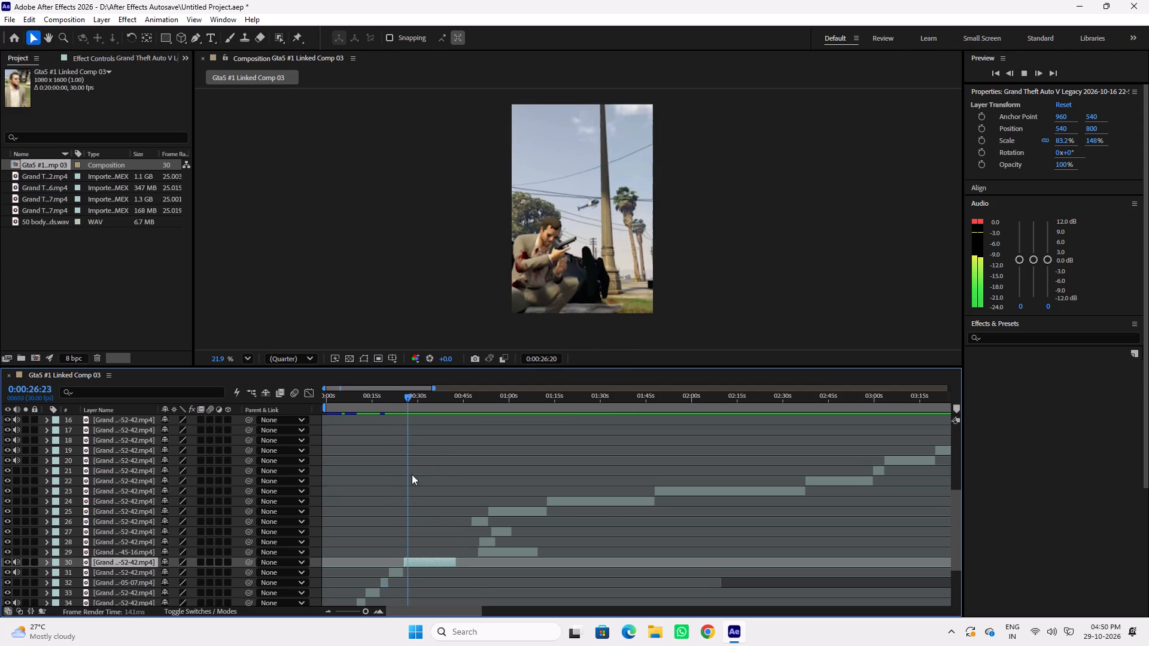
pyautogui.click(403, 393)
pyautogui.press('space')
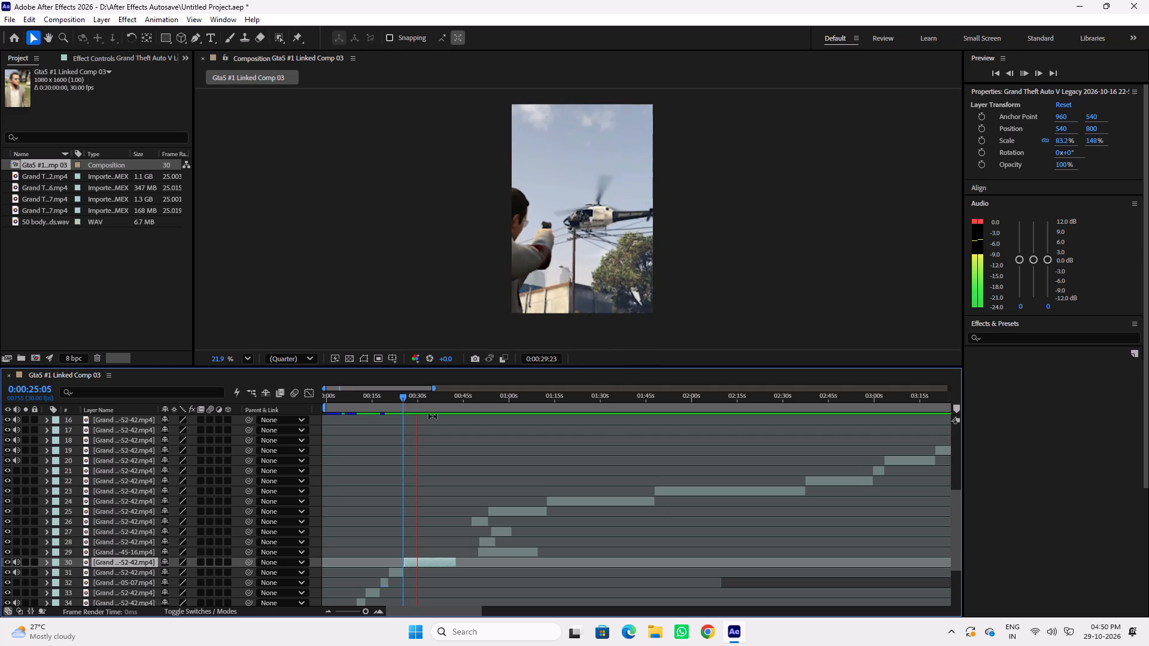
pyautogui.press('space')
pyautogui.press('space')
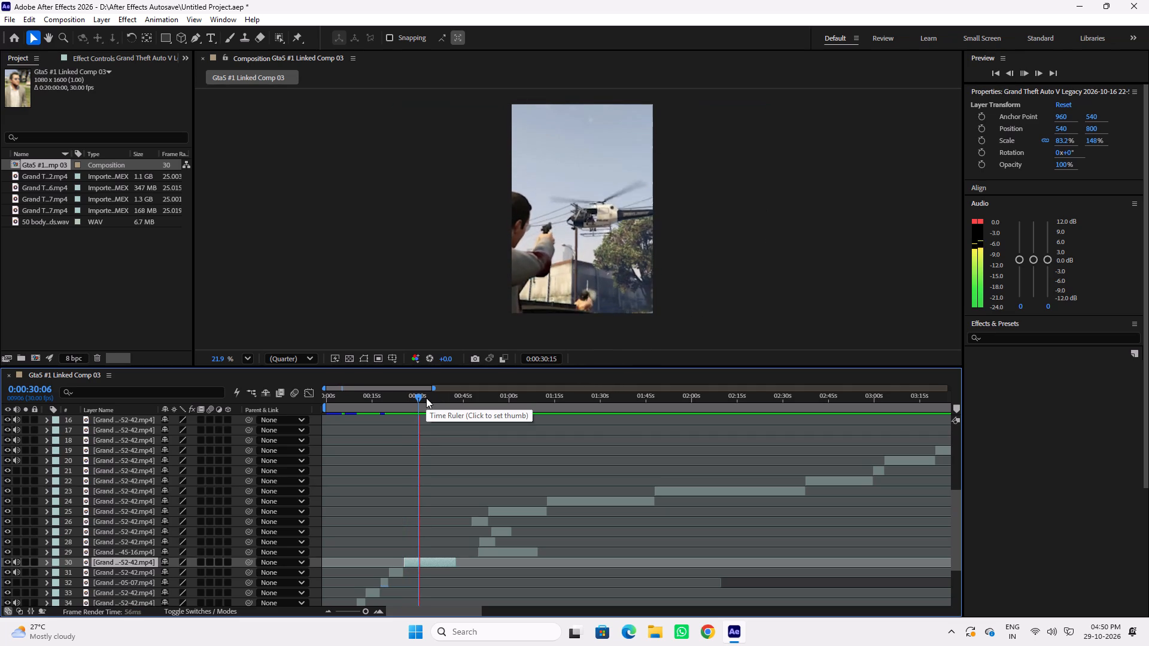
pyautogui.press('space')
pyautogui.moveTo(418, 398); pyautogui.dragTo(415, 398)
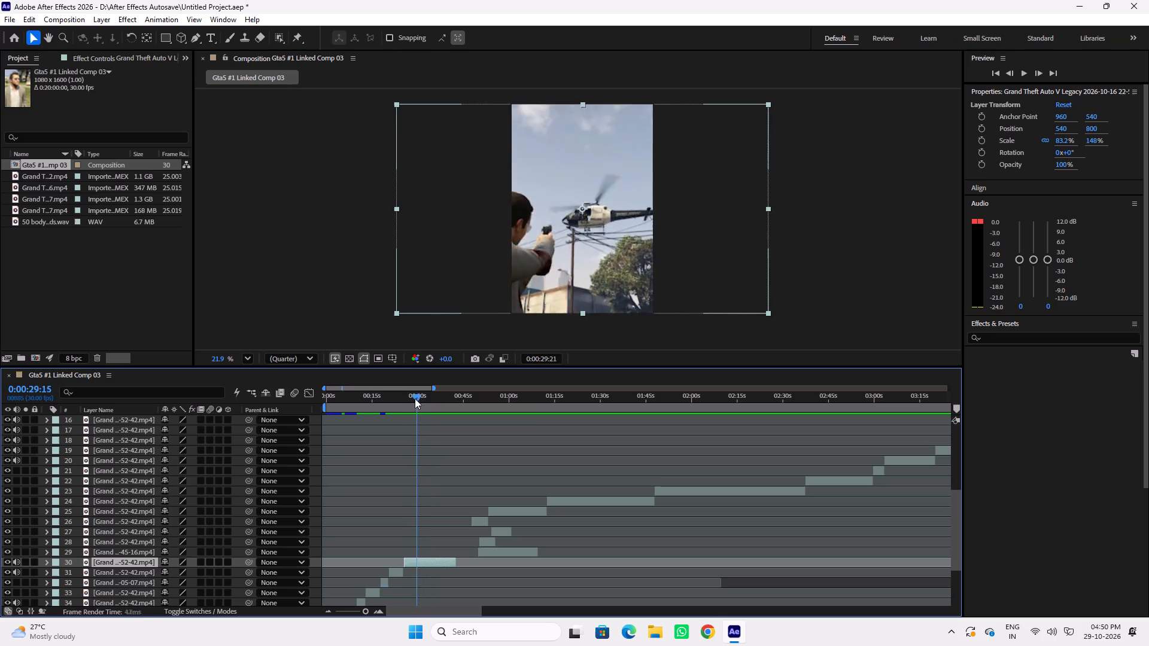
pyautogui.moveTo(415, 398); pyautogui.dragTo(406, 400)
pyautogui.press('space')
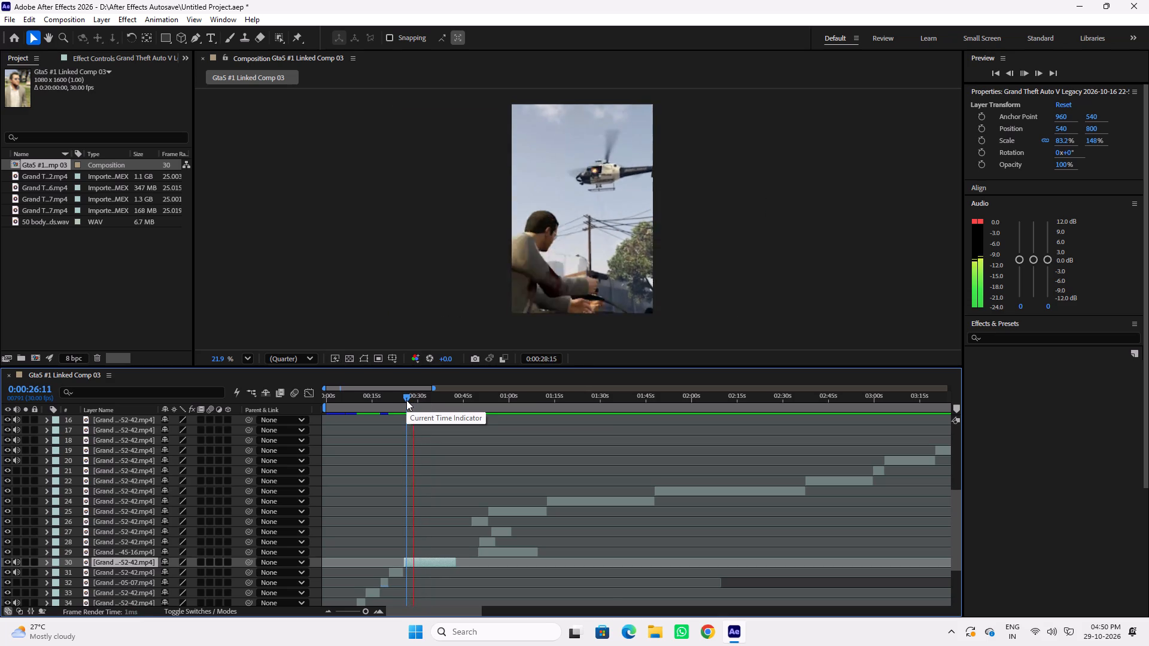
pyautogui.press('space')
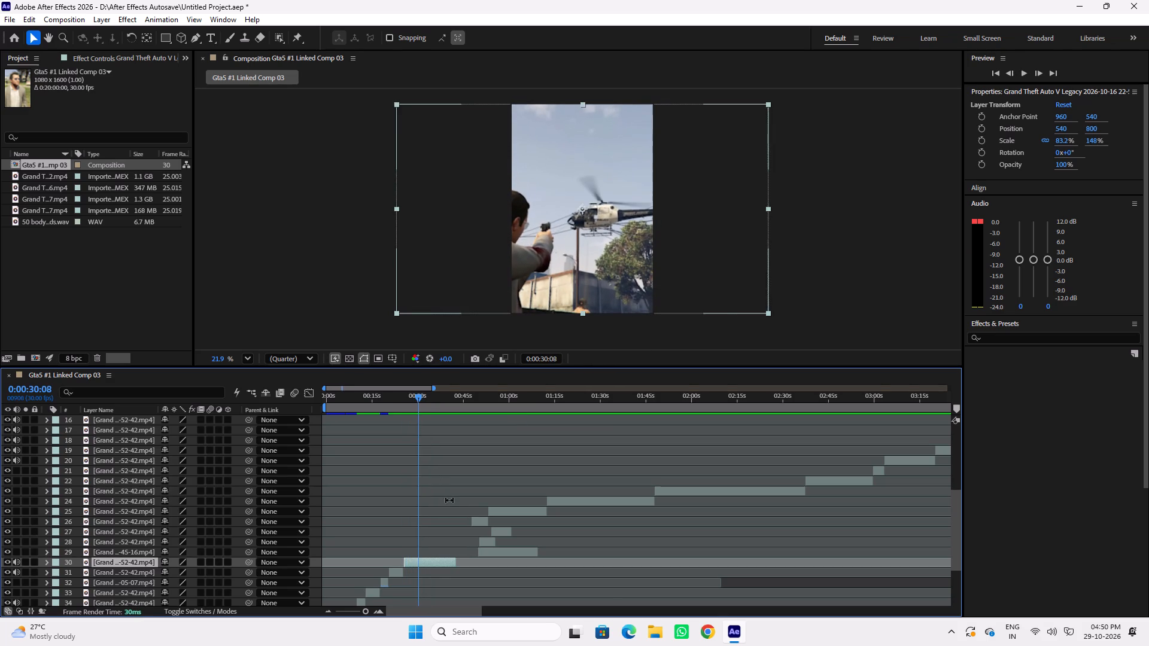
pyautogui.hotkey('ctrl', 'shift', 'd')
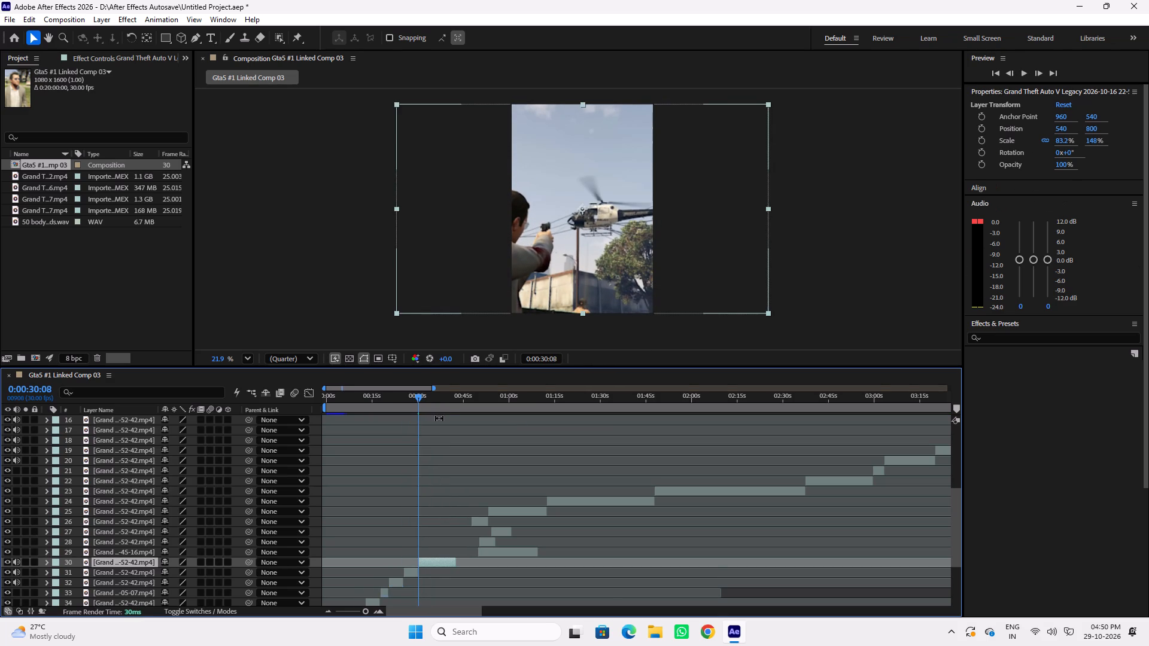
# Scan the later clips, try the layer 26 car clip at about 0:00:31, and move it aside to start at about 0:01:10.
pyautogui.moveTo(448, 395); pyautogui.dragTo(474, 406)
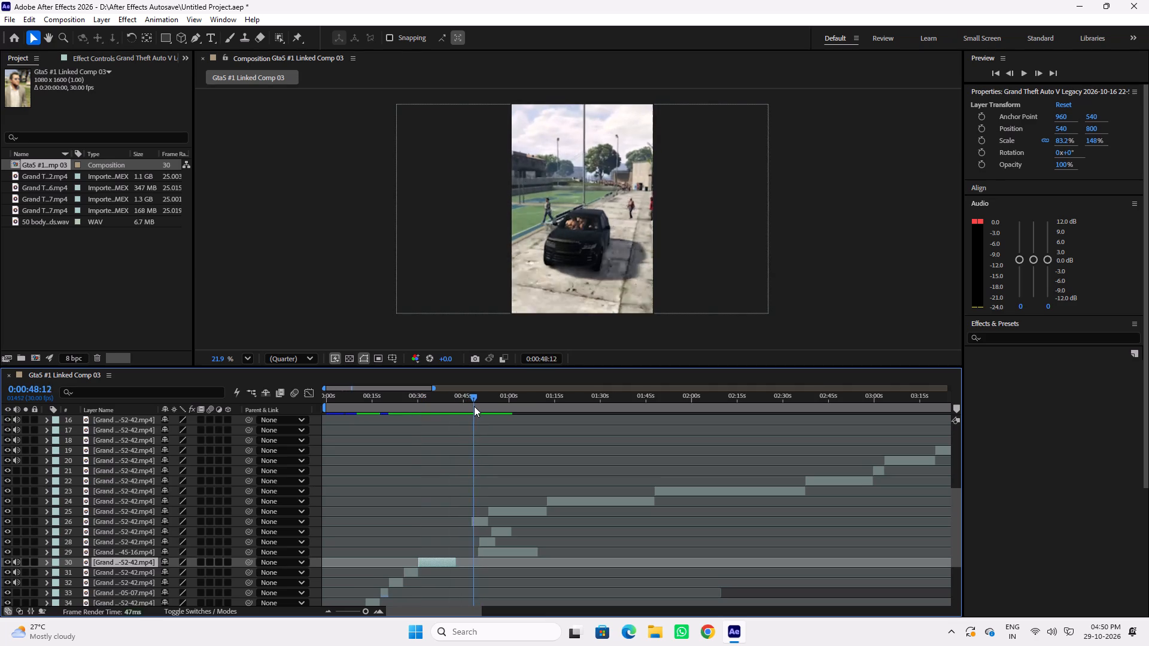
pyautogui.moveTo(474, 406); pyautogui.dragTo(463, 407)
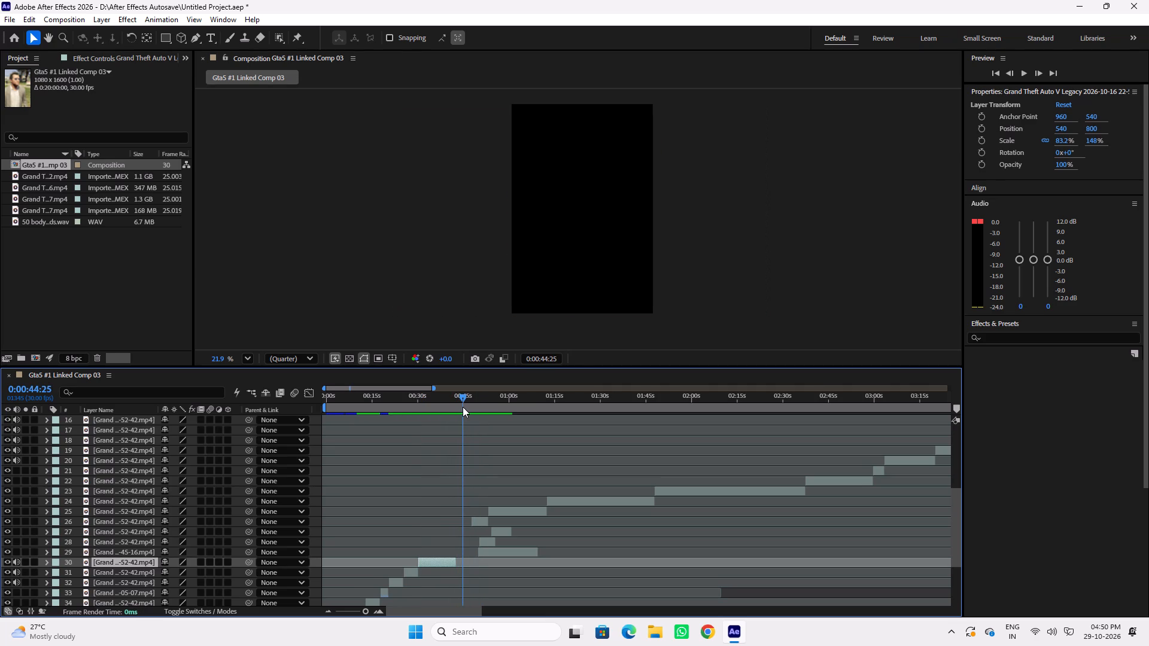
pyautogui.moveTo(475, 397); pyautogui.dragTo(483, 398)
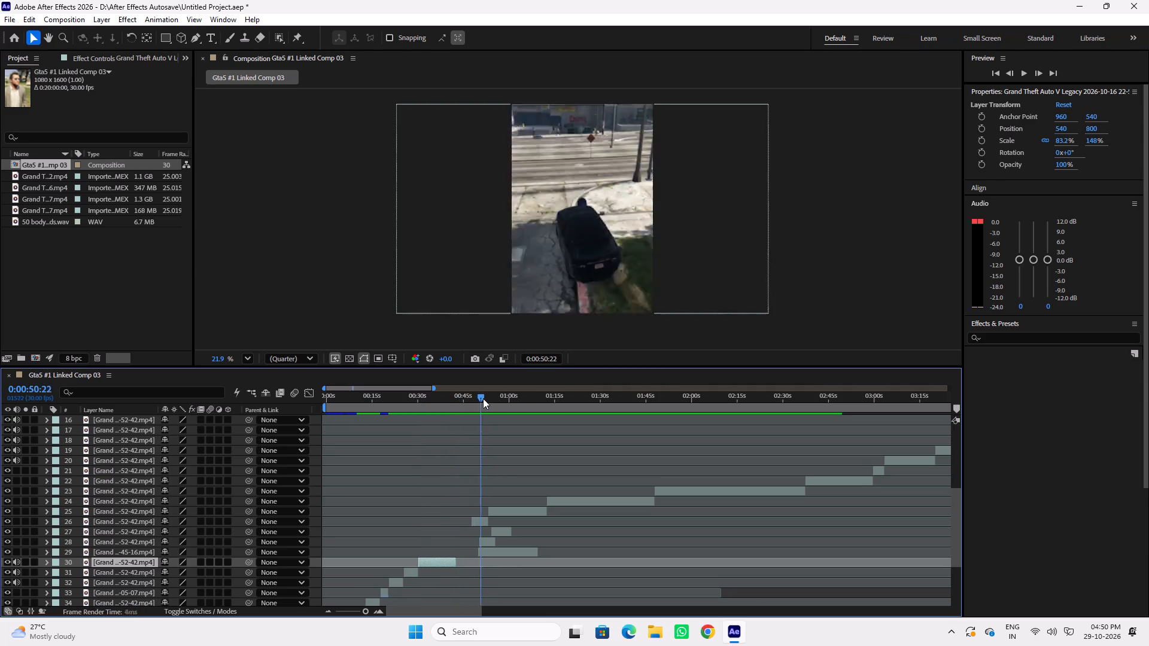
pyautogui.moveTo(483, 398); pyautogui.dragTo(518, 406)
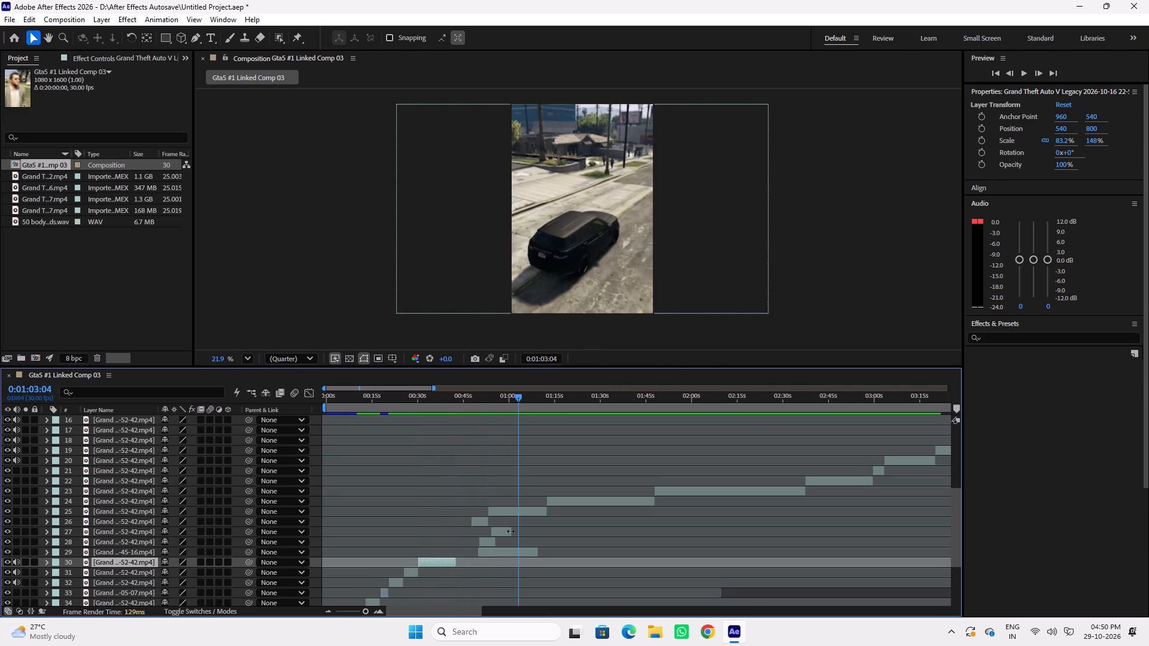
pyautogui.moveTo(479, 520); pyautogui.dragTo(427, 520)
pyautogui.moveTo(439, 401); pyautogui.dragTo(436, 401)
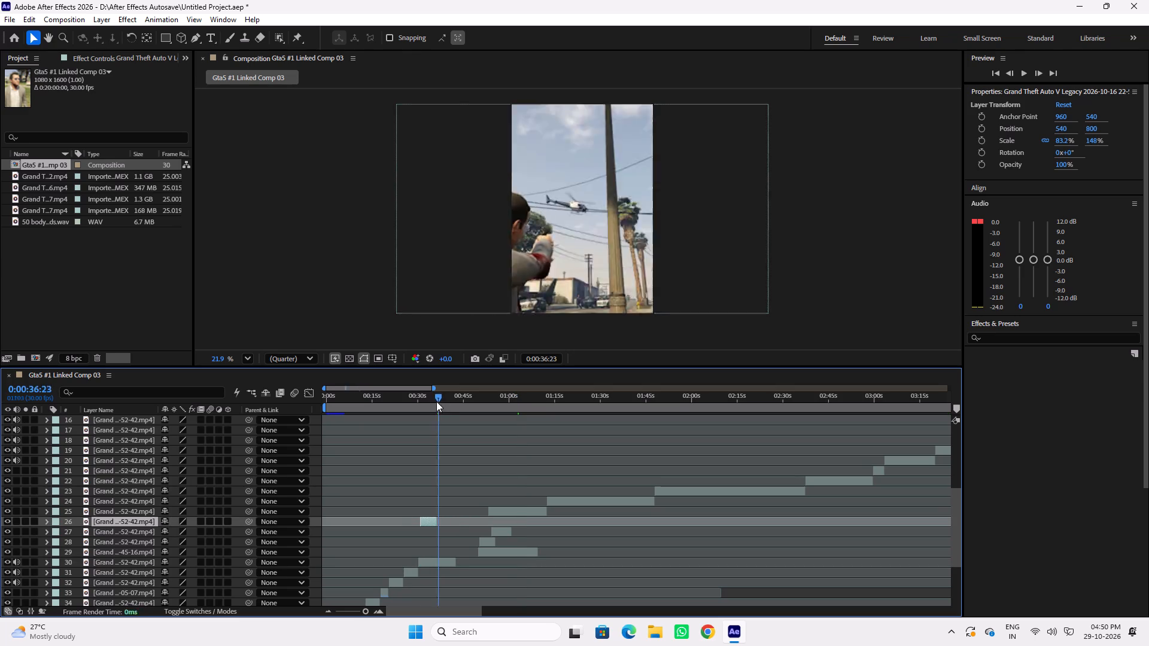
pyautogui.moveTo(436, 401); pyautogui.dragTo(430, 401)
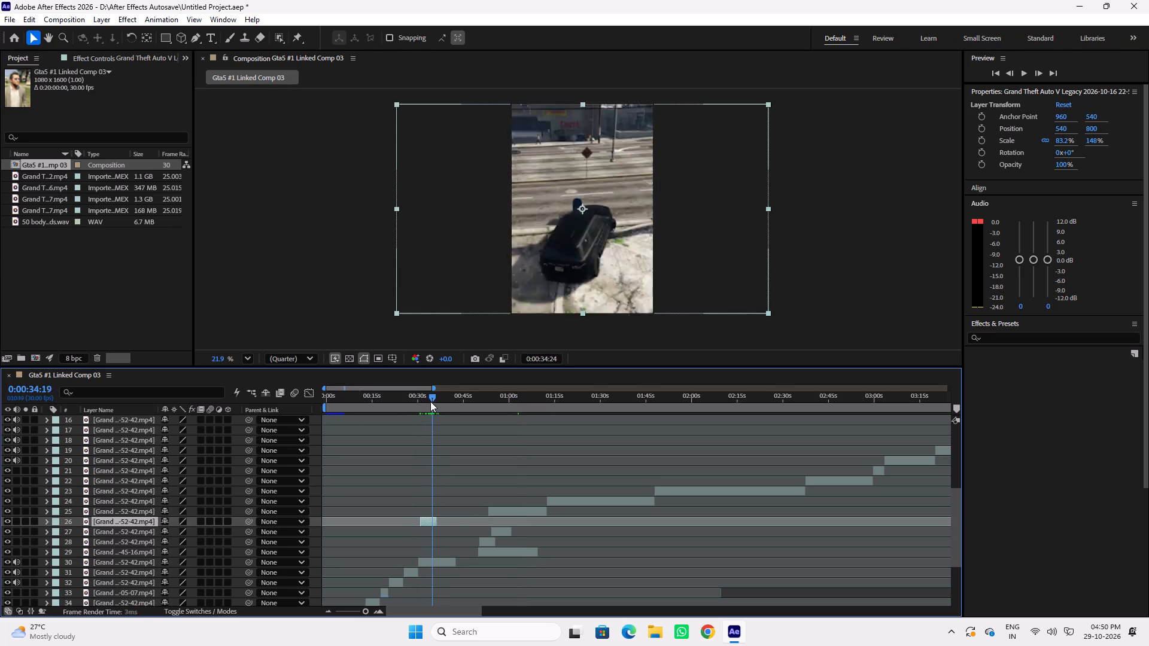
pyautogui.moveTo(430, 401); pyautogui.dragTo(428, 402)
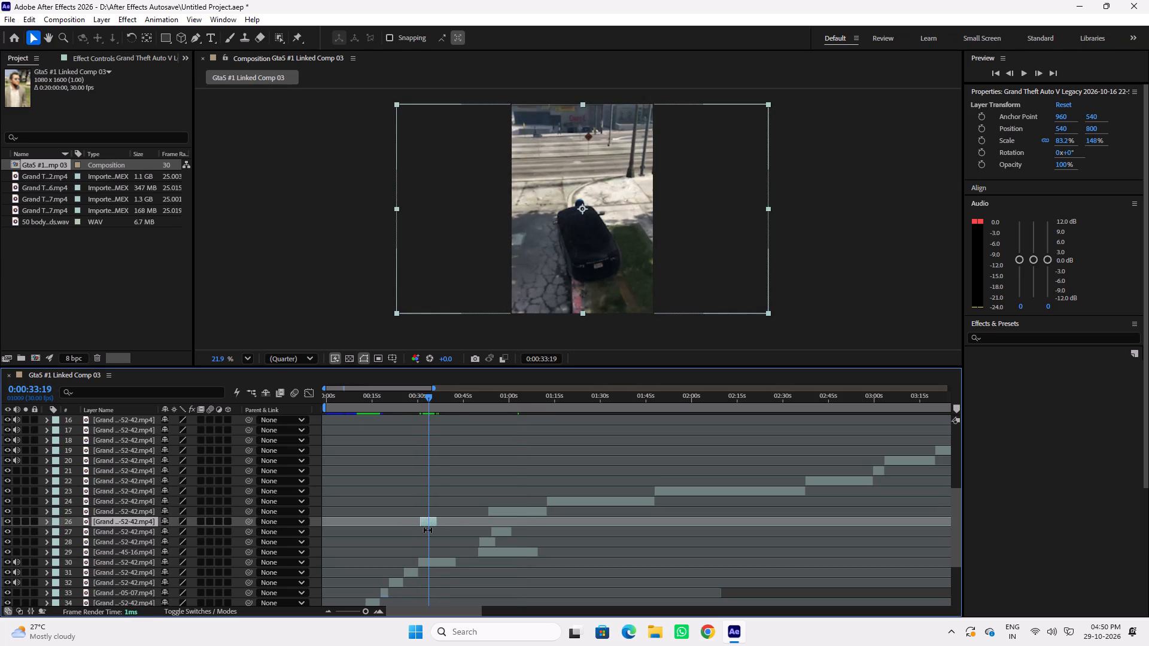
pyautogui.moveTo(427, 520); pyautogui.dragTo(547, 532)
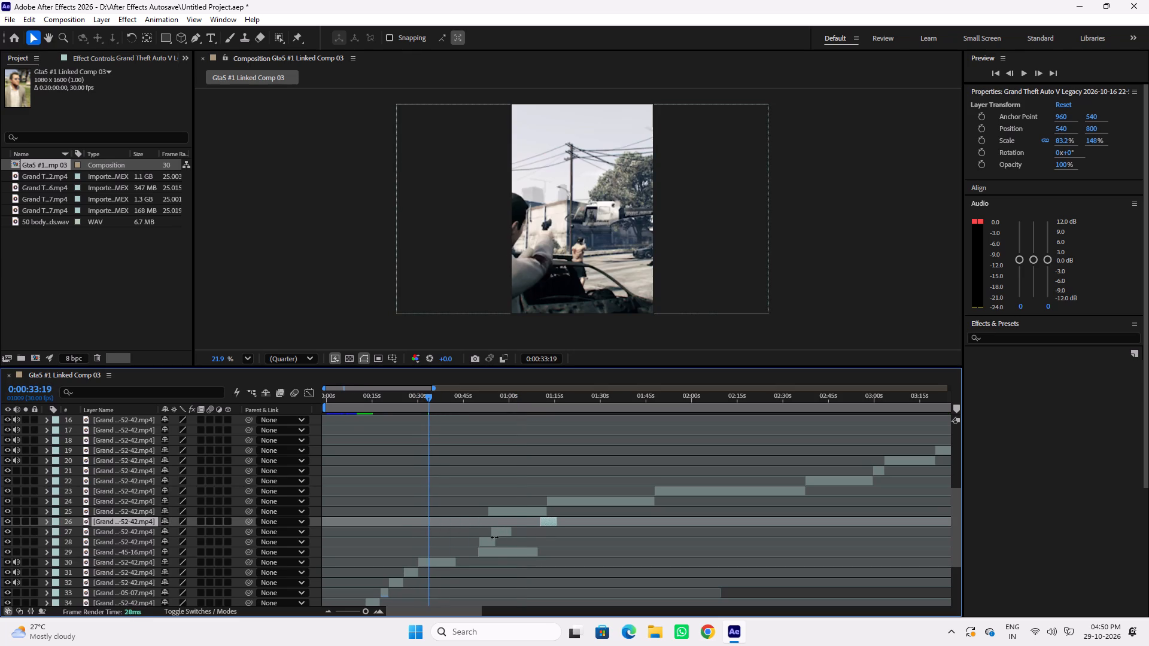
# Slide the layer 29 bodyguard crowd clip to start at about 0:00:32 and review it for a cut point near 0:00:37.
pyautogui.moveTo(492, 552); pyautogui.dragTo(438, 552)
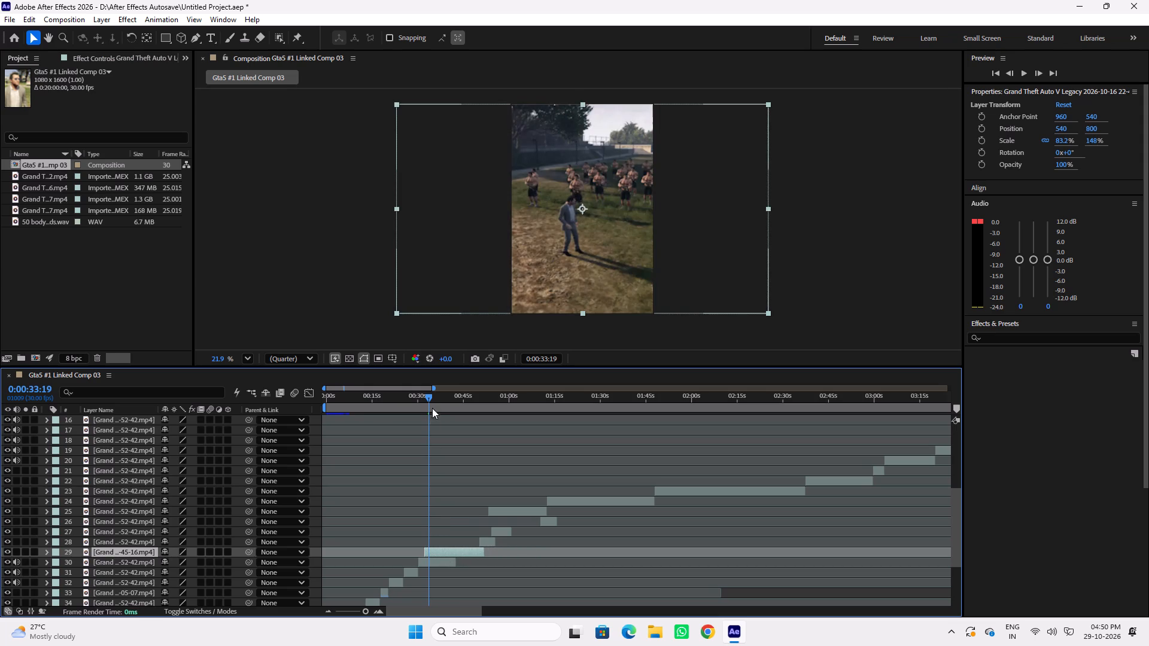
pyautogui.moveTo(428, 395); pyautogui.dragTo(443, 397)
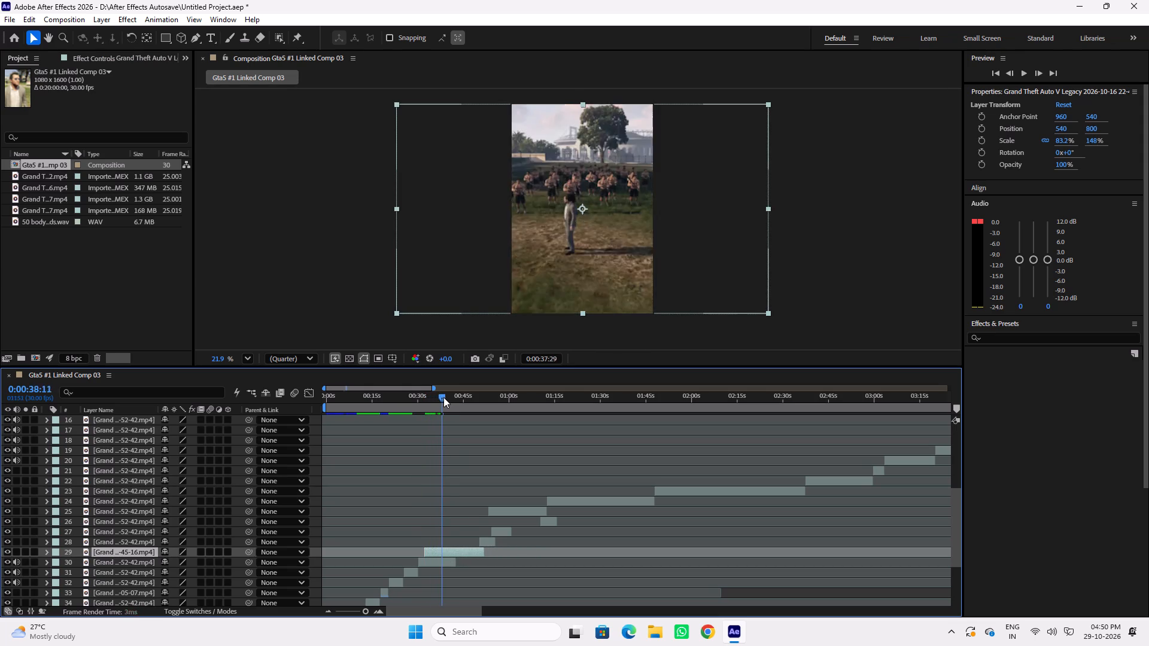
pyautogui.moveTo(443, 397); pyautogui.dragTo(471, 398)
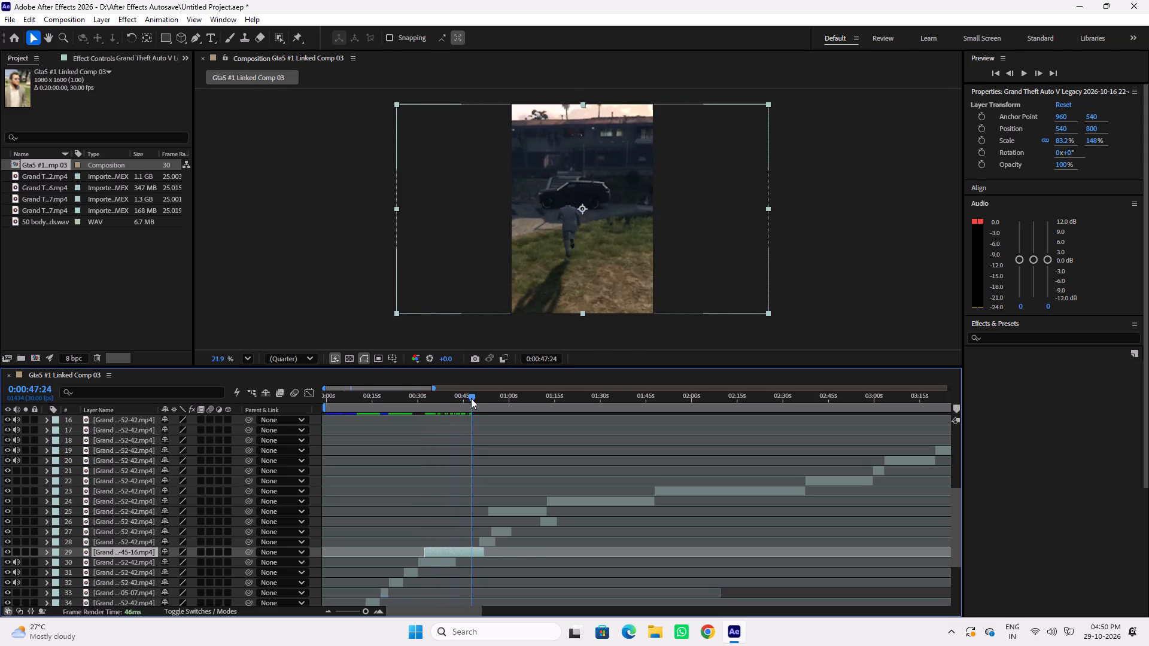
pyautogui.moveTo(471, 398); pyautogui.dragTo(439, 398)
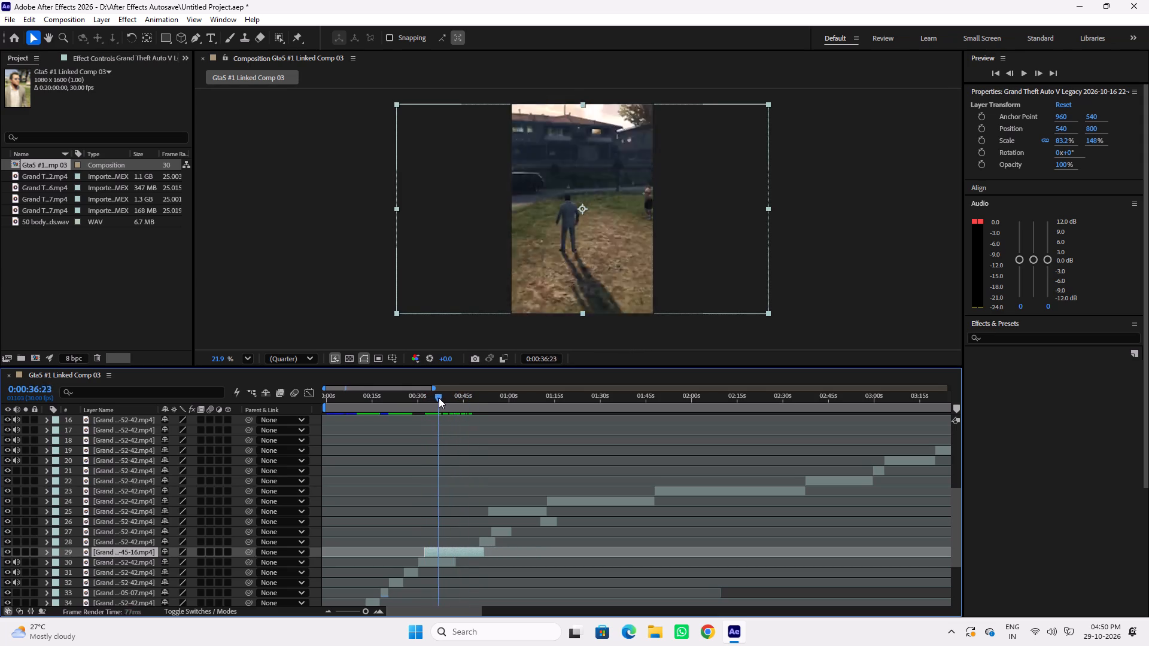
pyautogui.moveTo(439, 398); pyautogui.dragTo(440, 398)
pyautogui.press('space')
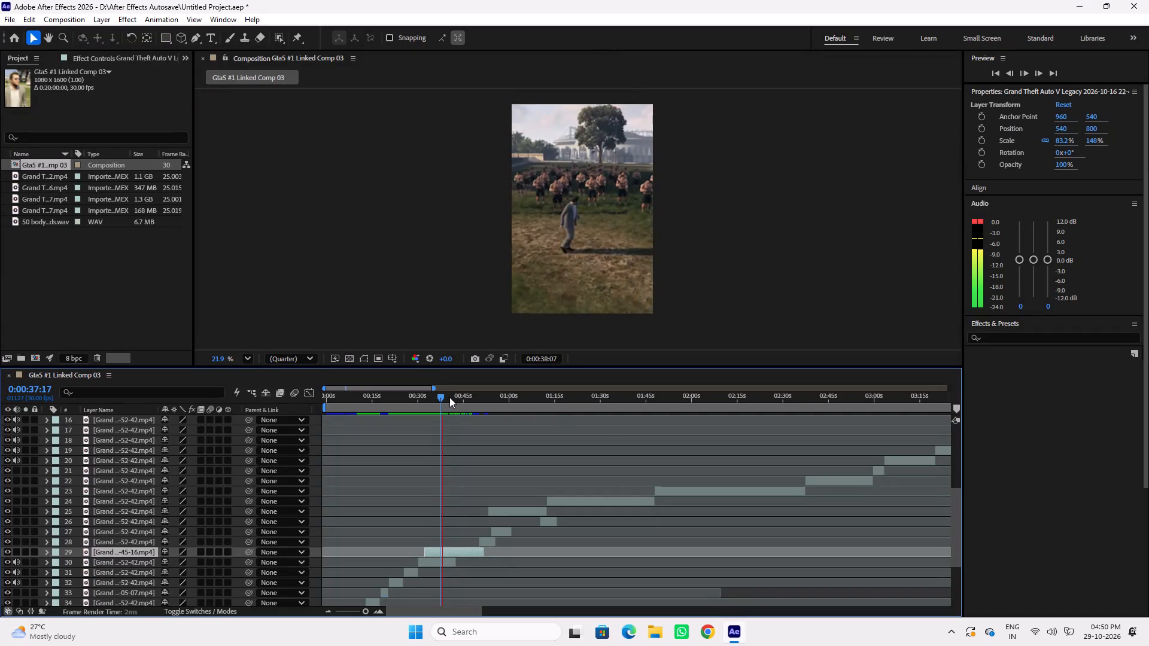
pyautogui.press('space')
pyautogui.moveTo(444, 397); pyautogui.dragTo(437, 398)
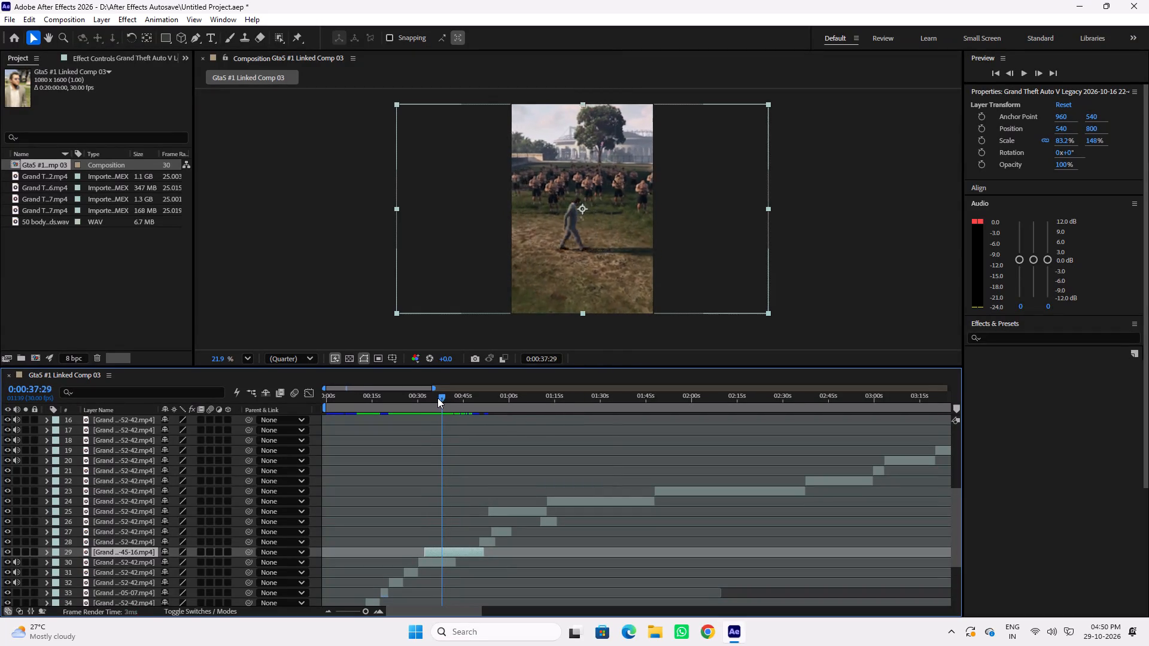
pyautogui.moveTo(437, 398); pyautogui.dragTo(431, 398)
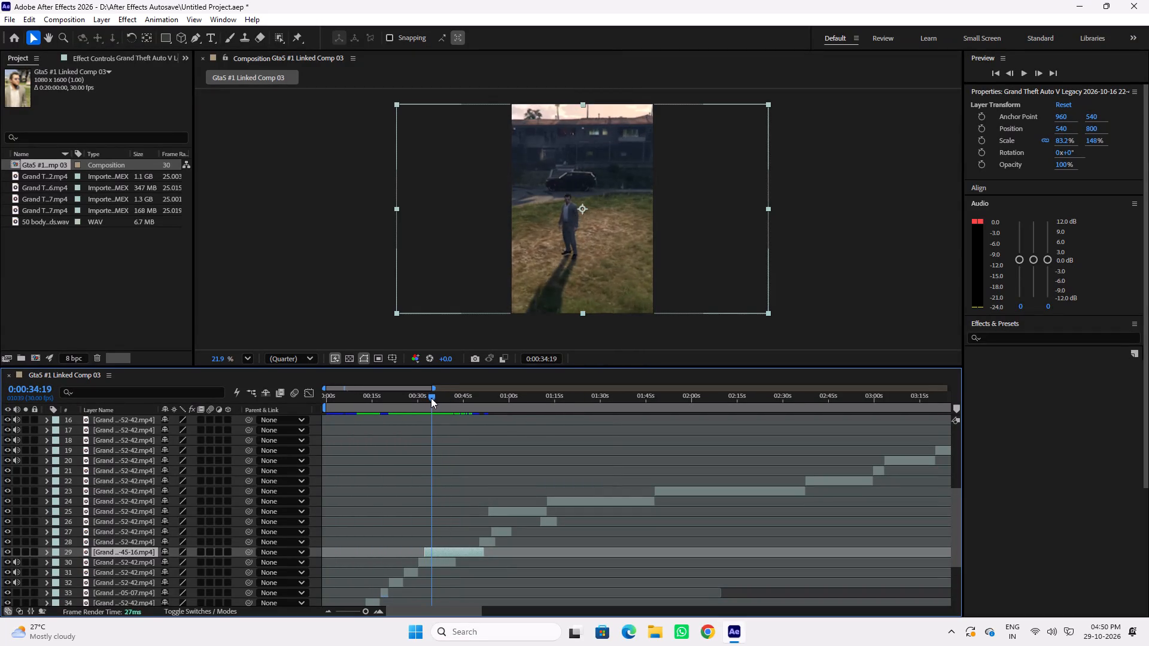
pyautogui.moveTo(431, 398); pyautogui.dragTo(437, 398)
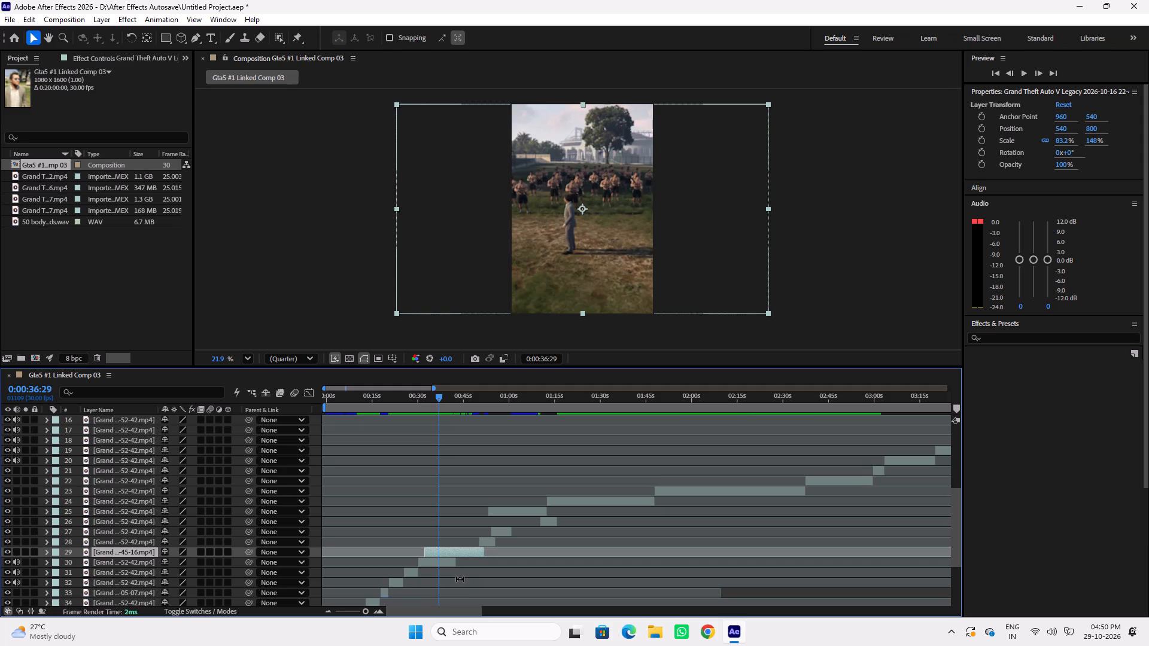
# Duplicate the layer 29 crowd clip and move the copy aside to start at about 0:00:55.
pyautogui.hotkey('ctrl', 'shift', 'd')
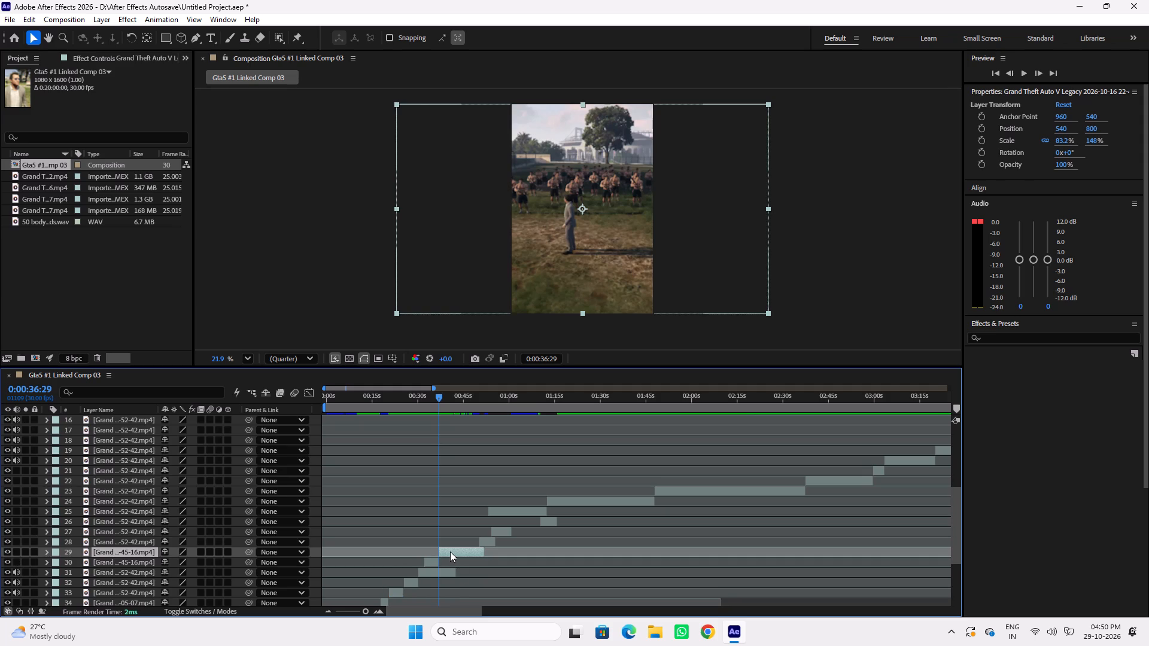
pyautogui.hotkey('ctrl', 'z')
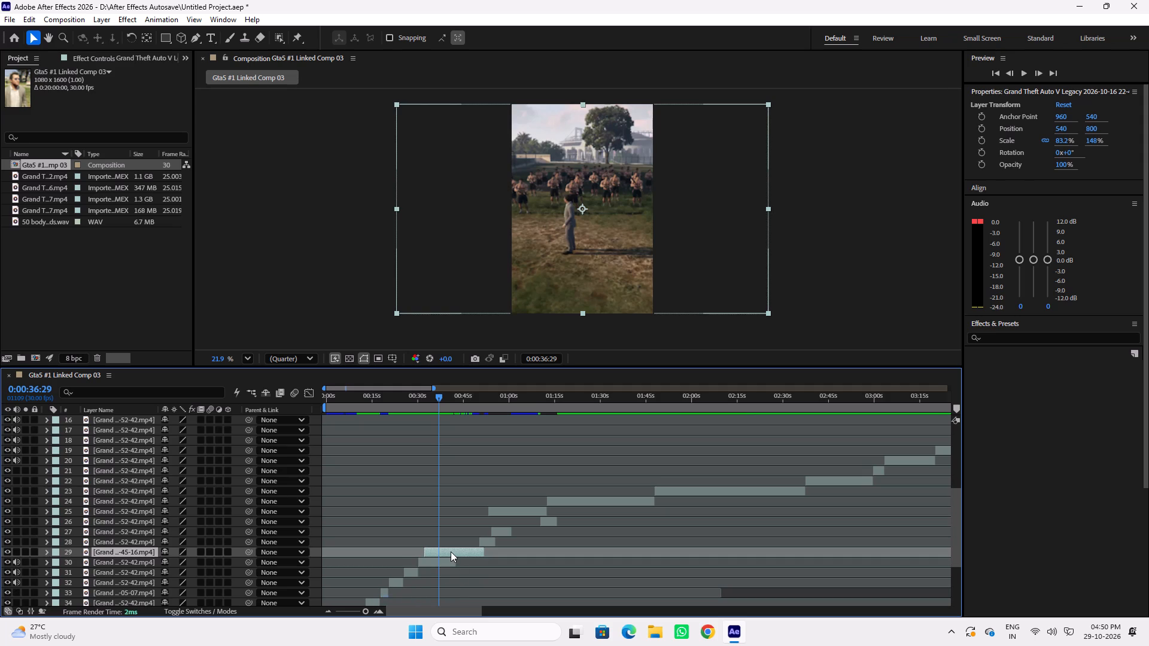
pyautogui.hotkey('ctrl', 'd')
pyautogui.moveTo(445, 553); pyautogui.dragTo(514, 561)
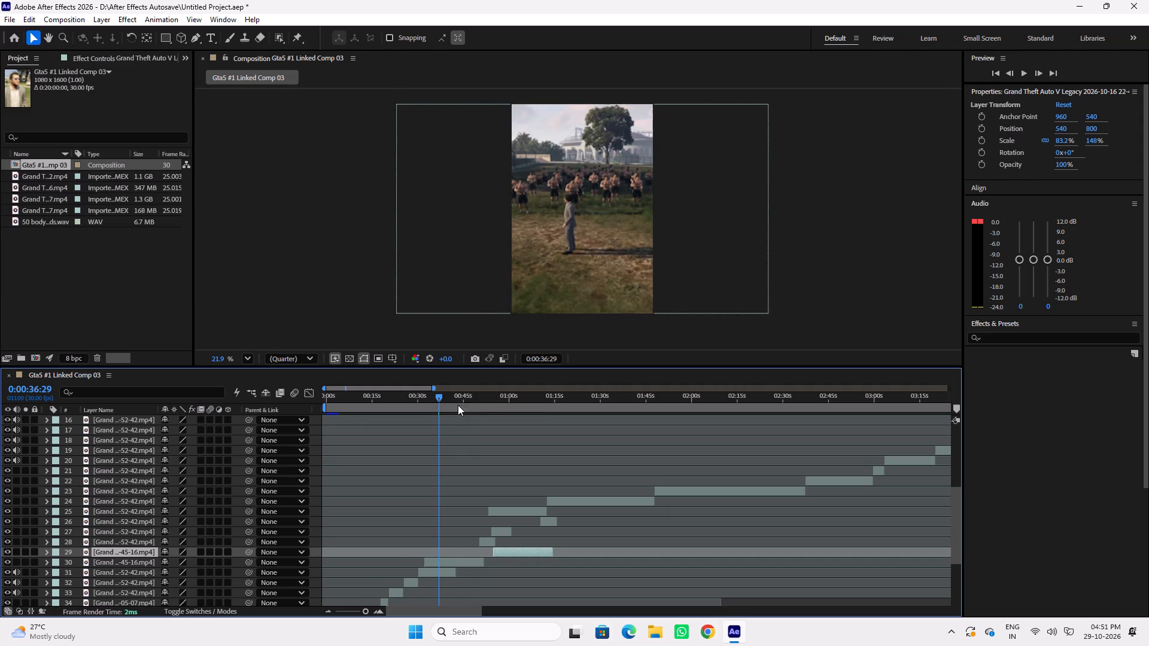
# Split the original crowd clip on layer 30 at 0:00:37:05 and delete its earlier part.
pyautogui.click(437, 398)
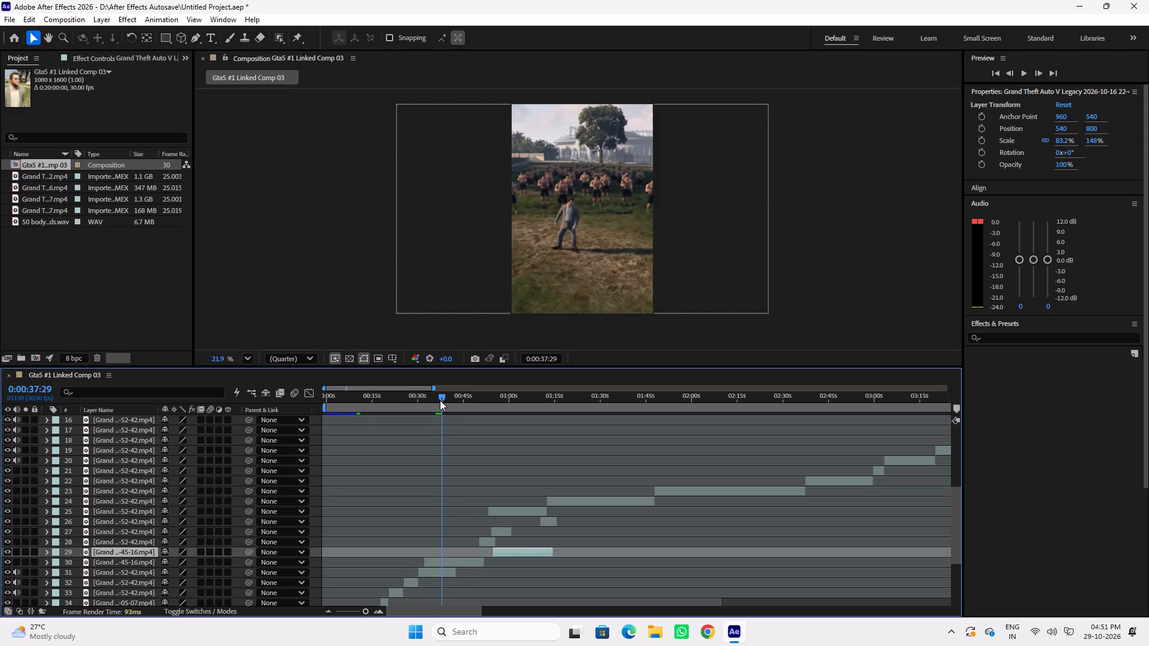
pyautogui.click(451, 565)
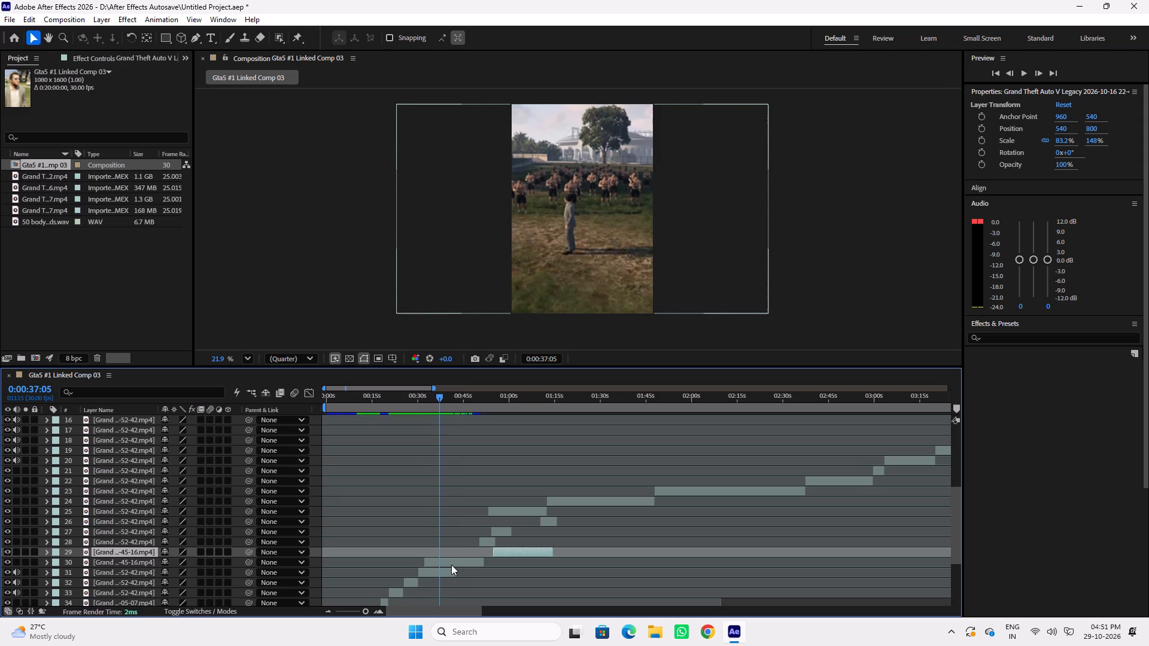
pyautogui.hotkey('ctrl', 'shift', 'd')
pyautogui.click(428, 568)
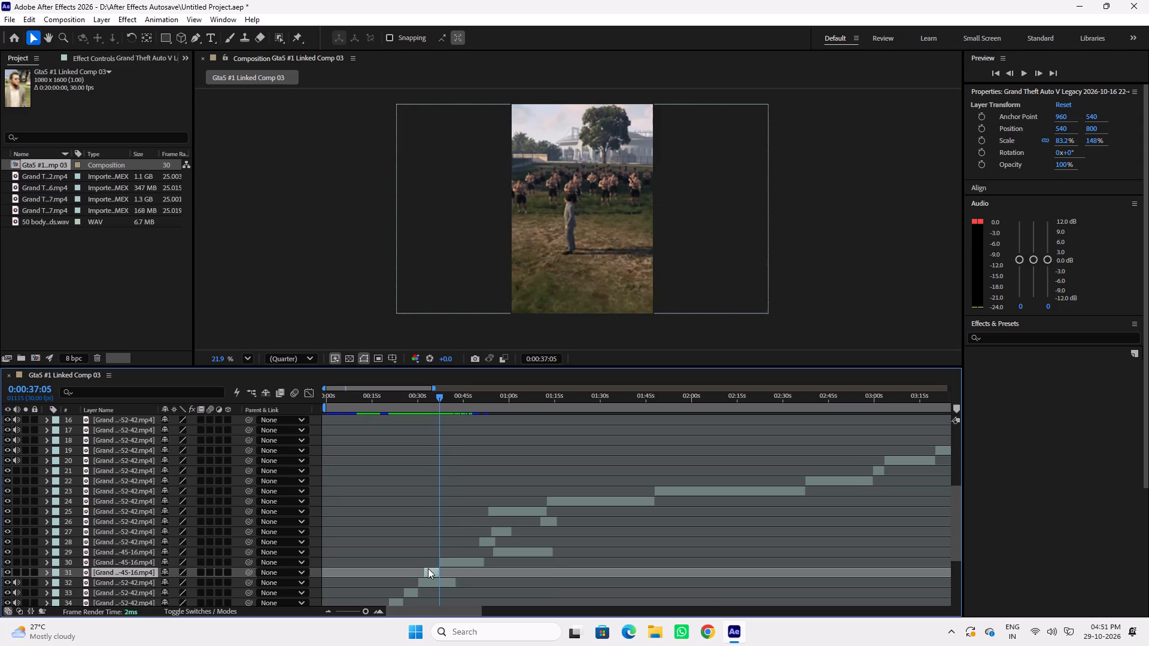
pyautogui.press('Delete')
# Play the helicopter shootout section between about 0:00:26 and 0:00:35 to check it against the voiceover.
pyautogui.click(428, 402)
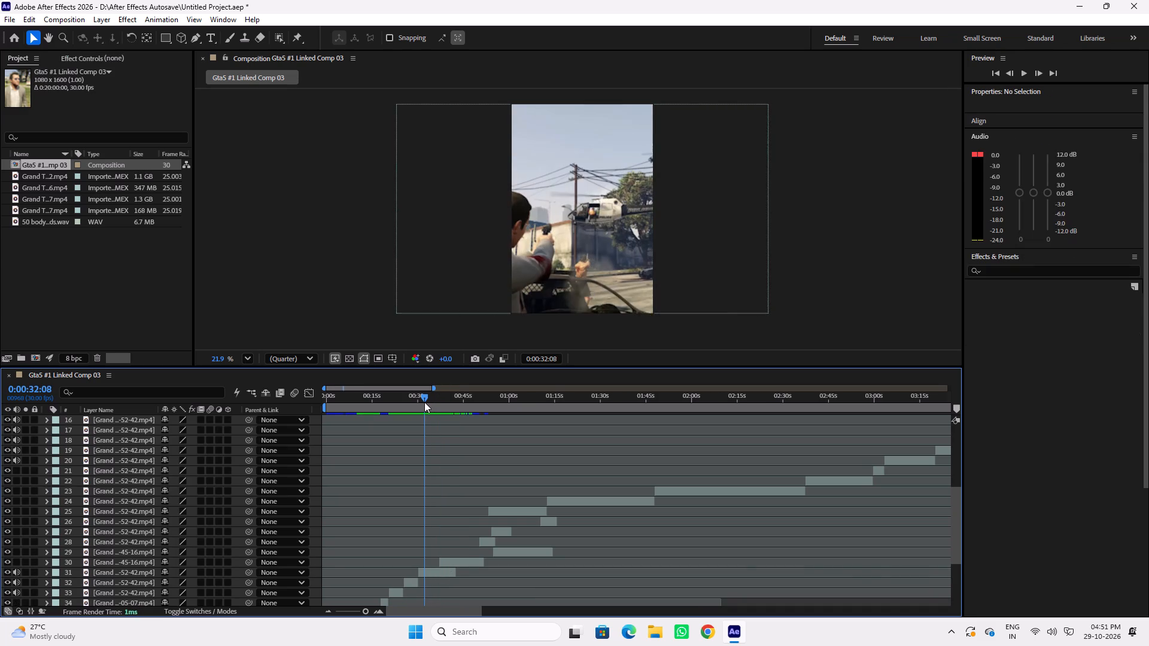
pyautogui.press('space')
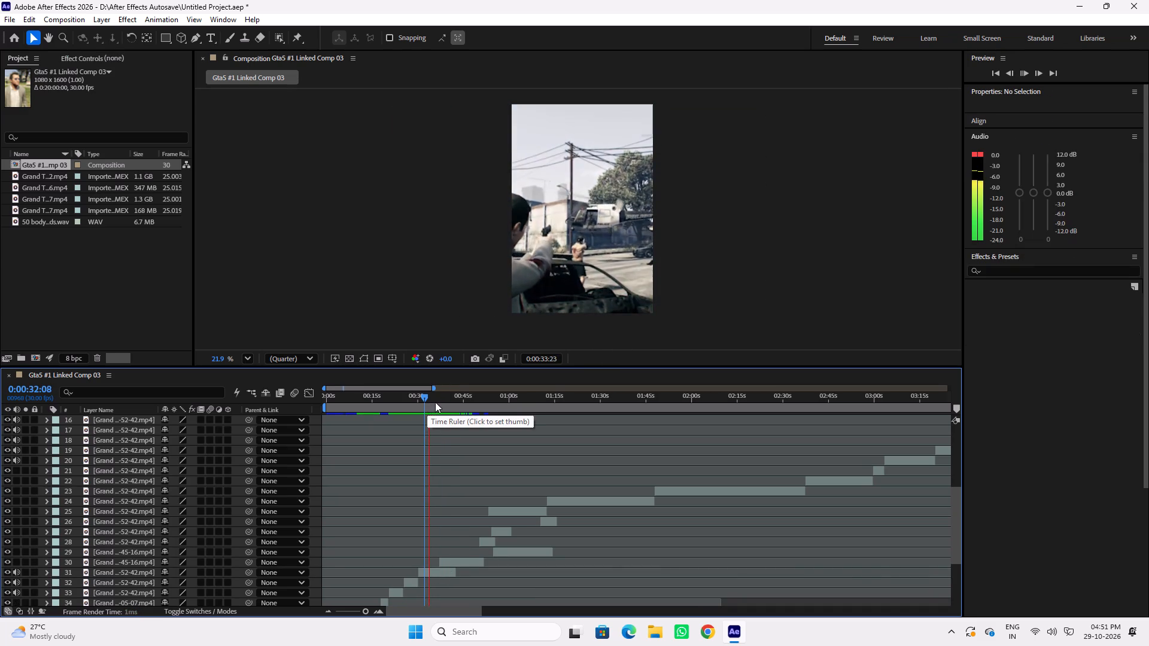
pyautogui.moveTo(430, 396); pyautogui.dragTo(427, 396)
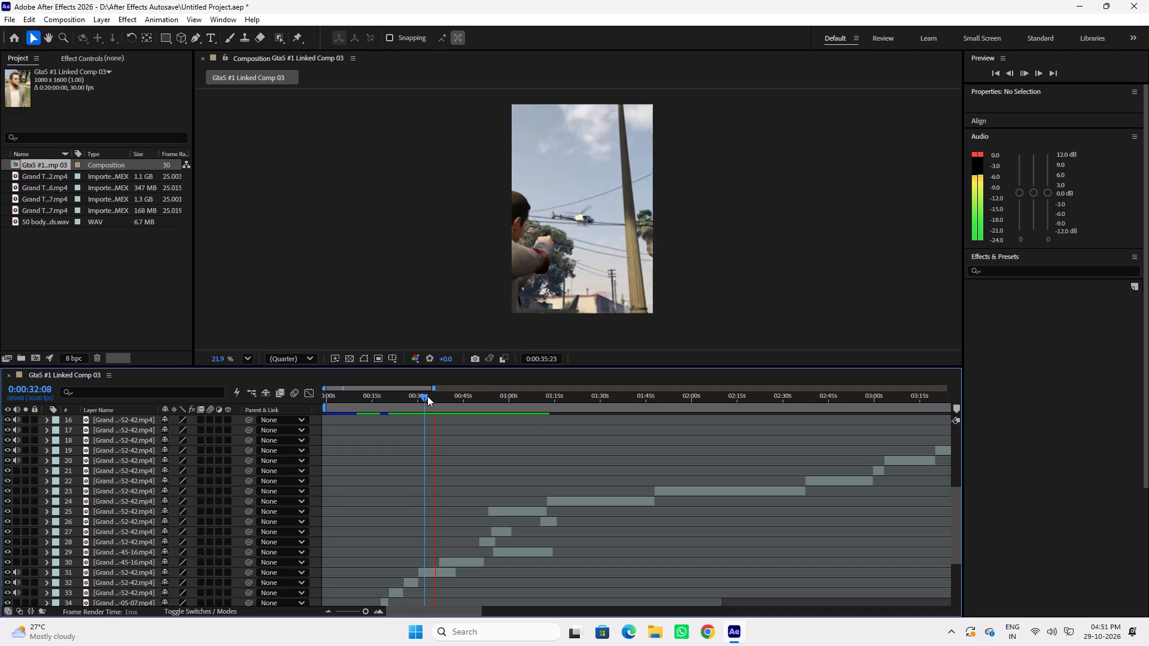
pyautogui.moveTo(427, 396); pyautogui.dragTo(420, 397)
pyautogui.press('space')
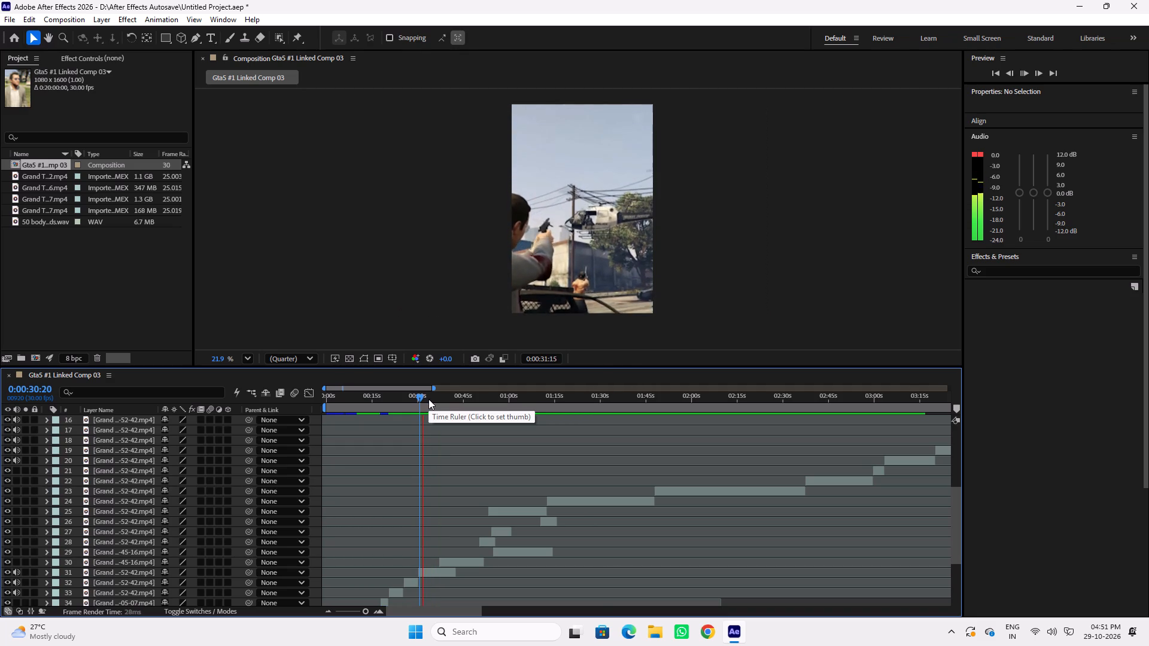
pyautogui.press('space')
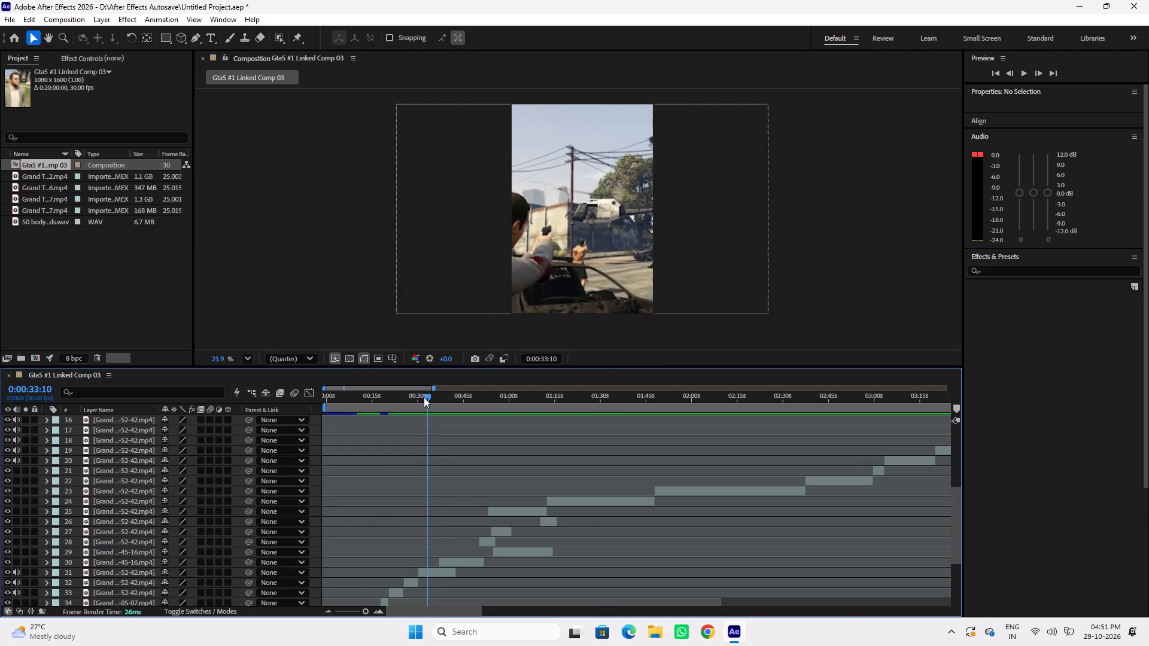
pyautogui.moveTo(422, 397); pyautogui.dragTo(406, 397)
pyautogui.press('space')
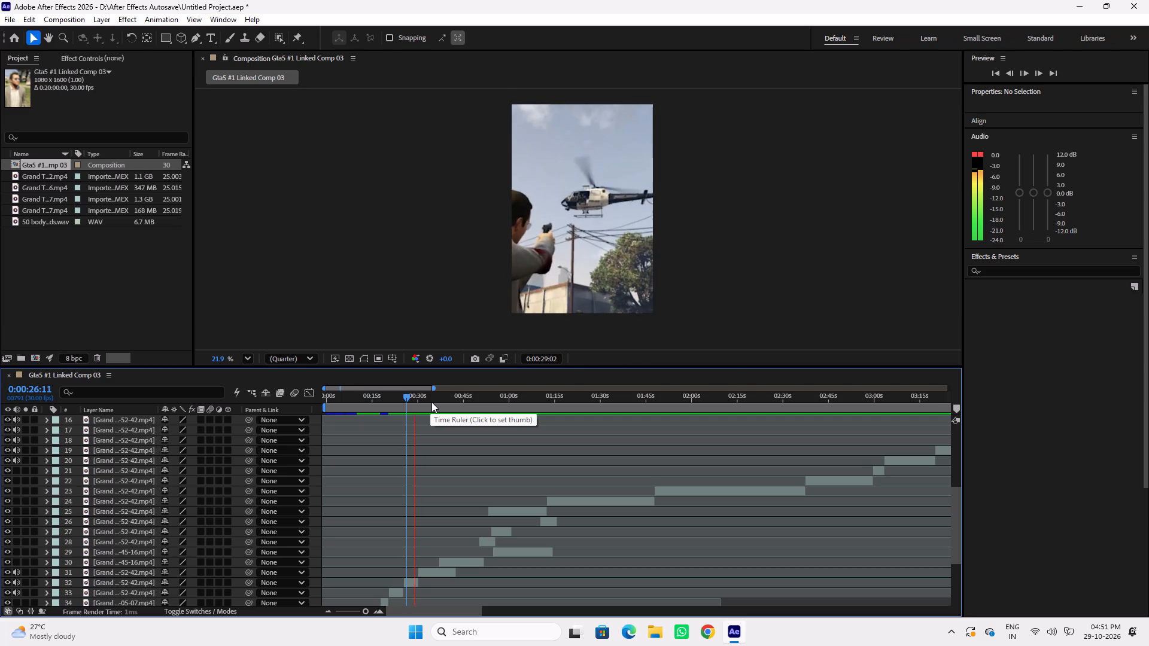
pyautogui.press('space')
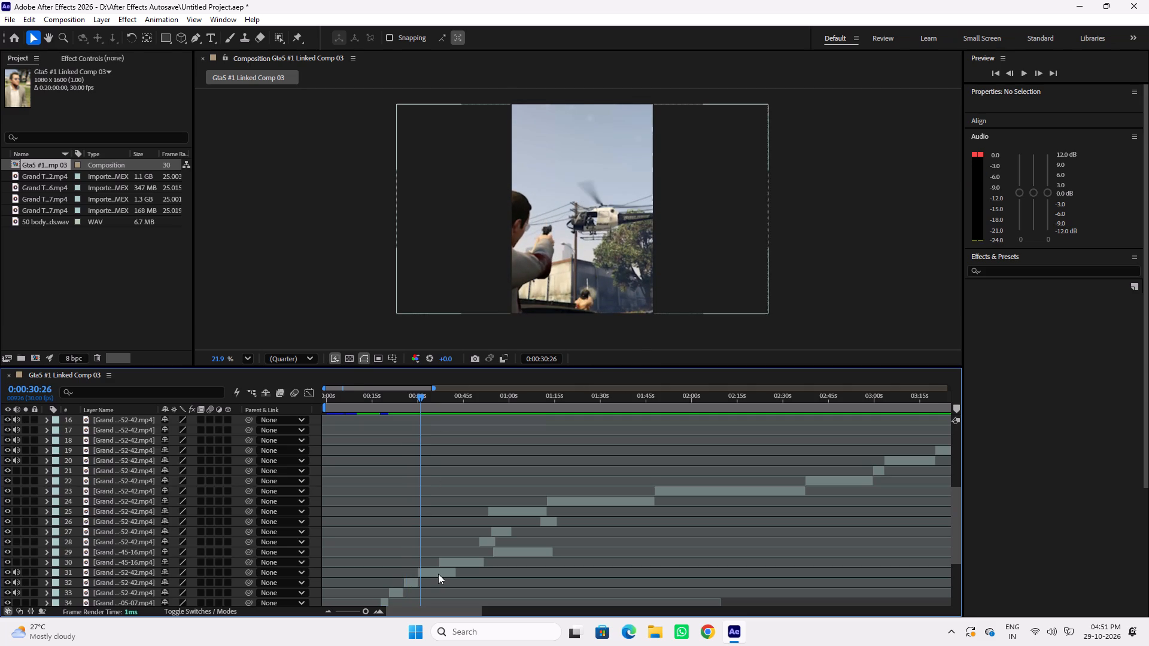
# Scrub and play the helicopter shootout between about 0:00:25 and 0:00:31 to examine the cut between its two clips.
pyautogui.click(438, 574)
pyautogui.moveTo(414, 401); pyautogui.dragTo(405, 402)
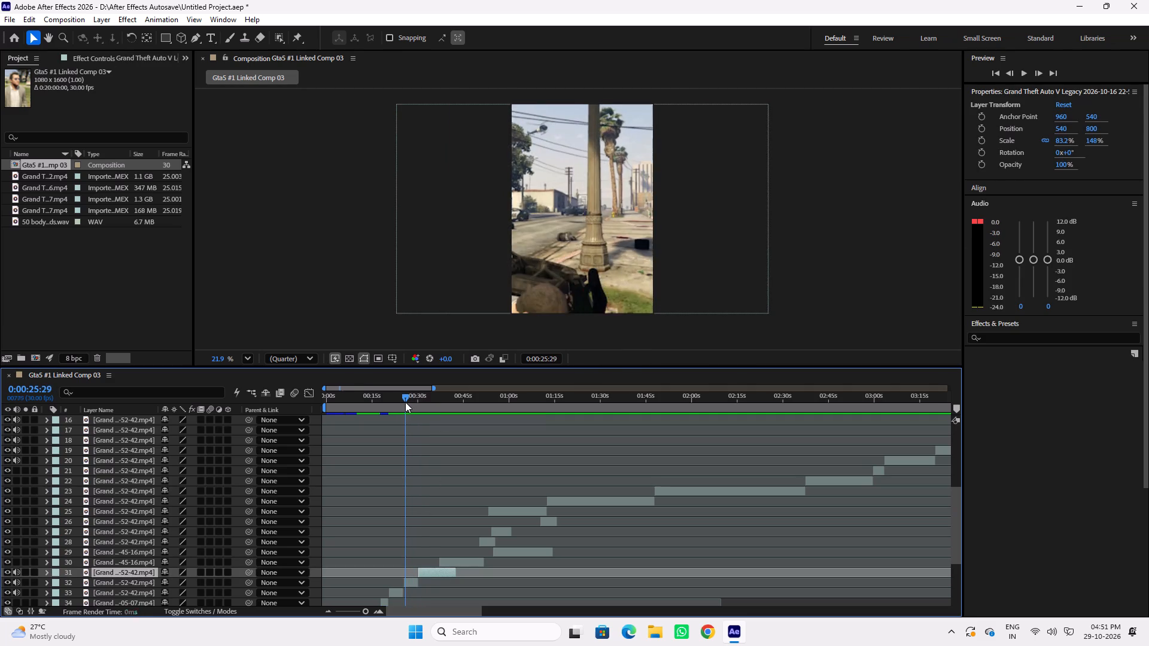
pyautogui.moveTo(405, 402); pyautogui.dragTo(413, 403)
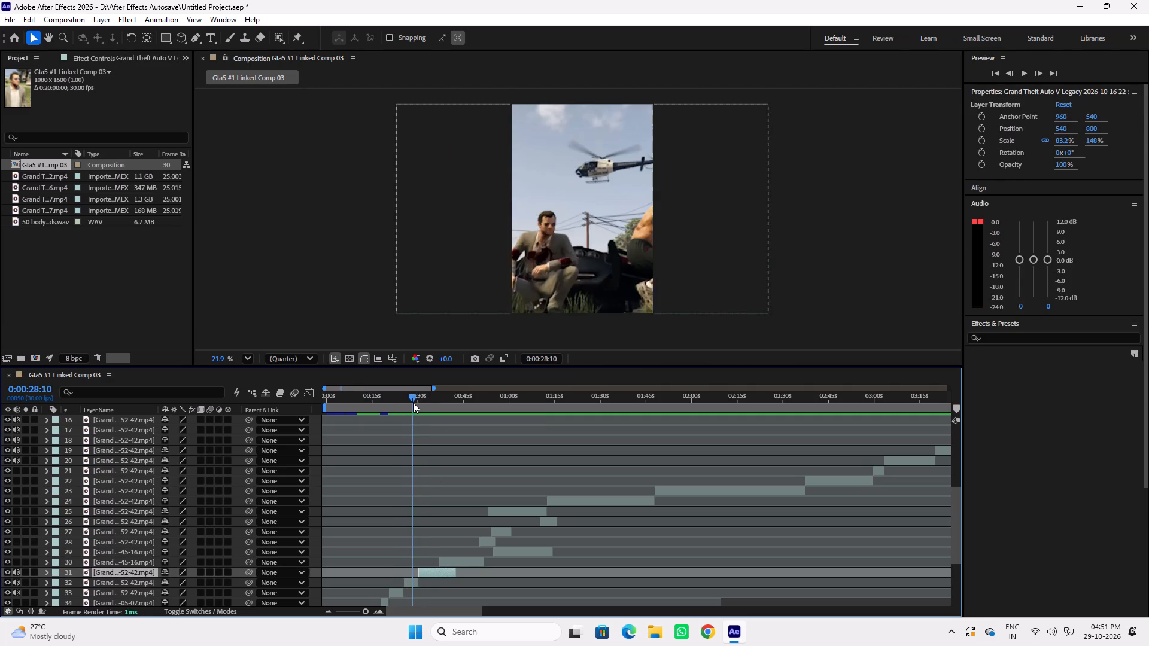
pyautogui.moveTo(413, 403); pyautogui.dragTo(419, 403)
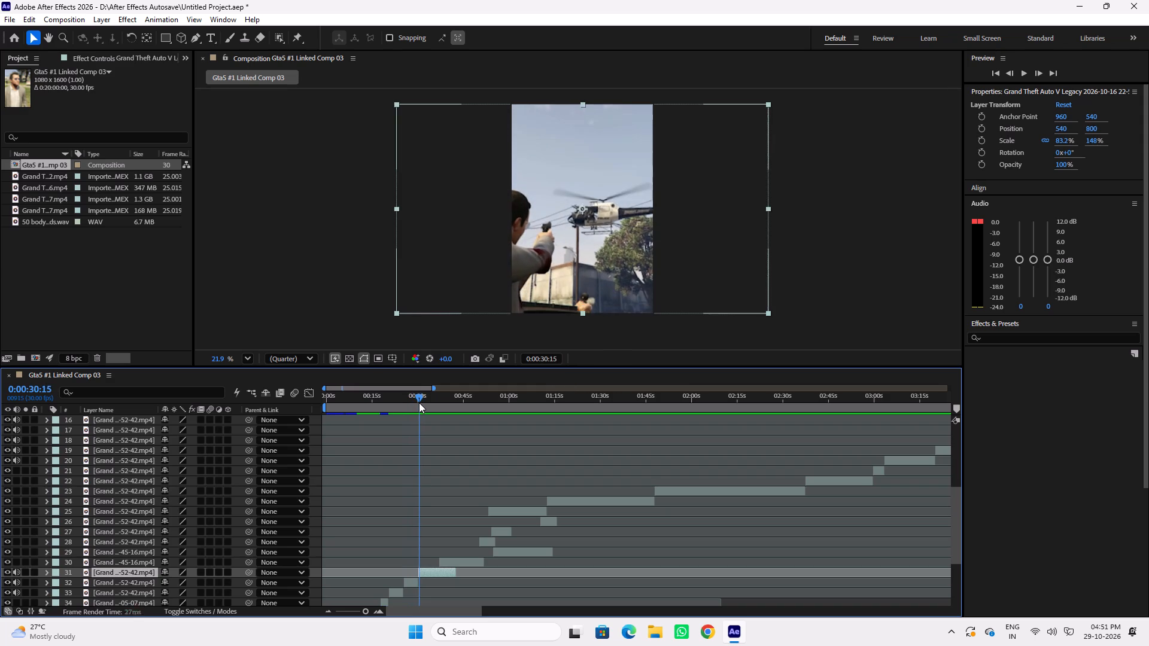
pyautogui.moveTo(419, 403); pyautogui.dragTo(418, 404)
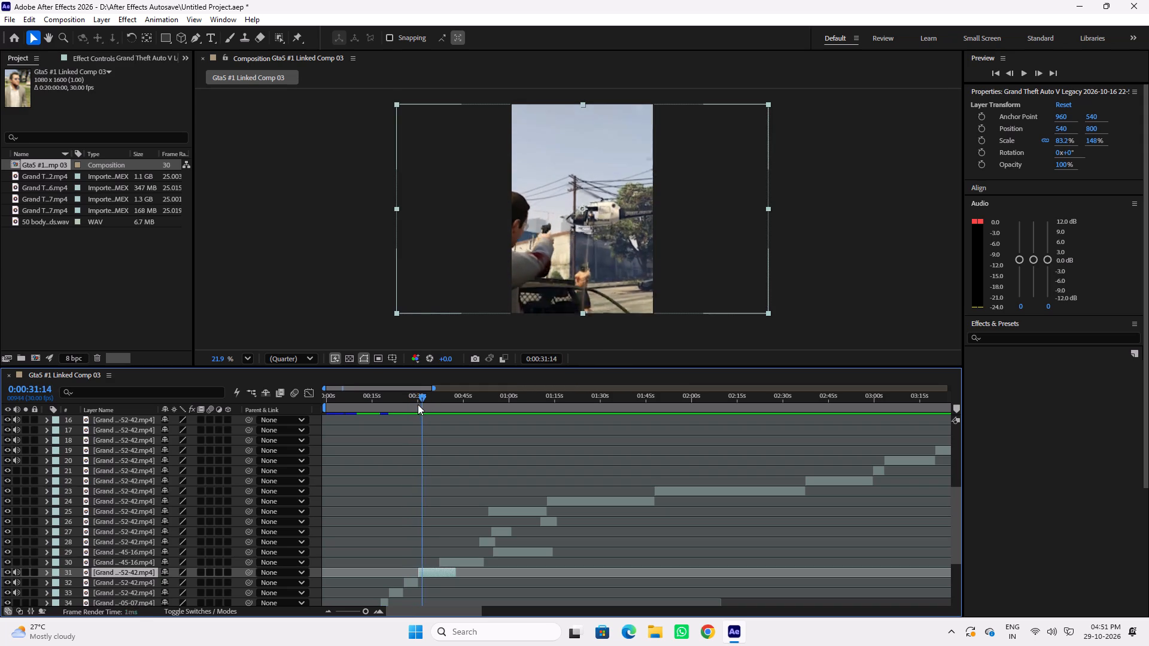
pyautogui.moveTo(418, 404); pyautogui.dragTo(404, 404)
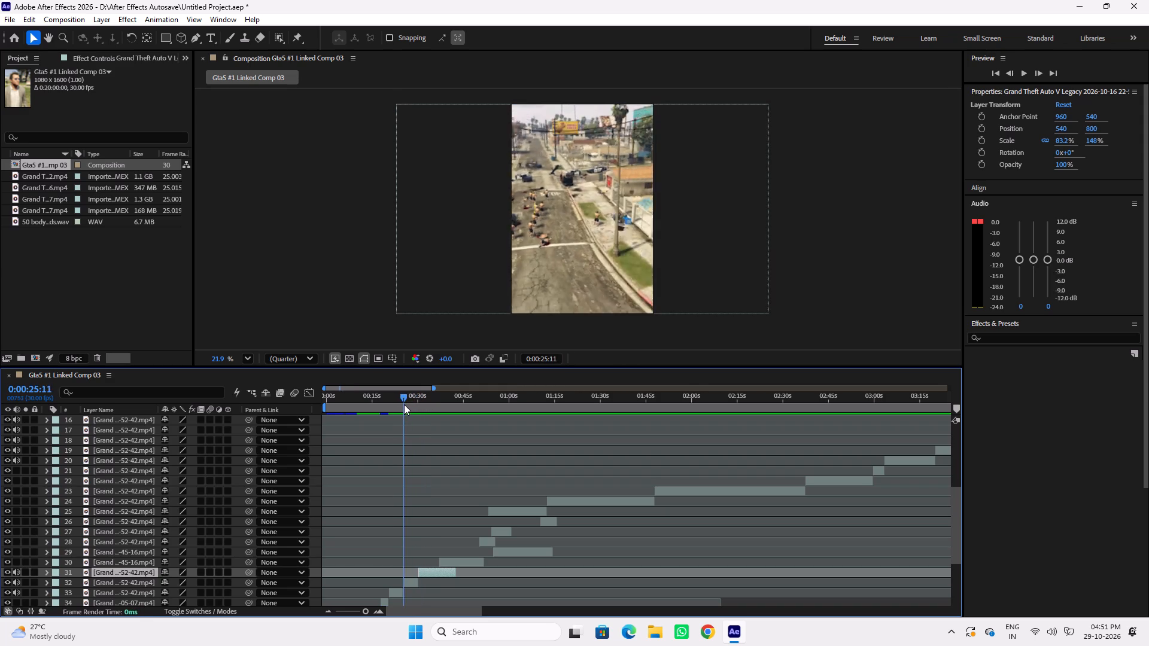
pyautogui.moveTo(404, 404); pyautogui.dragTo(403, 404)
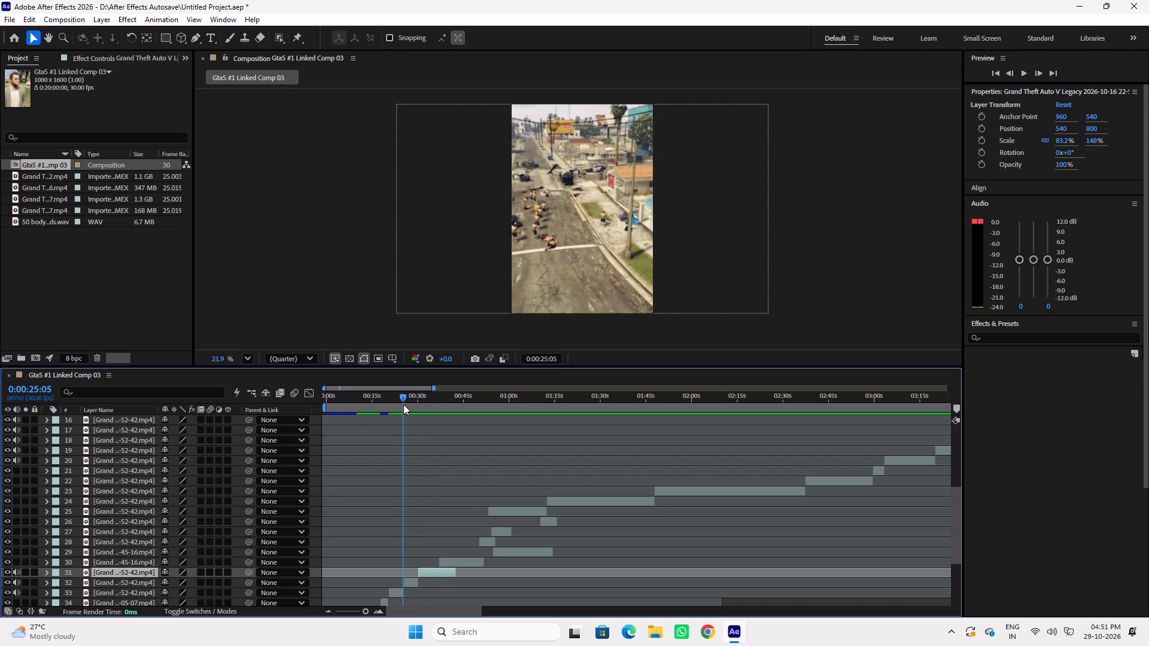
pyautogui.moveTo(403, 404); pyautogui.dragTo(406, 405)
pyautogui.press('space')
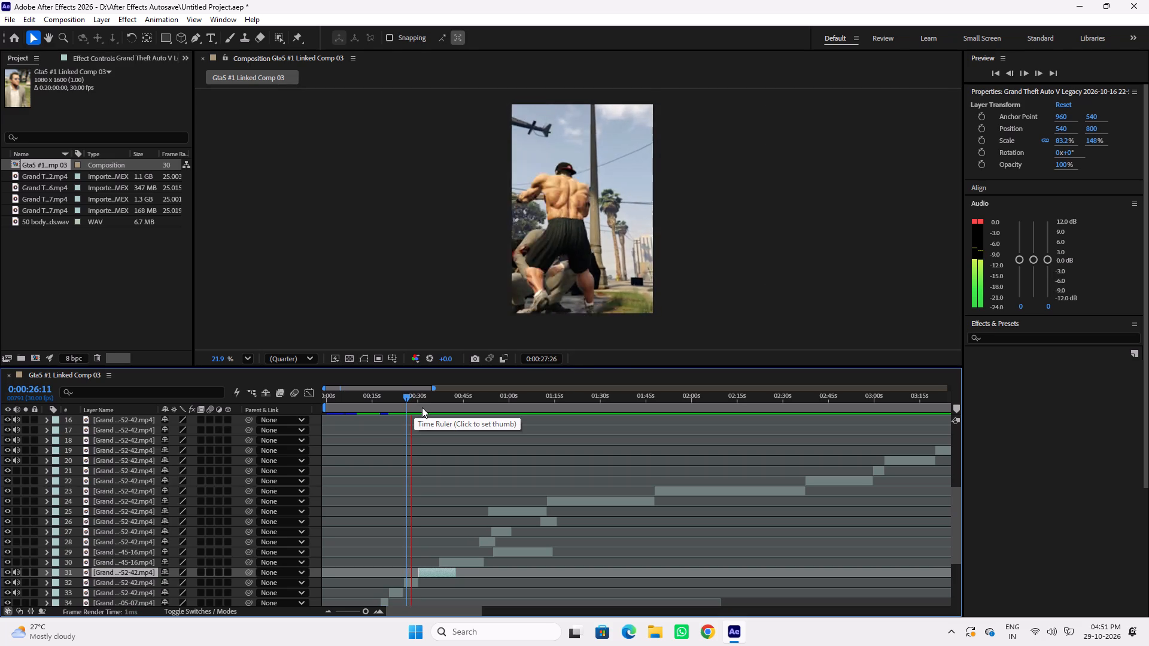
pyautogui.press('space')
# Delete the helicopter clip on layer 31 that starts at about 0:00:30.
pyautogui.click(428, 573)
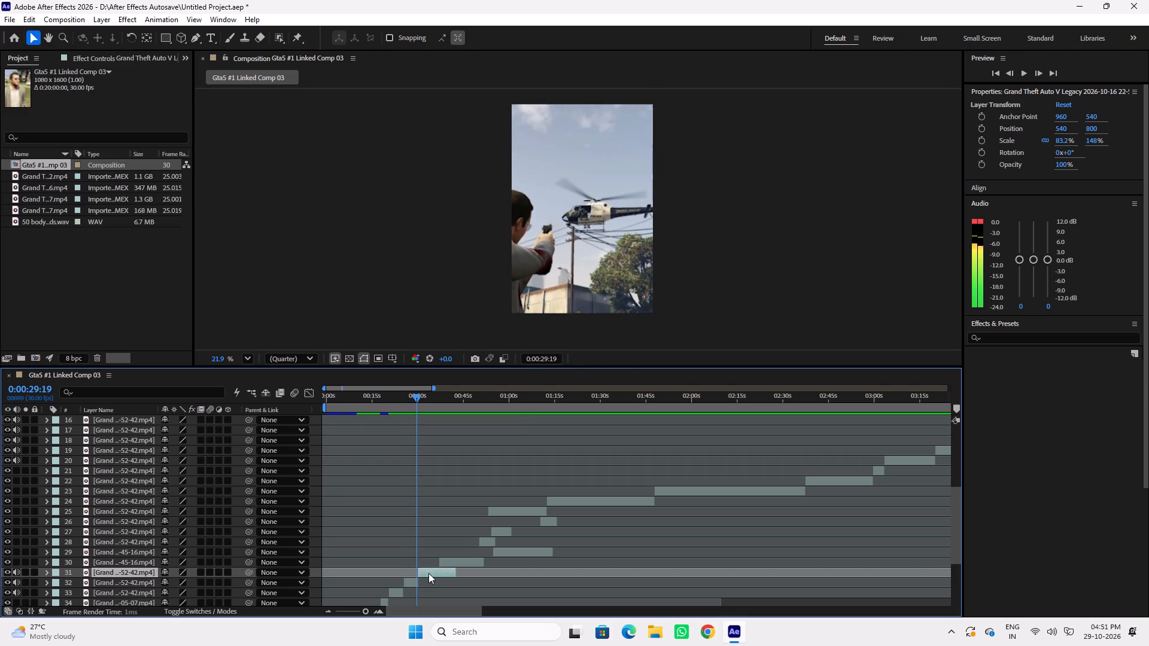
pyautogui.press('Delete')
# Extend the end of the preceding helicopter clip, play it, and trim its out-point to about 0:00:31:20.
pyautogui.moveTo(421, 574); pyautogui.dragTo(429, 575)
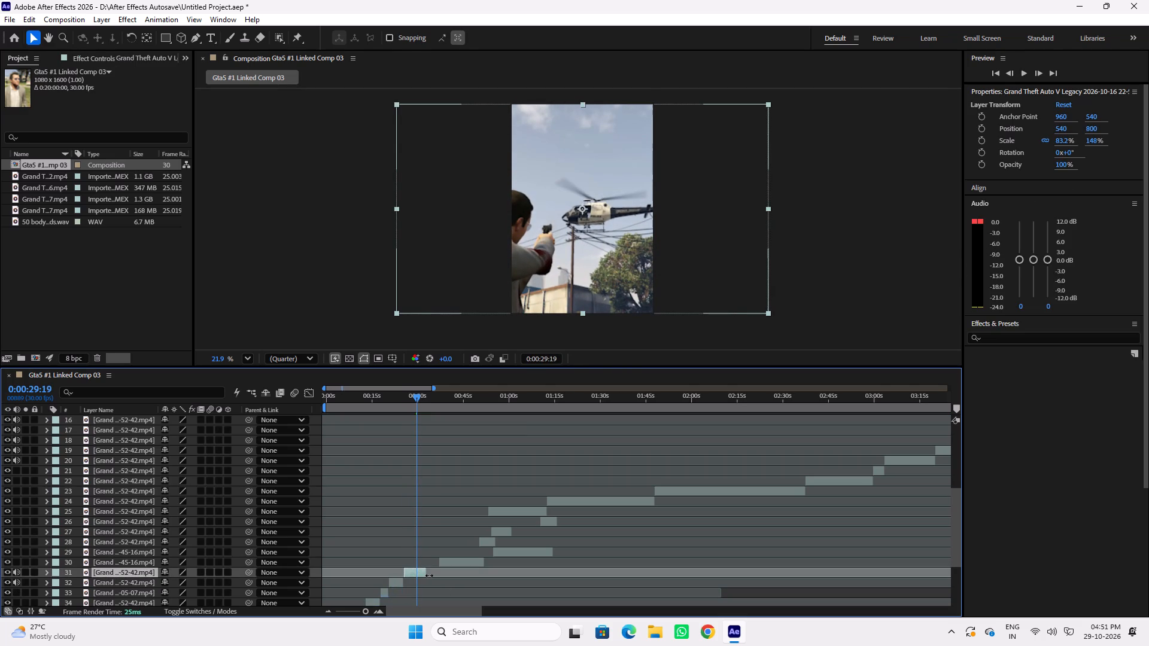
pyautogui.moveTo(429, 575); pyautogui.dragTo(430, 575)
pyautogui.click(411, 399)
pyautogui.press('space')
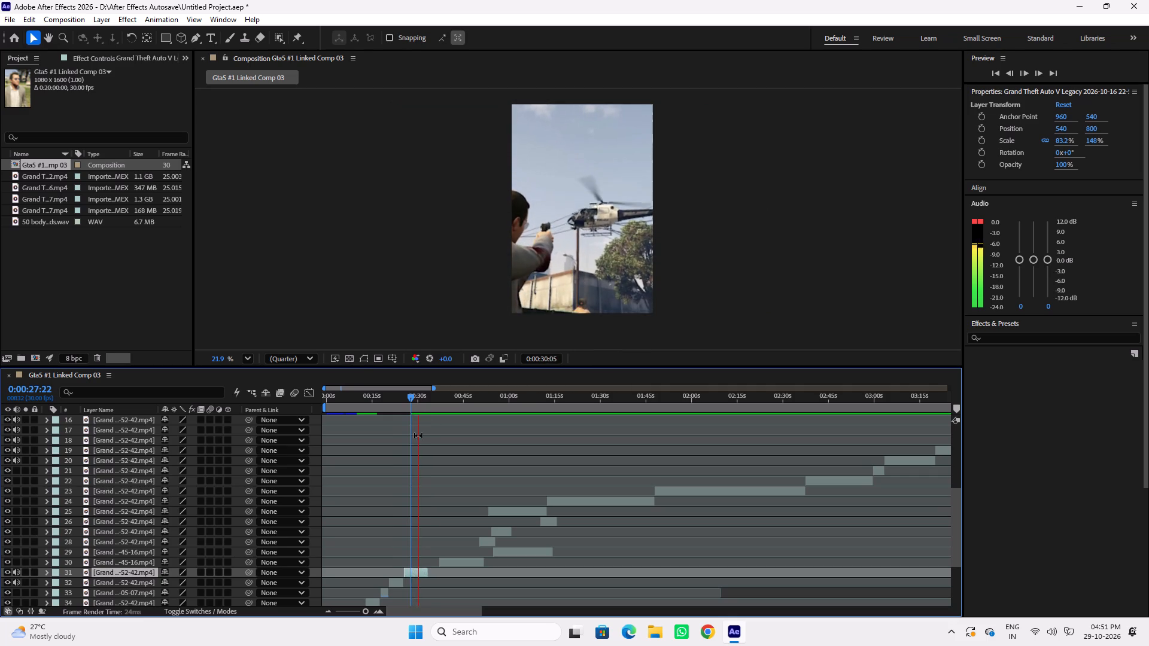
pyautogui.press('space')
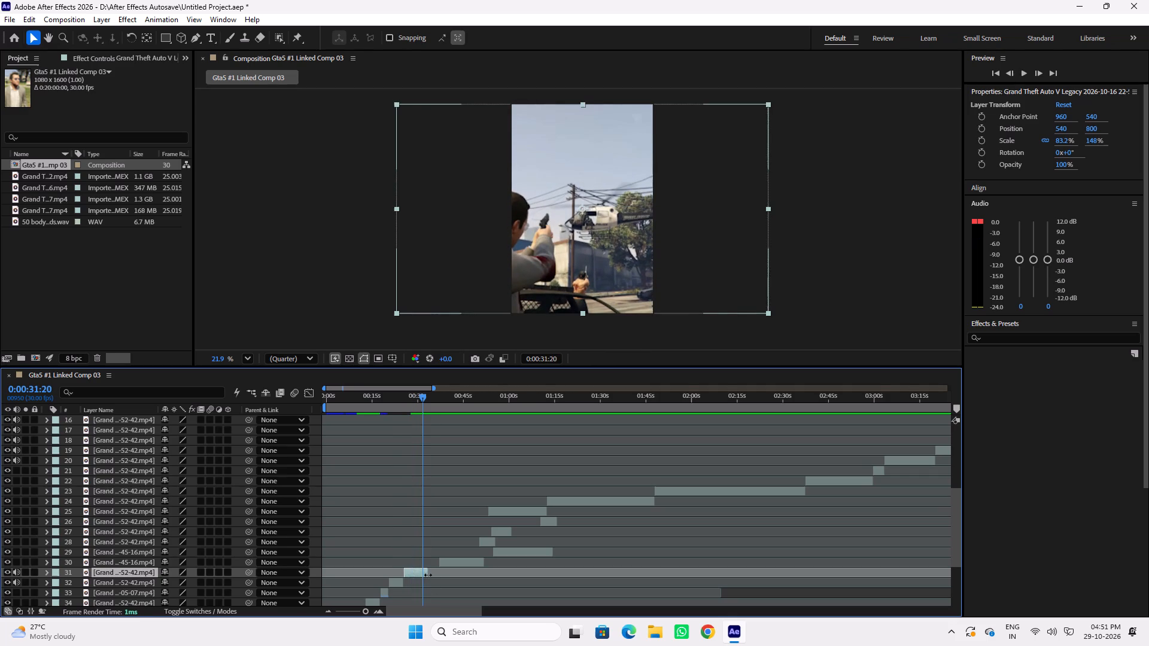
pyautogui.click(427, 574)
# Slide the layer 30 crowd clip to start at 0:00:31:20, directly after the helicopter clip, and play the join.
pyautogui.moveTo(459, 563); pyautogui.dragTo(447, 565)
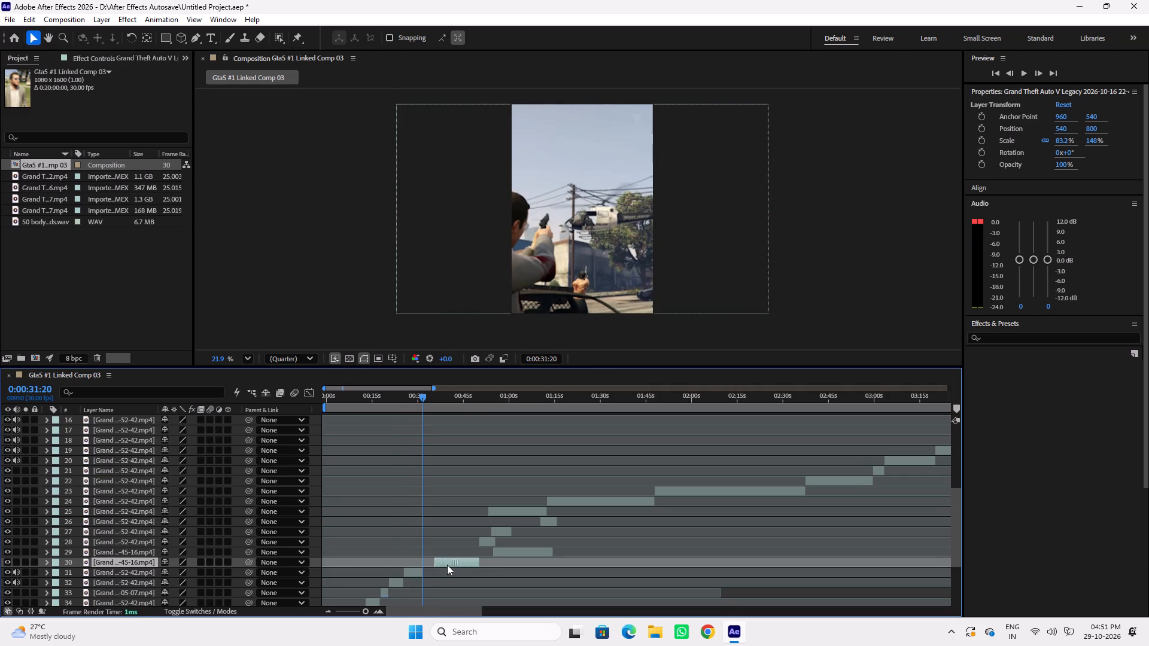
pyautogui.moveTo(447, 565); pyautogui.dragTo(439, 565)
pyautogui.press('space')
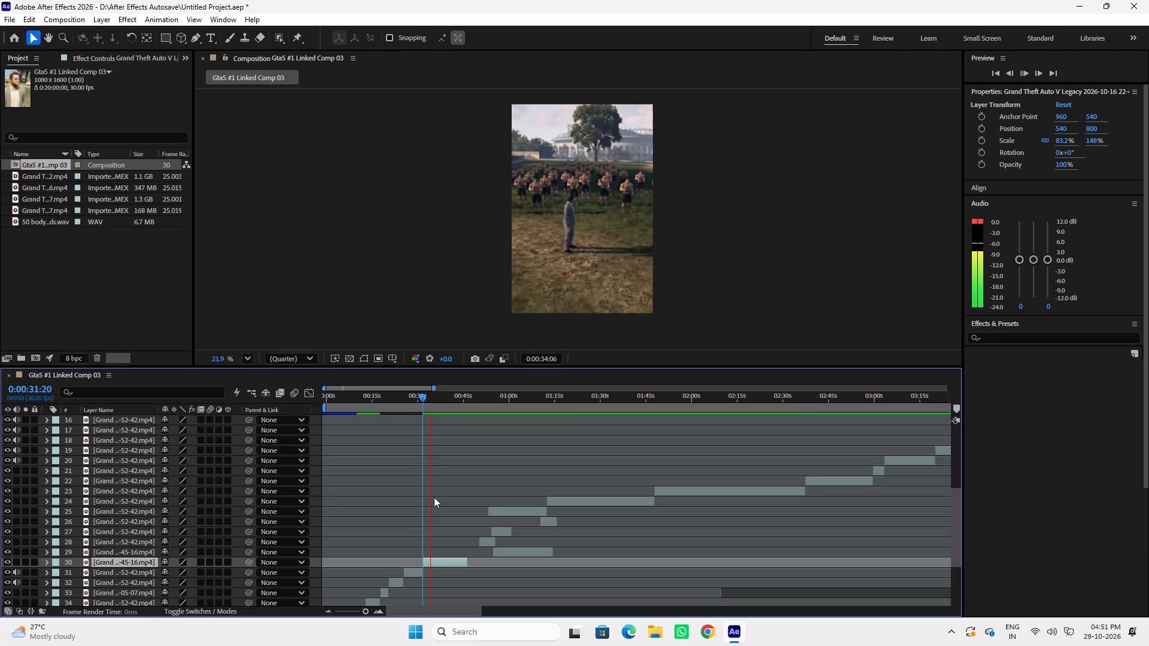
pyautogui.press('space')
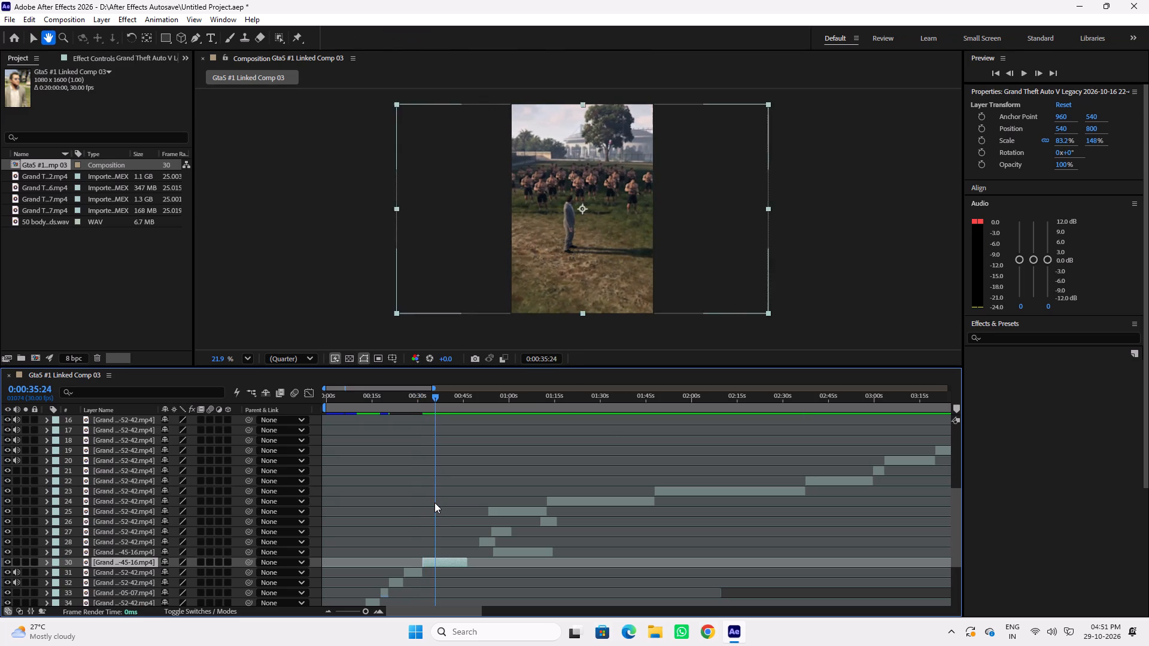
pyautogui.press('space')
pyautogui.press('space')
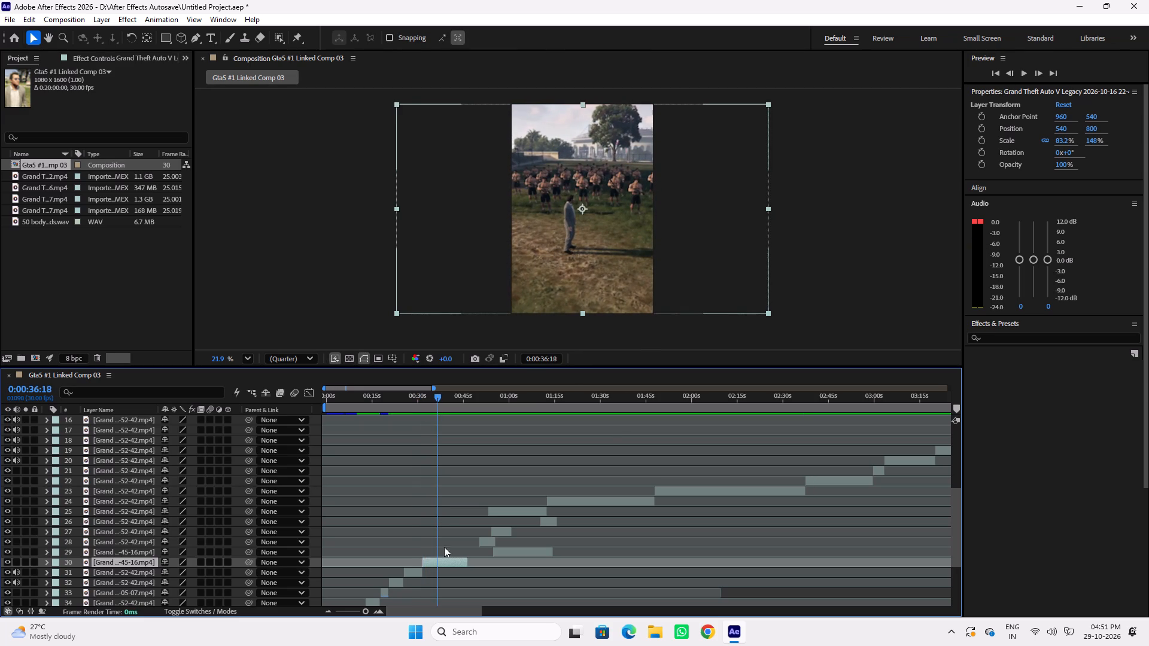
# Replay the helicopter clip between about 0:00:25 and 0:00:31 to judge its pacing against the voiceover.
pyautogui.moveTo(434, 398); pyautogui.dragTo(420, 399)
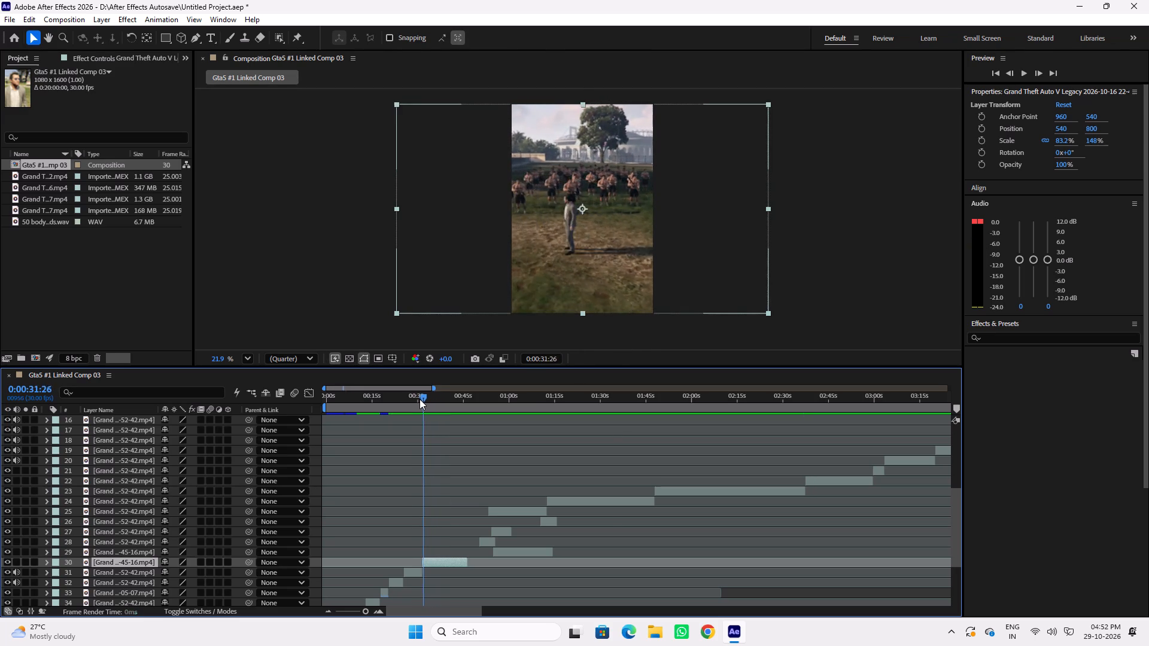
pyautogui.moveTo(420, 399); pyautogui.dragTo(401, 399)
pyautogui.press('space')
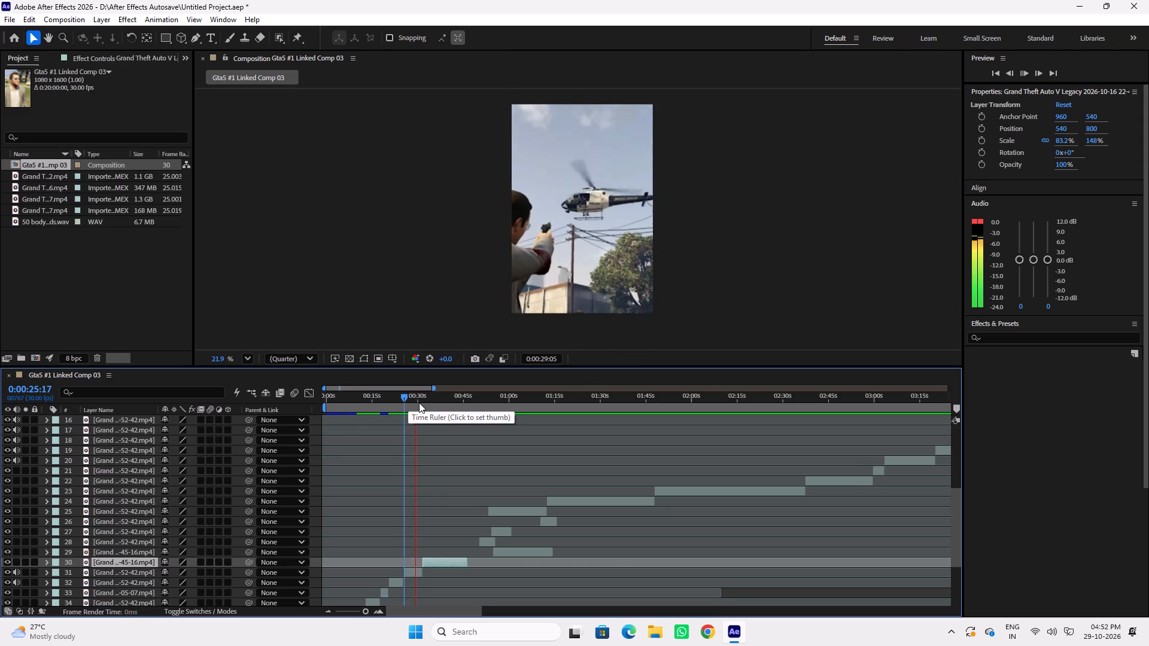
pyautogui.press('space')
pyautogui.moveTo(415, 399); pyautogui.dragTo(405, 400)
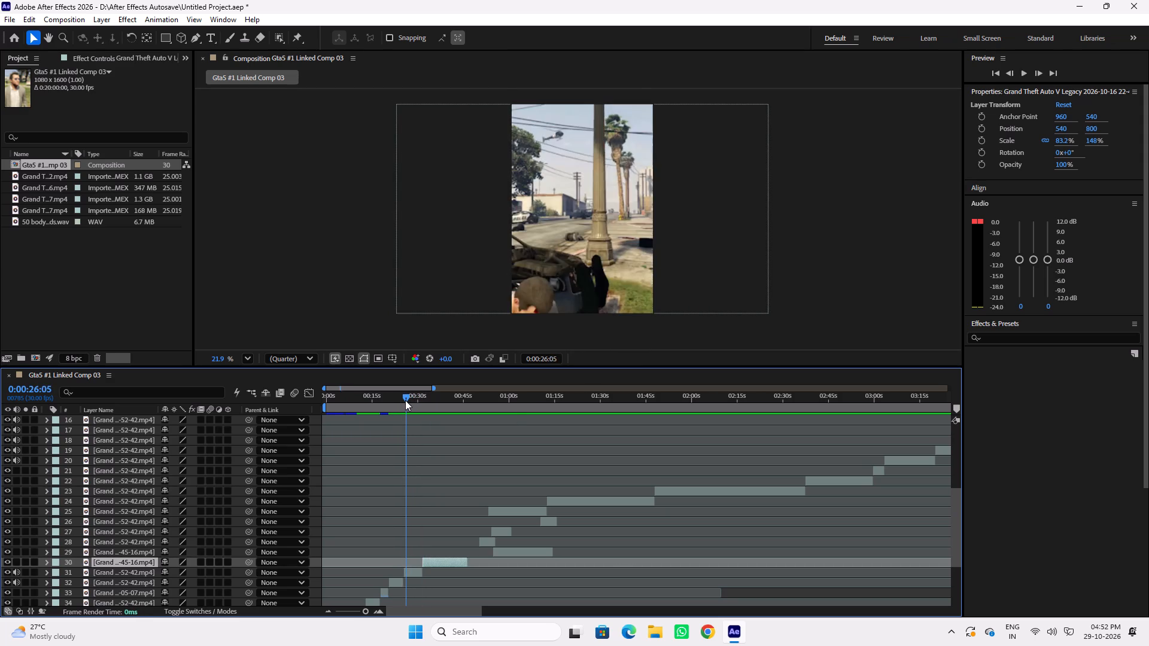
pyautogui.moveTo(405, 400); pyautogui.dragTo(406, 401)
pyautogui.press('space')
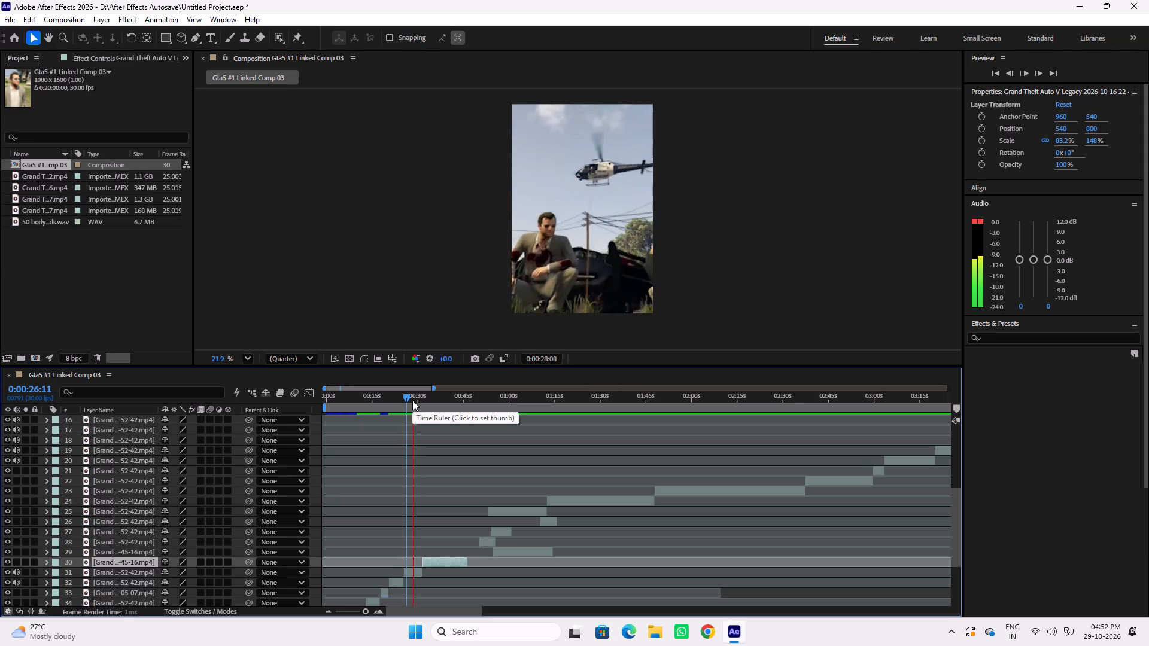
pyautogui.click(406, 400)
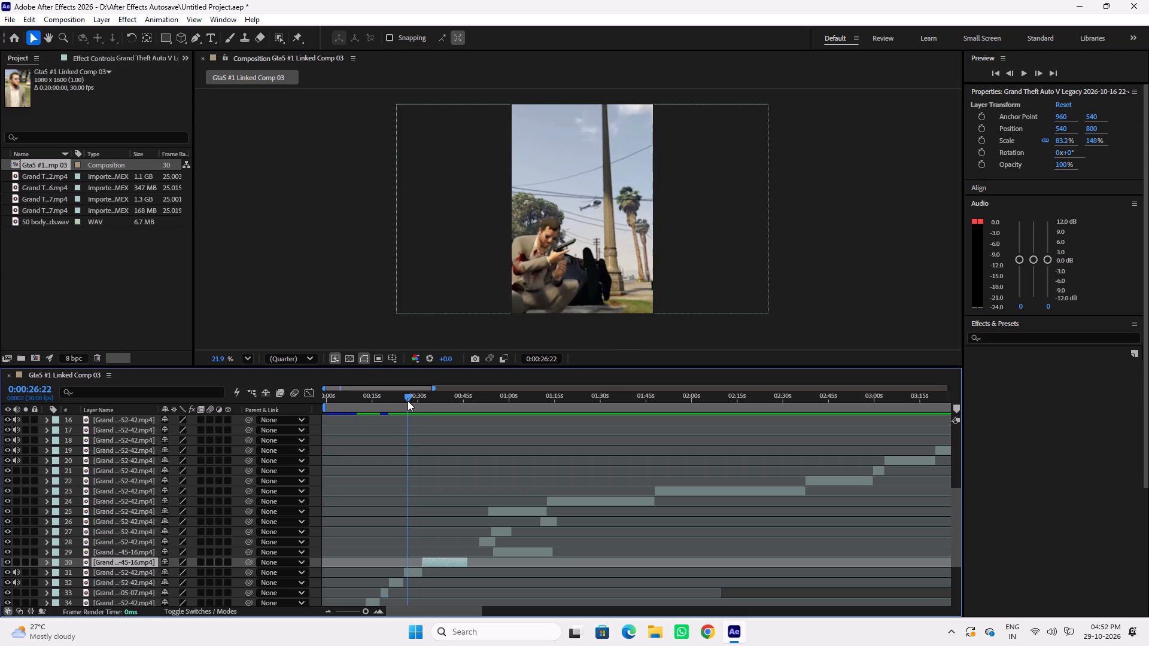
pyautogui.press('space')
pyautogui.press('space')
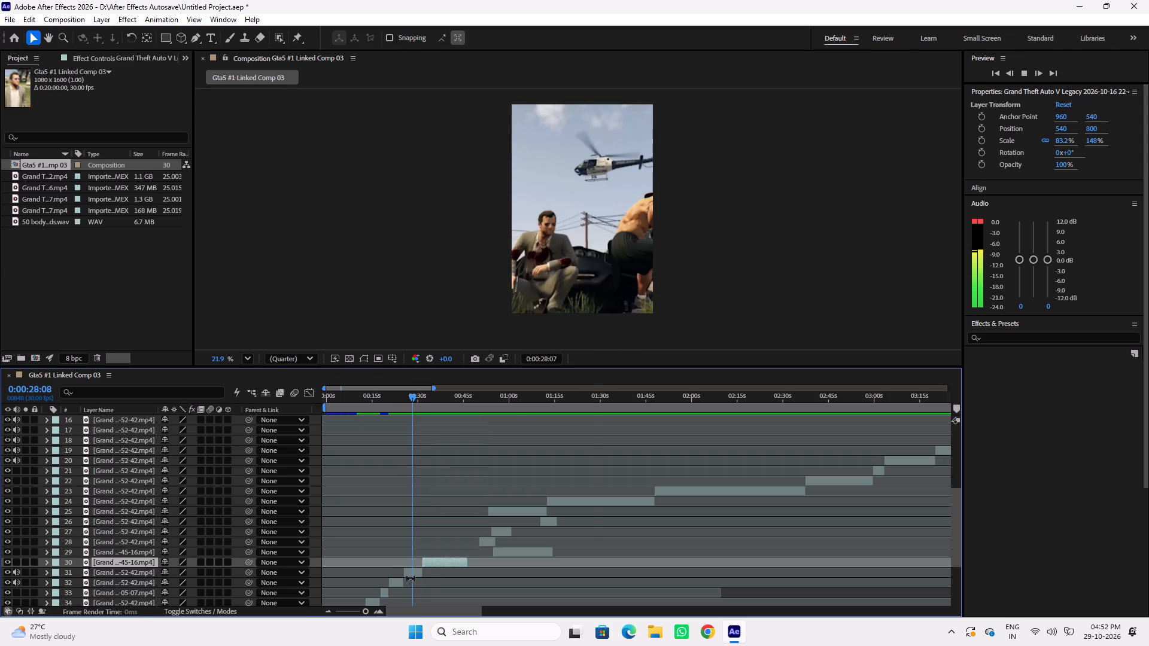
# Time-stretch the layer 31 helicopter clip with a stretch factor of 80.
pyautogui.rightClick(409, 570)
pyautogui.click(531, 264)
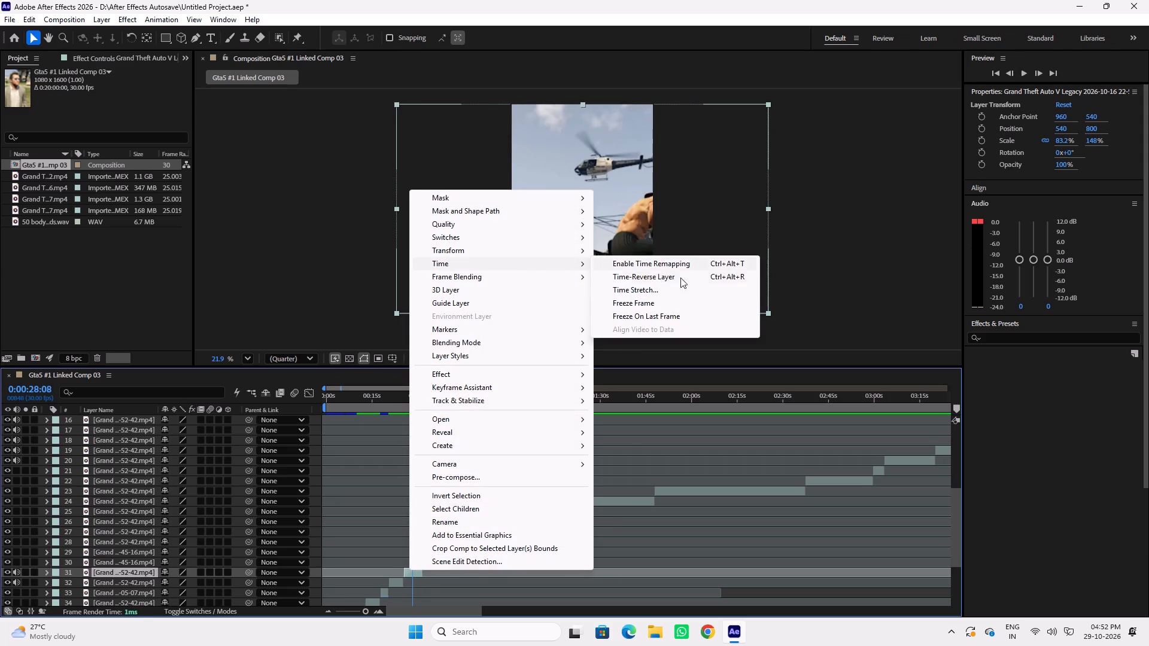
pyautogui.click(669, 287)
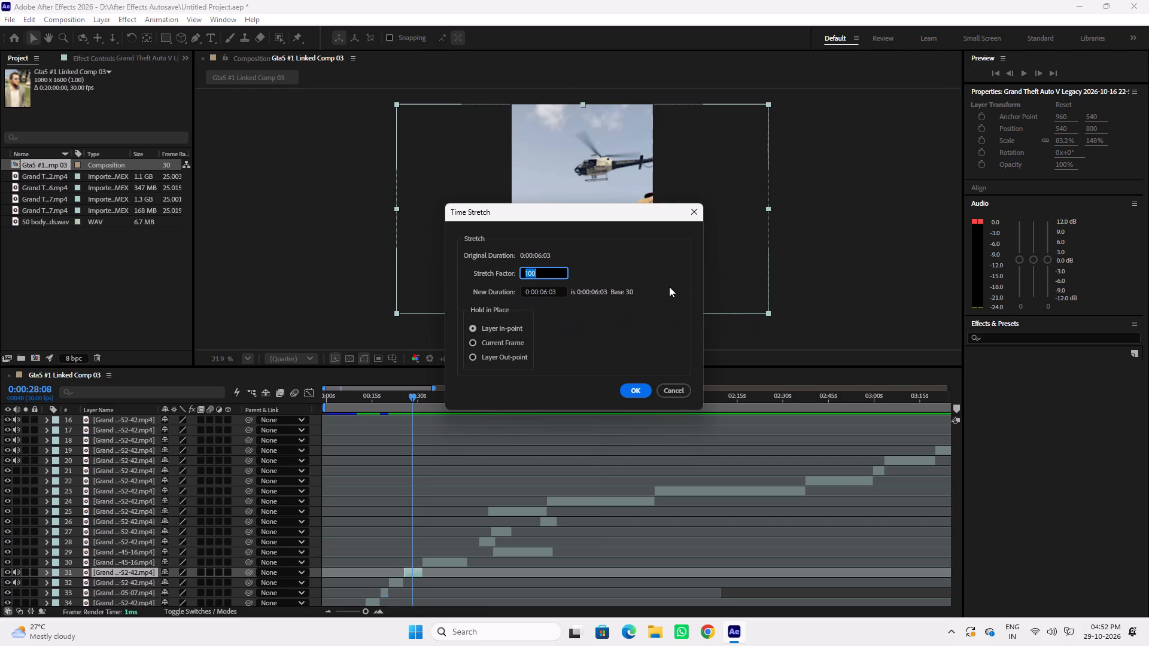
pyautogui.write('80')
pyautogui.press('Return')
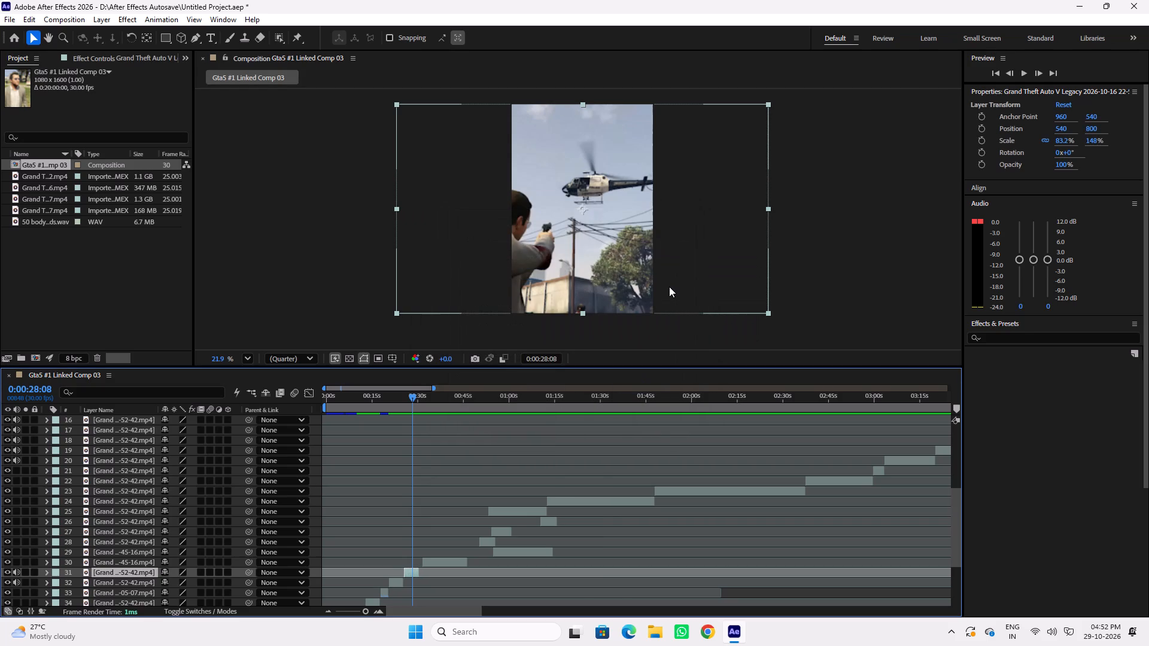
# Play the sped-up helicopter clip from 0:00:26:17 through its end to find where the crowd clip should start.
pyautogui.click(407, 395)
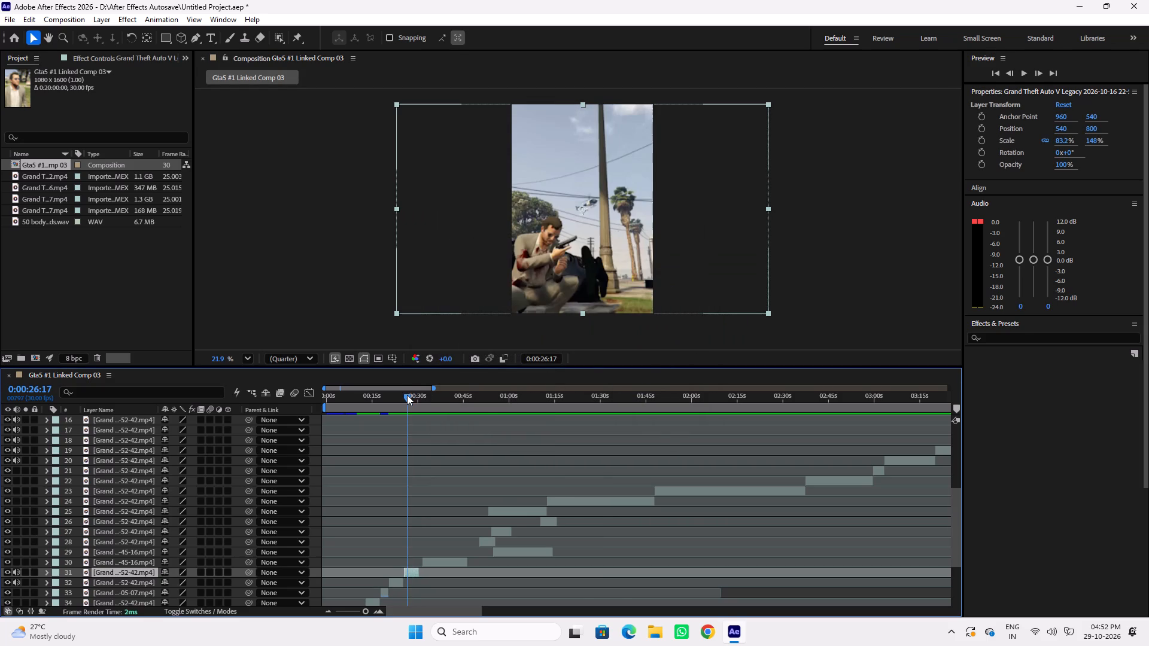
pyautogui.press('space')
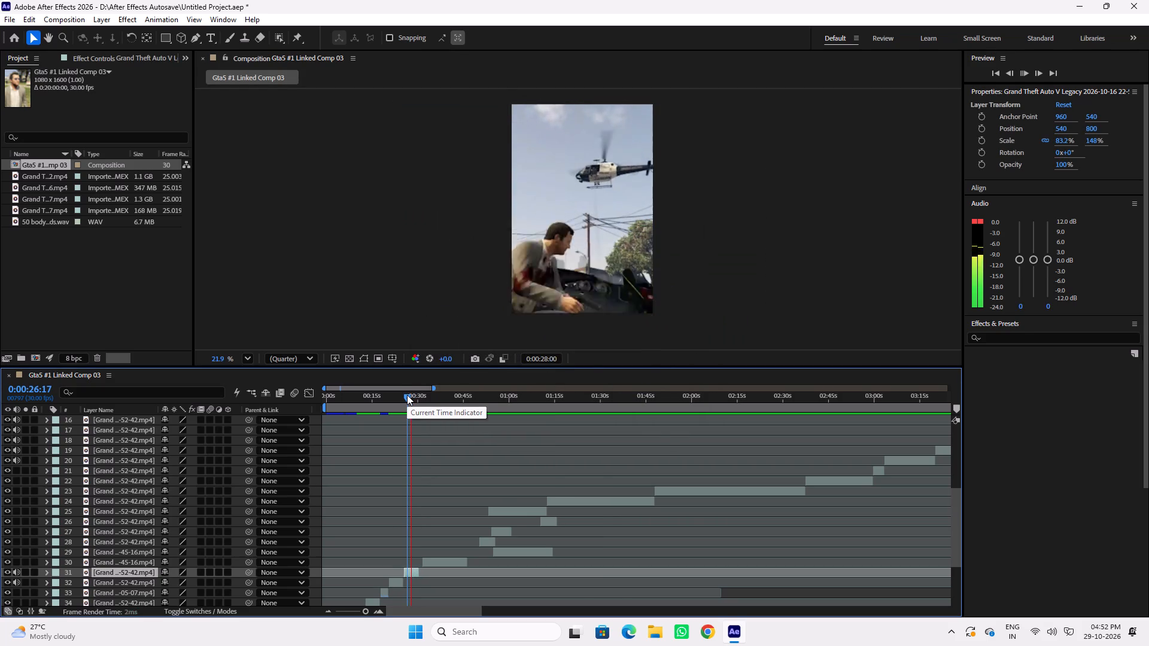
pyautogui.press('space')
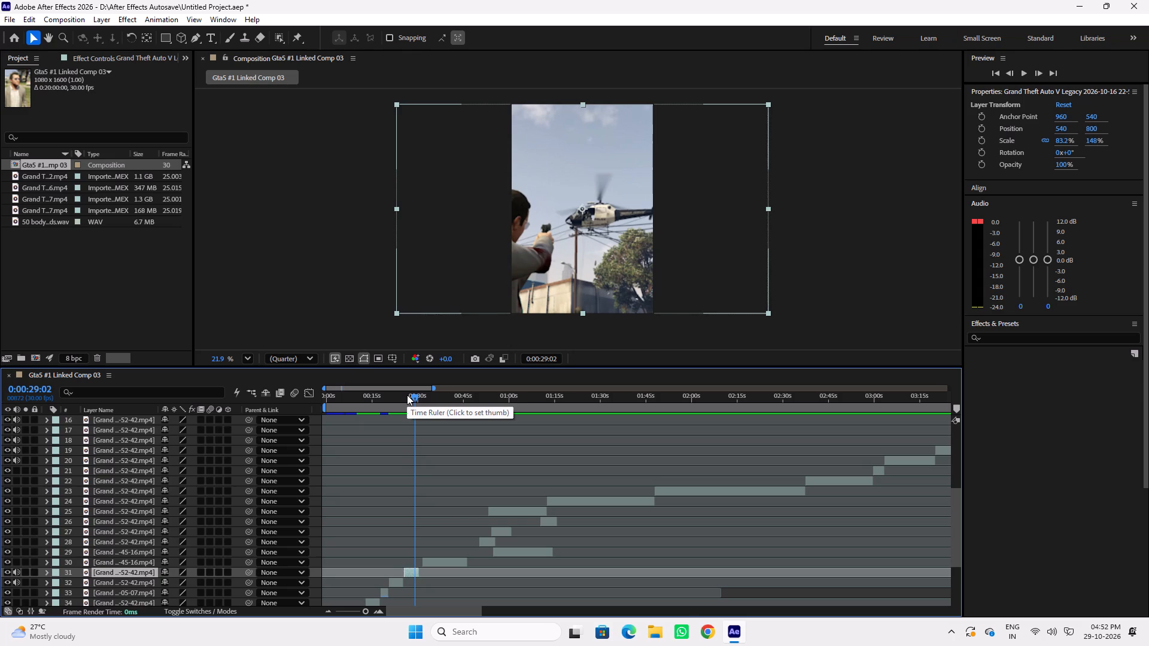
pyautogui.press('space')
pyautogui.click(417, 400)
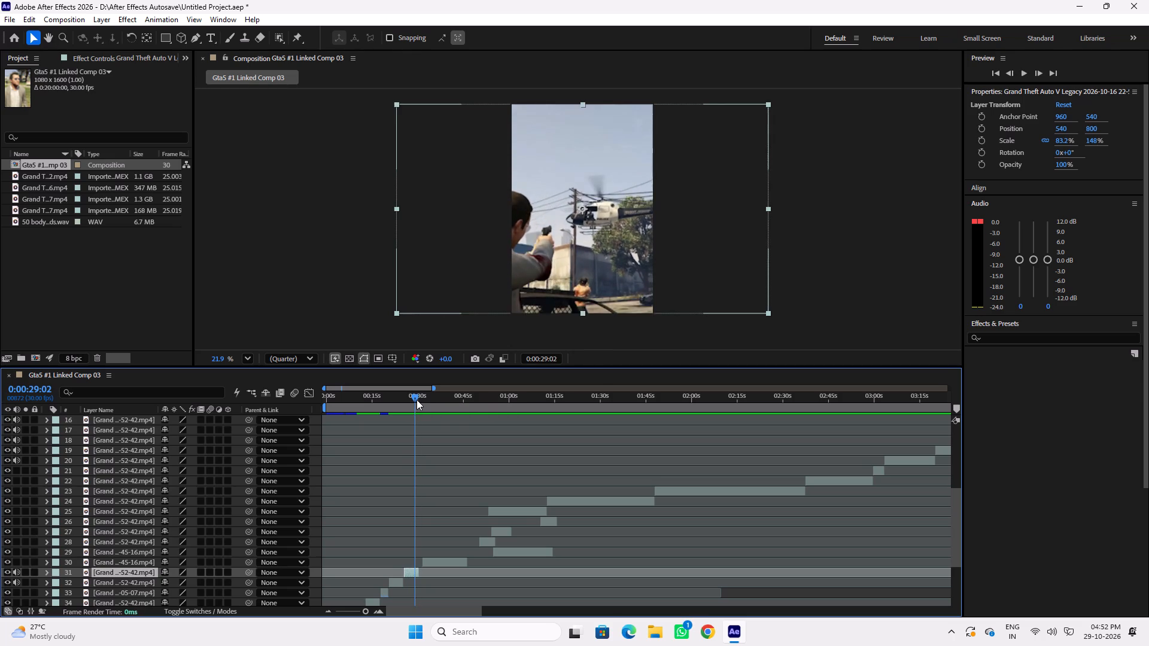
pyautogui.click(417, 400)
pyautogui.press('space')
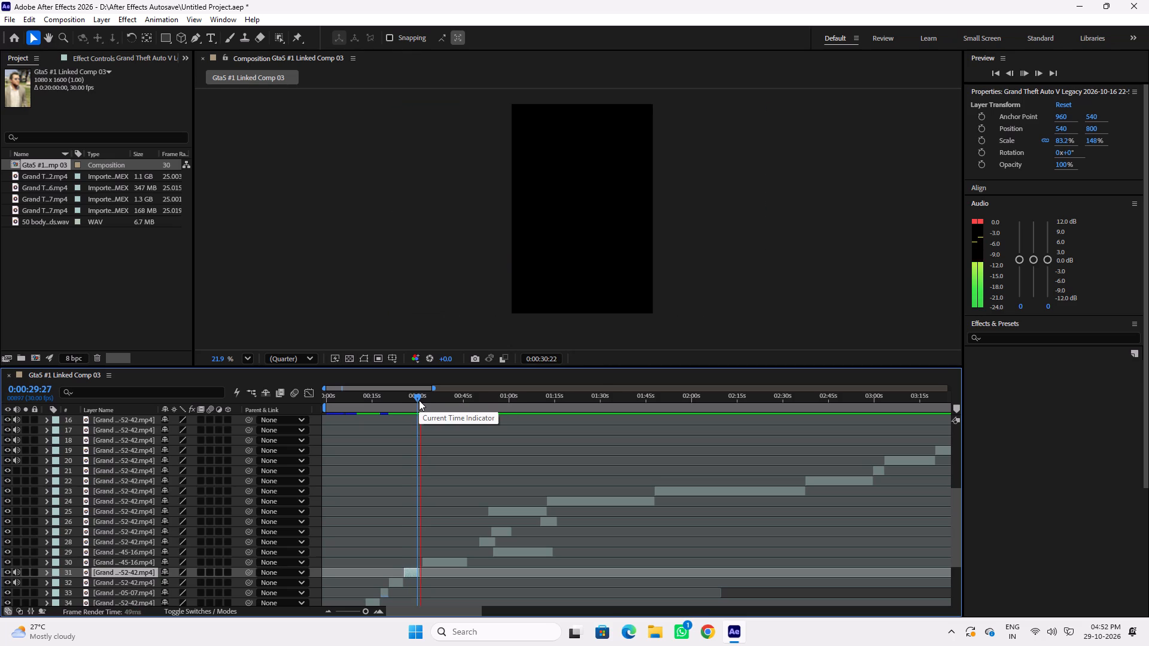
pyautogui.click(419, 400)
# Slide the layer 30 crowd clip to about 0:00:30, trim the helicopter clip's end to meet it, and play the cut.
pyautogui.moveTo(433, 560); pyautogui.dragTo(431, 560)
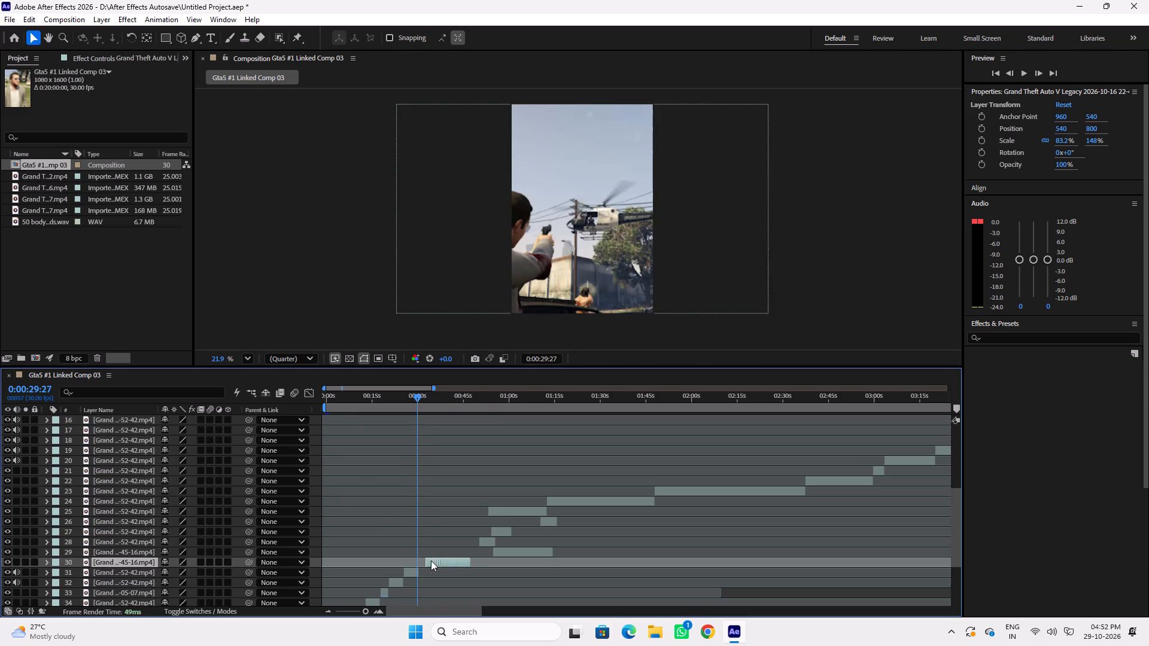
pyautogui.moveTo(431, 560); pyautogui.dragTo(427, 560)
pyautogui.moveTo(414, 400); pyautogui.dragTo(405, 401)
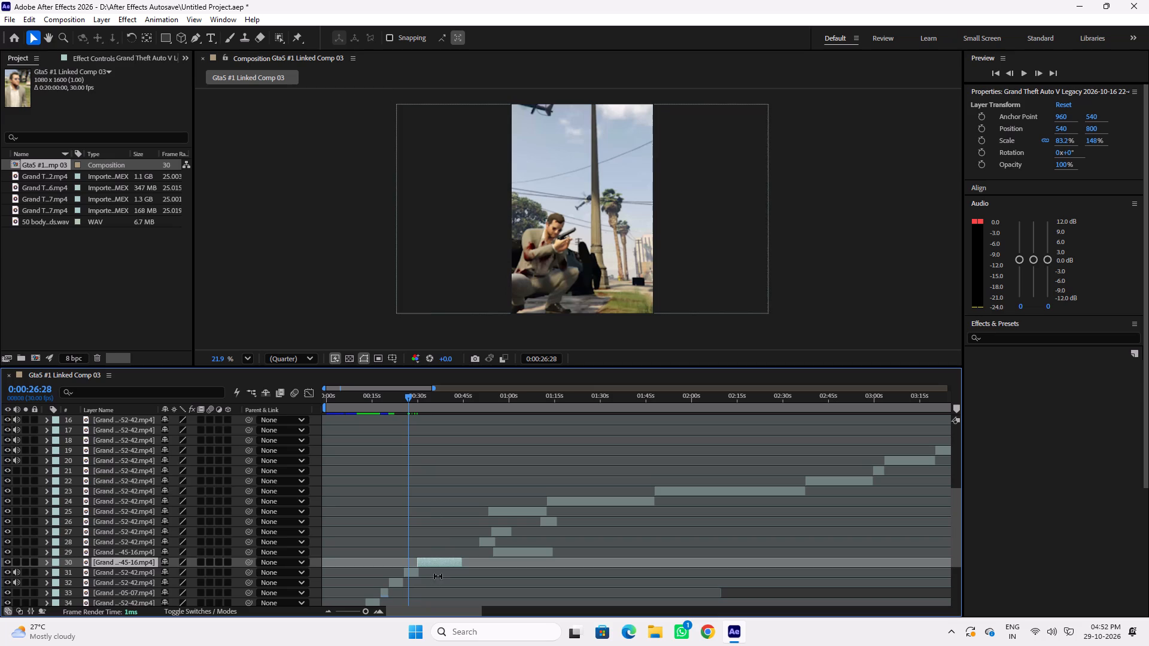
pyautogui.click(420, 574)
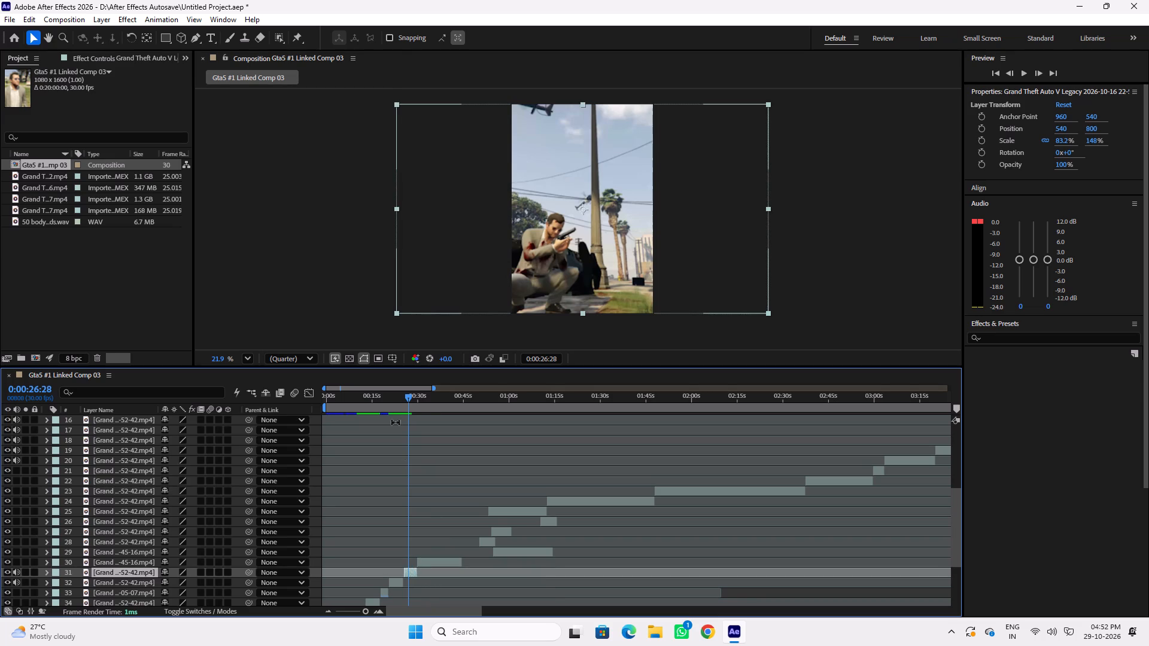
pyautogui.press('space')
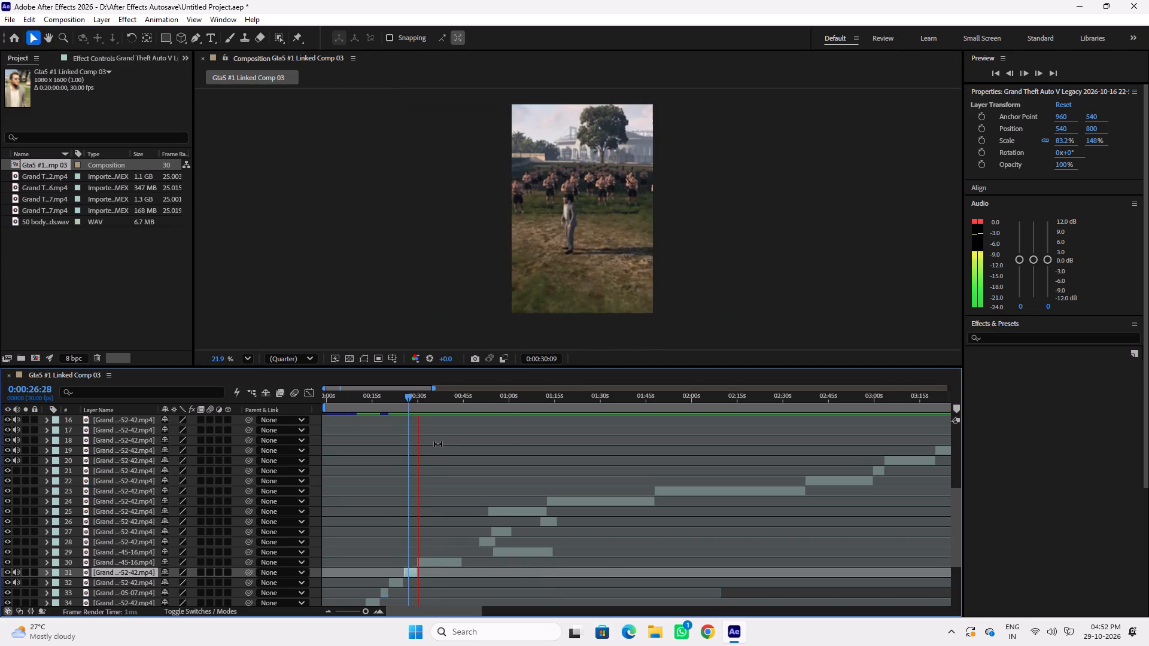
pyautogui.press('space')
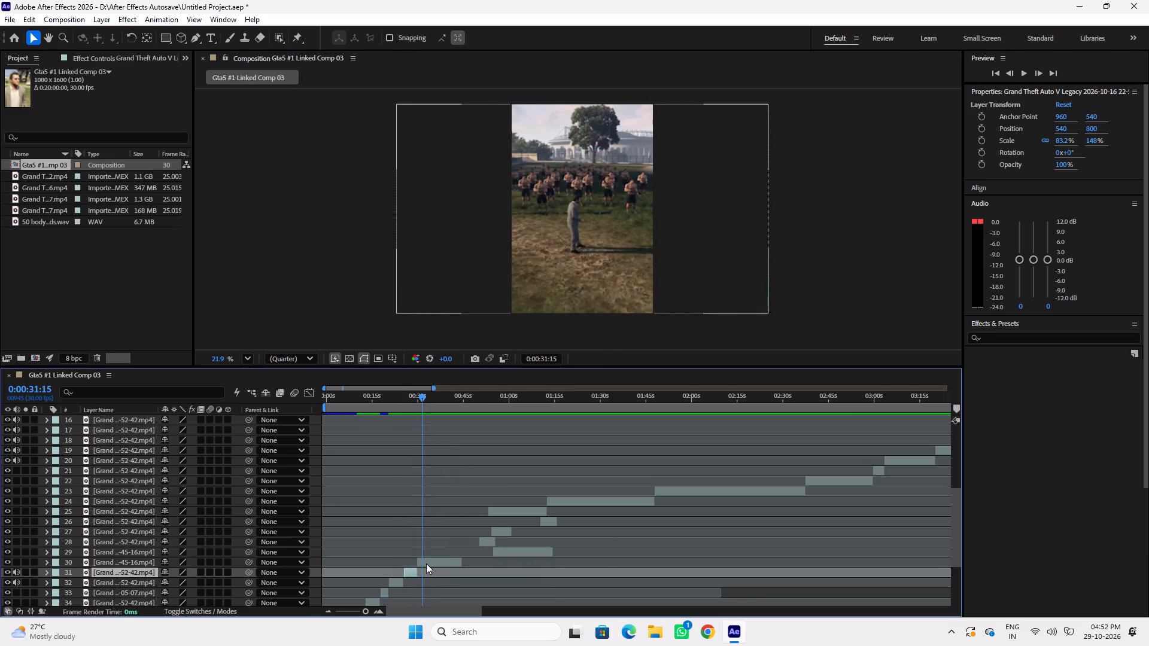
# Nudge the crowd clip to start at about 0:00:31 and extend the helicopter clip's end to meet it.
pyautogui.click(426, 563)
pyautogui.click(414, 569)
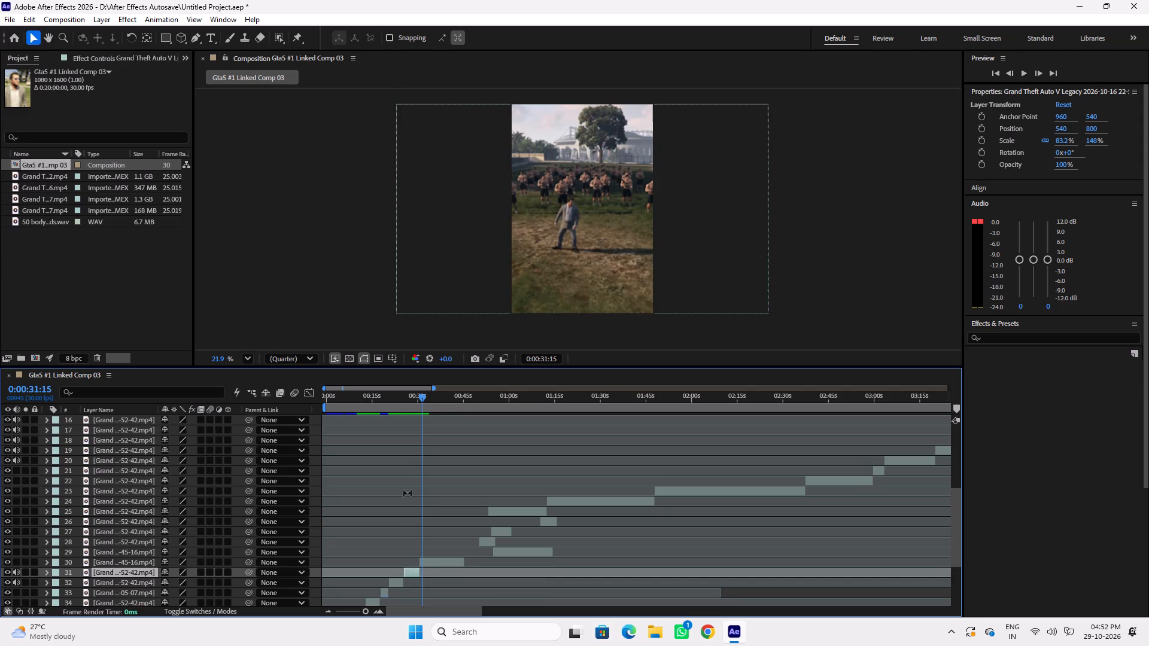
# Play and scrub the helicopter-to-crowd cut and the crowd clip between about 0:00:29 and 0:00:36 to find where the crowd clip should end.
pyautogui.click(418, 394)
pyautogui.moveTo(418, 394); pyautogui.dragTo(412, 395)
pyautogui.press('space')
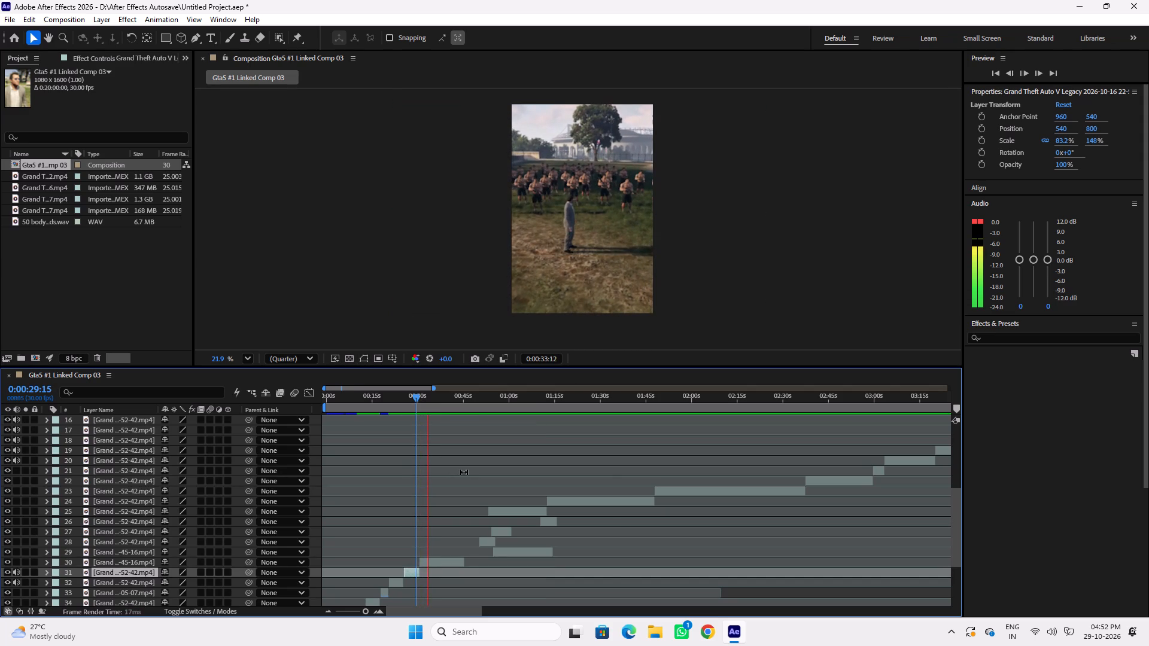
pyautogui.press('space')
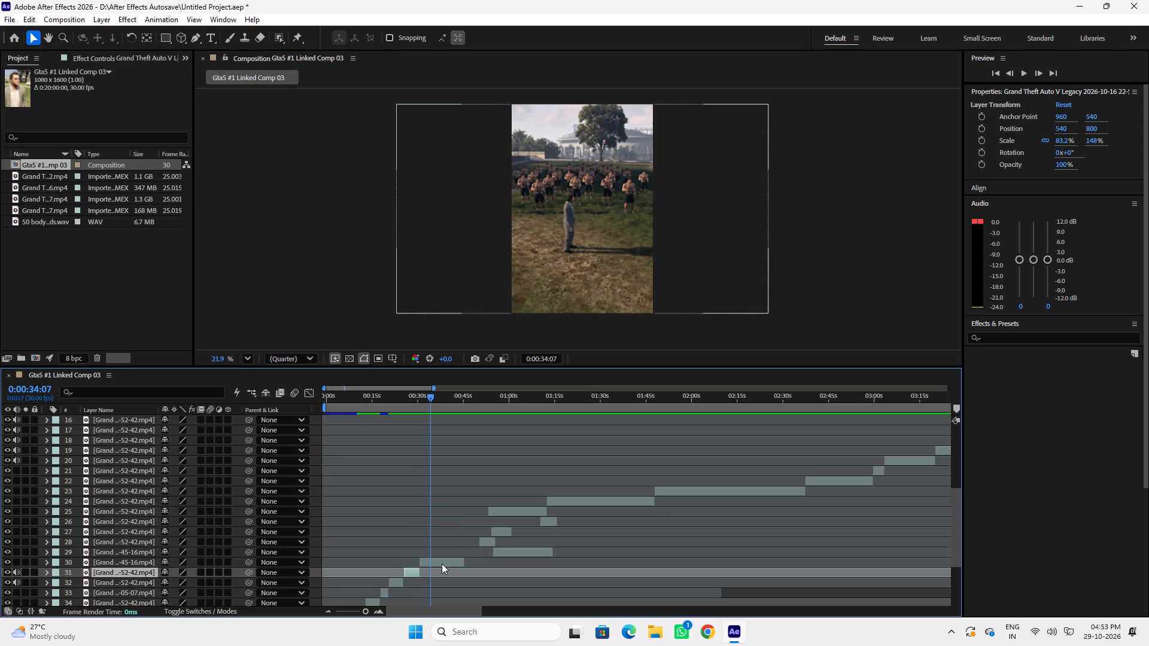
pyautogui.press('space')
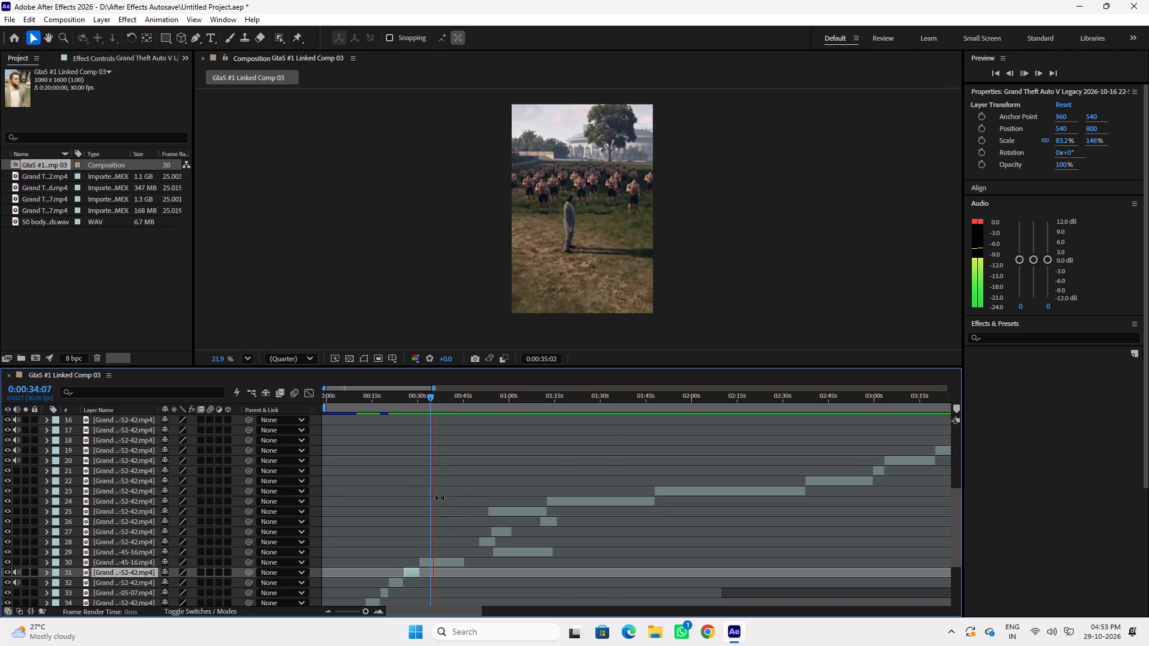
pyautogui.press('space')
pyautogui.click(430, 396)
pyautogui.press('space')
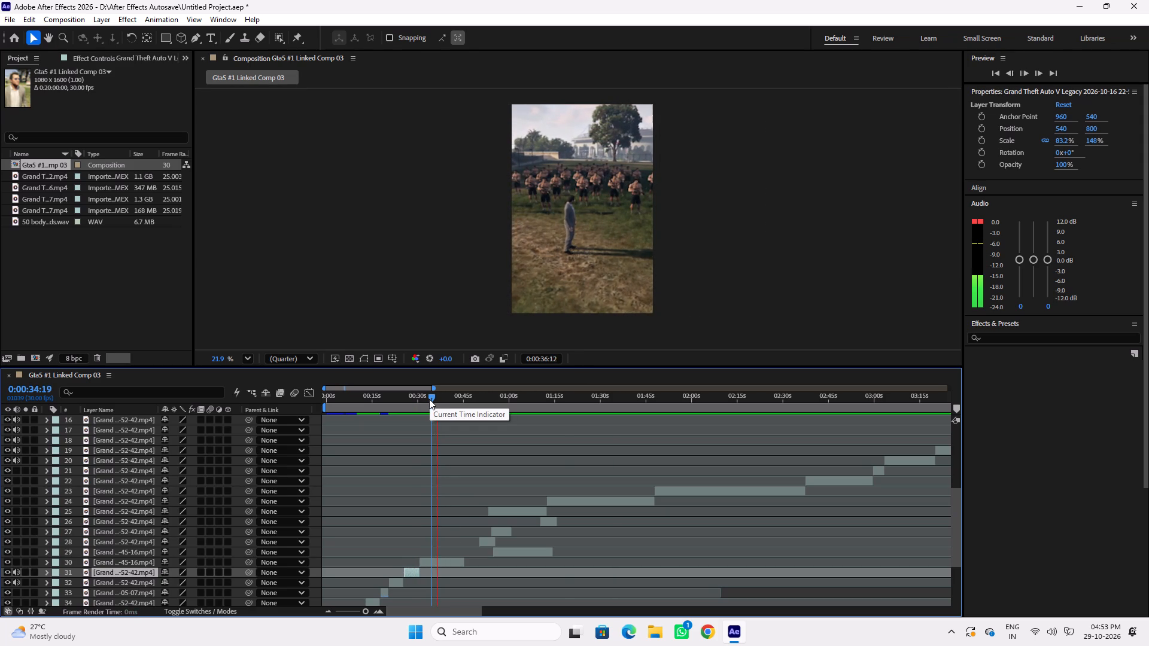
pyautogui.click(429, 399)
pyautogui.moveTo(429, 399); pyautogui.dragTo(421, 401)
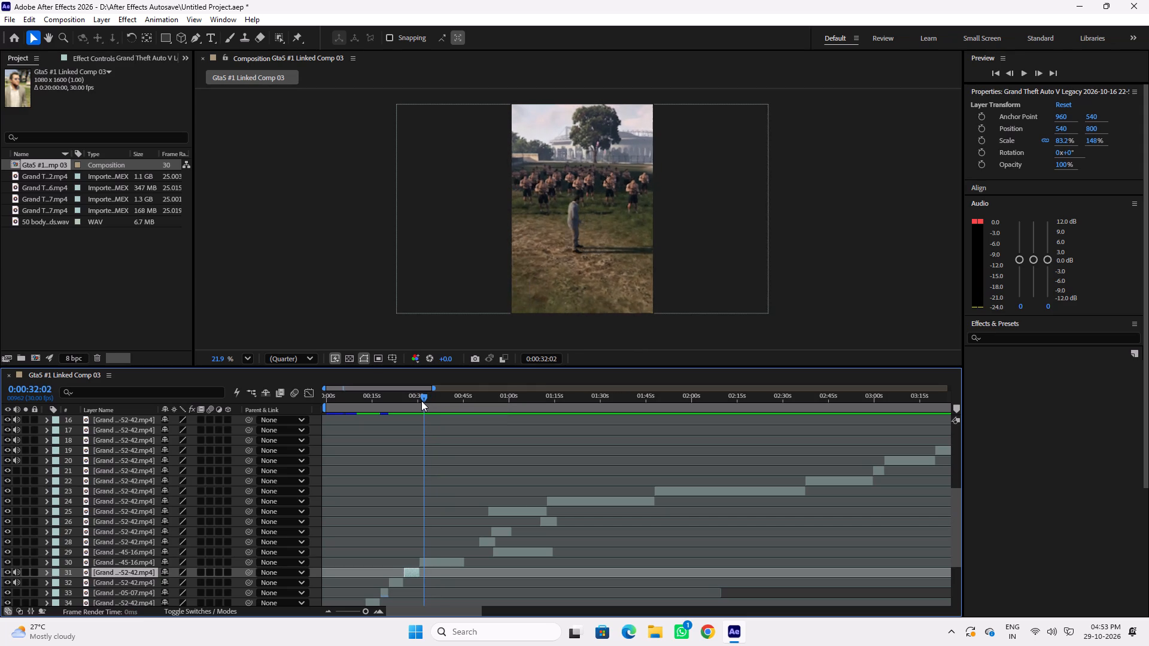
pyautogui.moveTo(421, 401); pyautogui.dragTo(421, 401)
pyautogui.press('space')
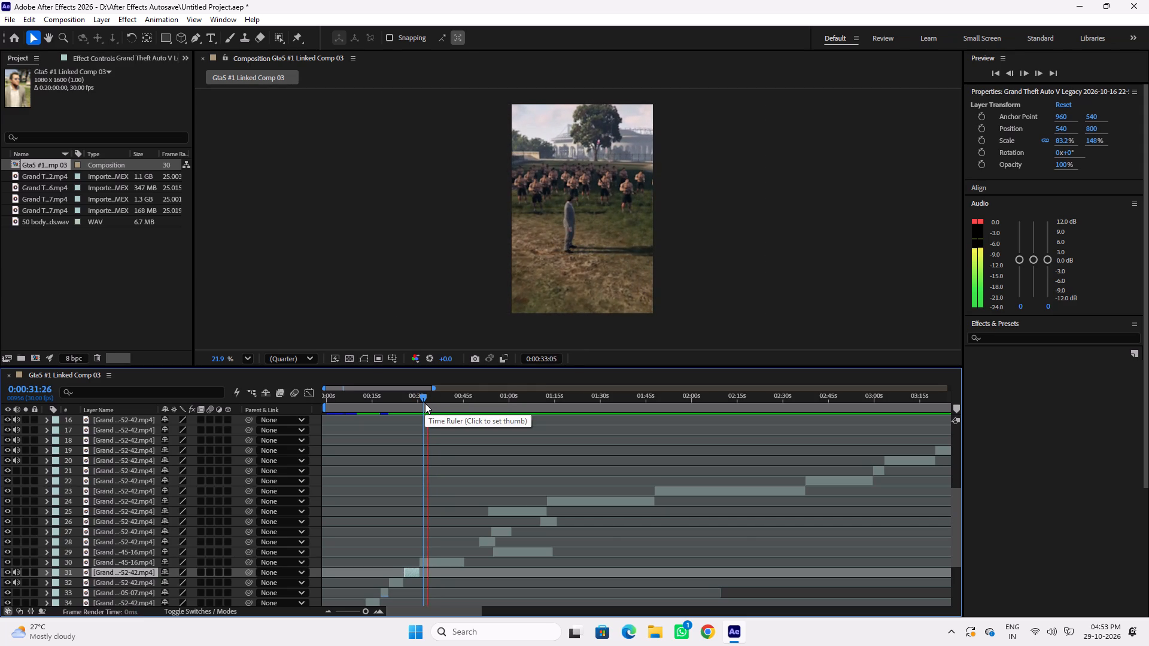
pyautogui.press('space')
pyautogui.moveTo(426, 397); pyautogui.dragTo(417, 399)
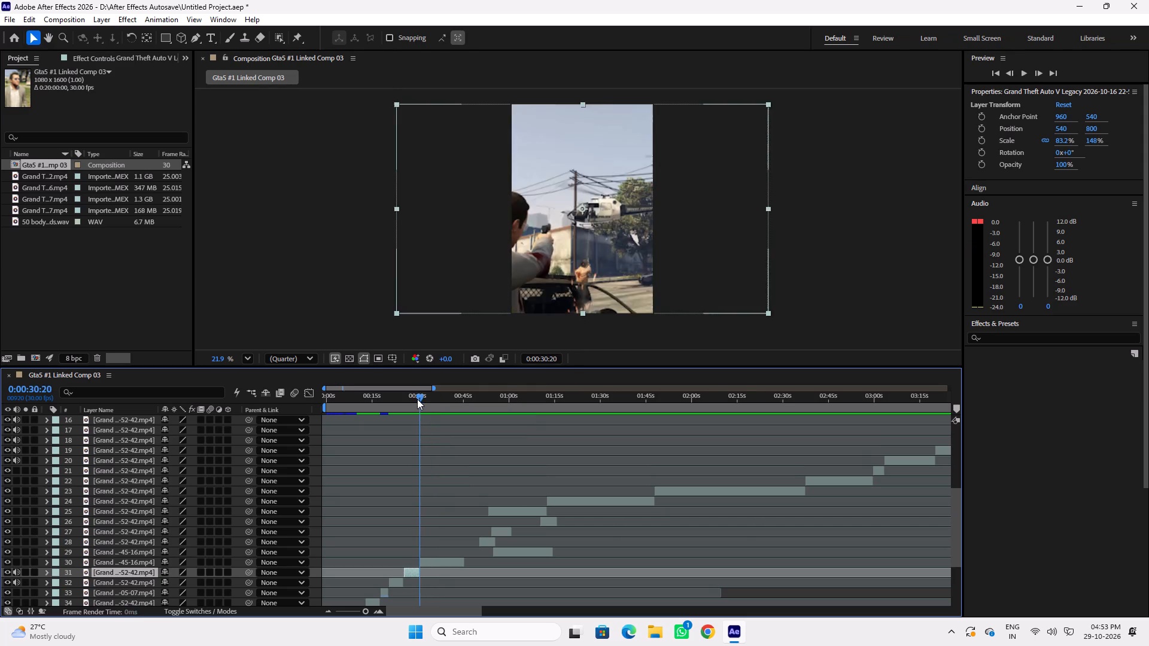
pyautogui.moveTo(417, 399); pyautogui.dragTo(448, 401)
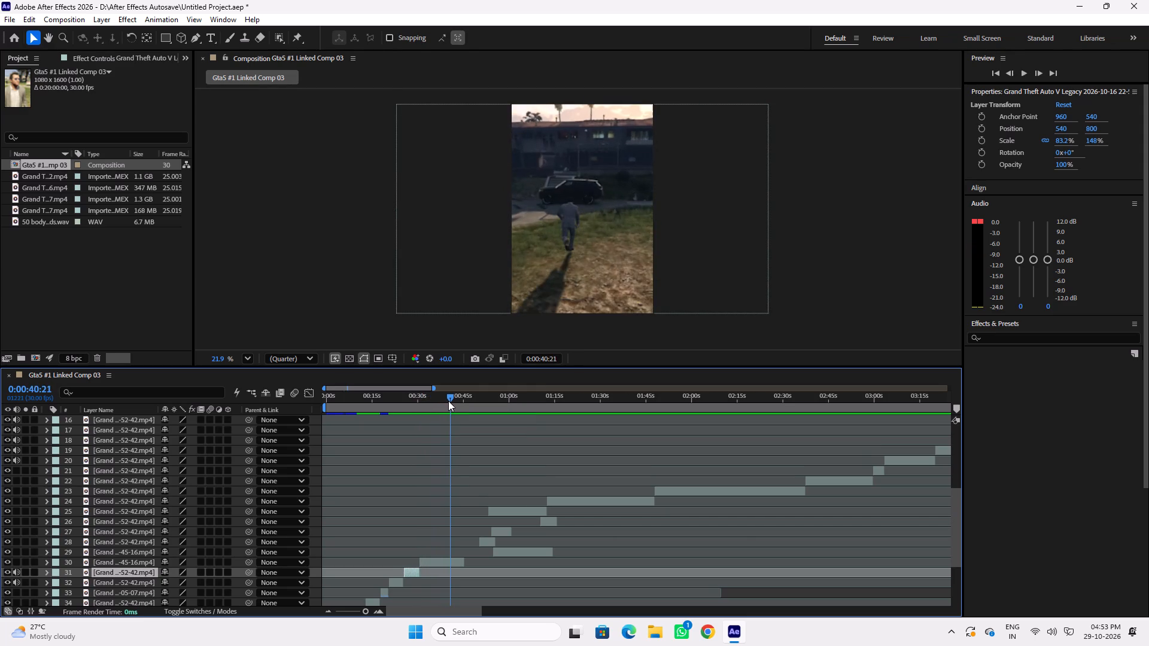
pyautogui.moveTo(448, 401); pyautogui.dragTo(418, 401)
pyautogui.press('space')
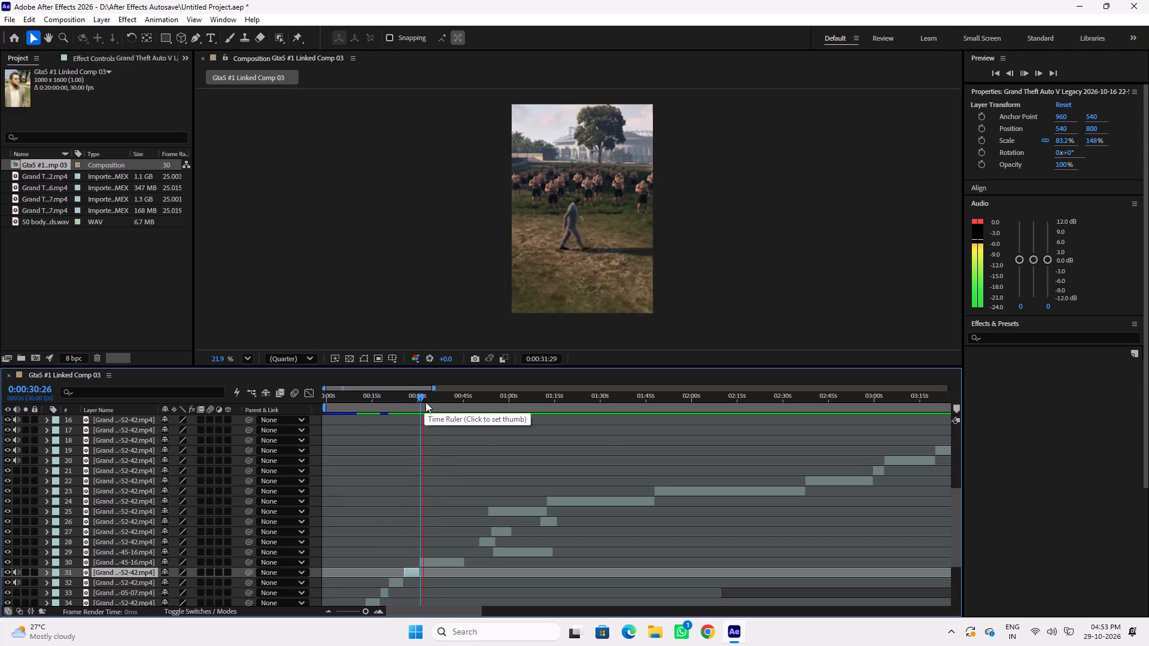
pyautogui.press('space')
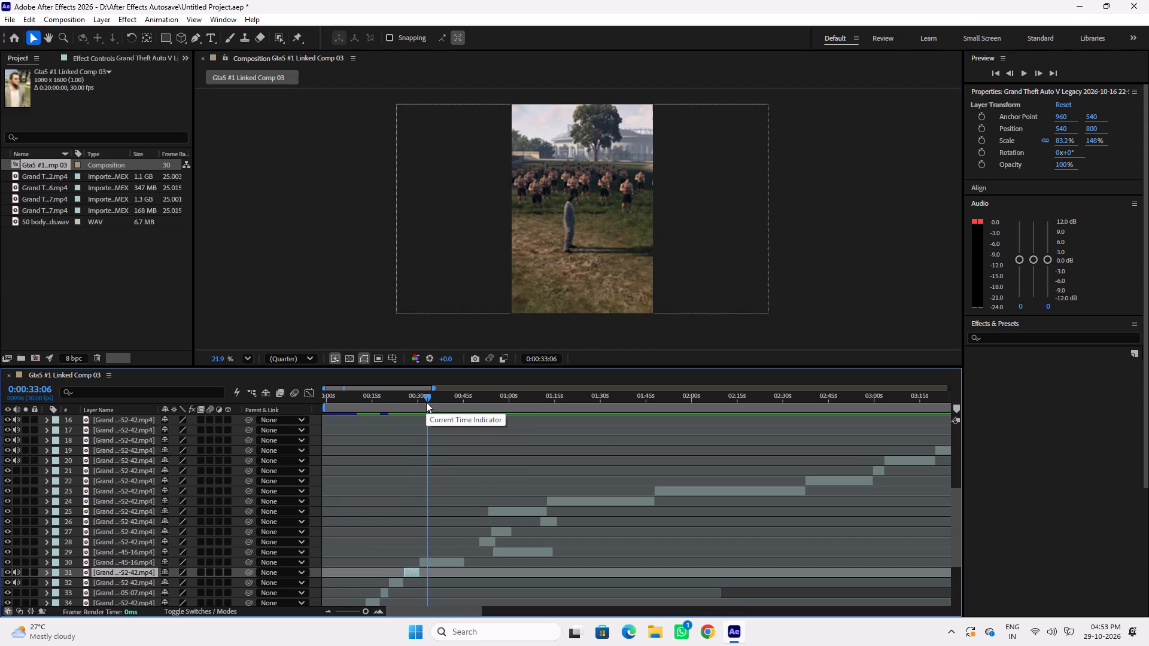
# Split the layer 30 crowd clip at 0:00:33:06 and delete the part after the split.
pyautogui.press('space')
pyautogui.click(428, 400)
pyautogui.press('space')
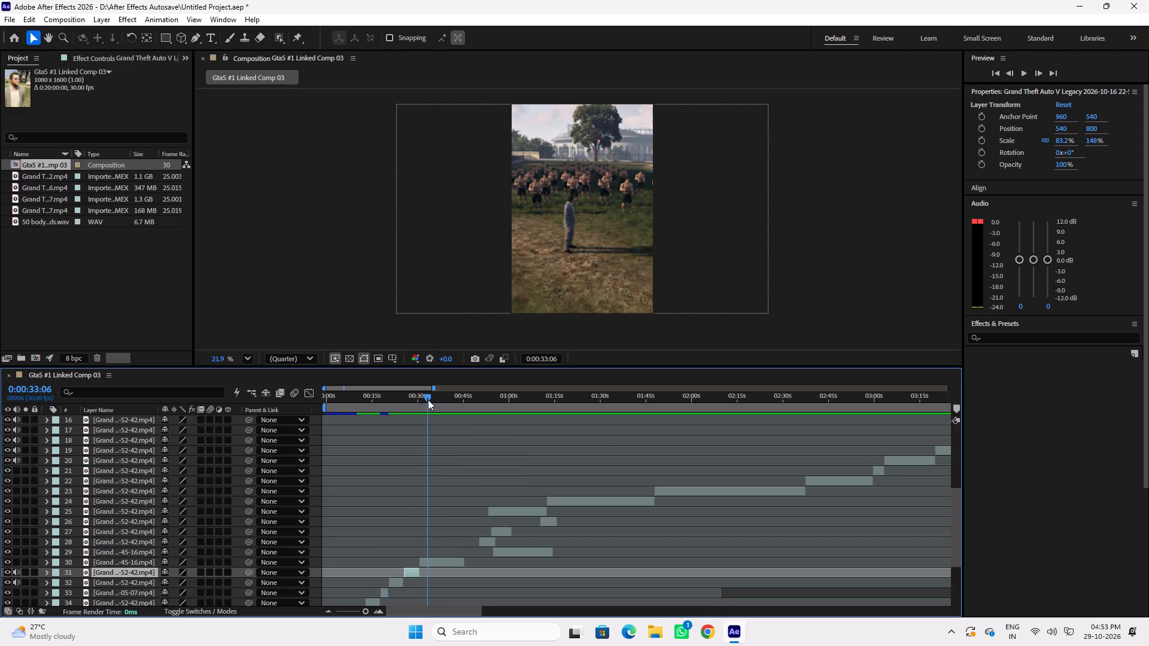
pyautogui.click(428, 400)
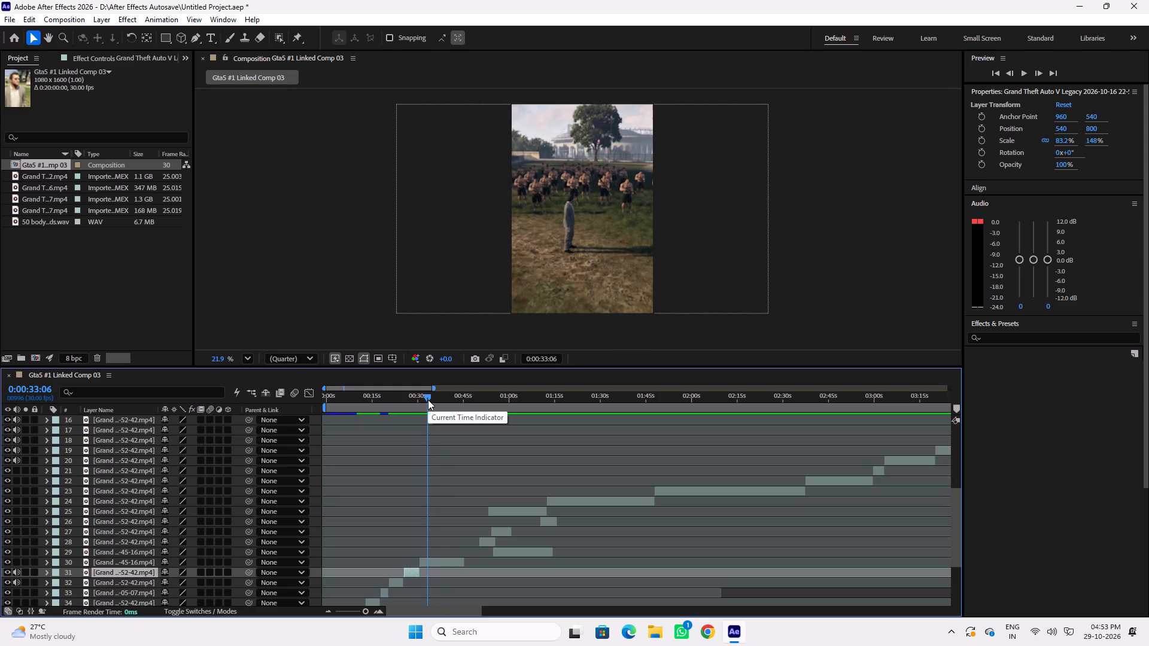
pyautogui.click(445, 563)
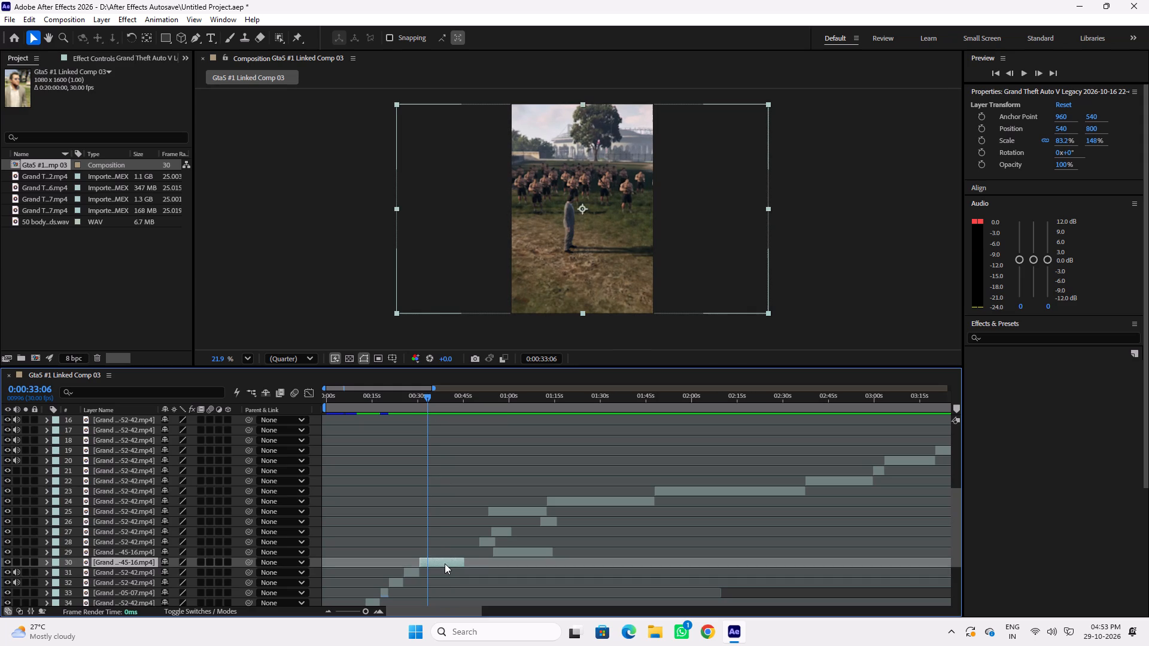
pyautogui.hotkey('ctrl', 'shift', 'd')
pyautogui.press('Delete')
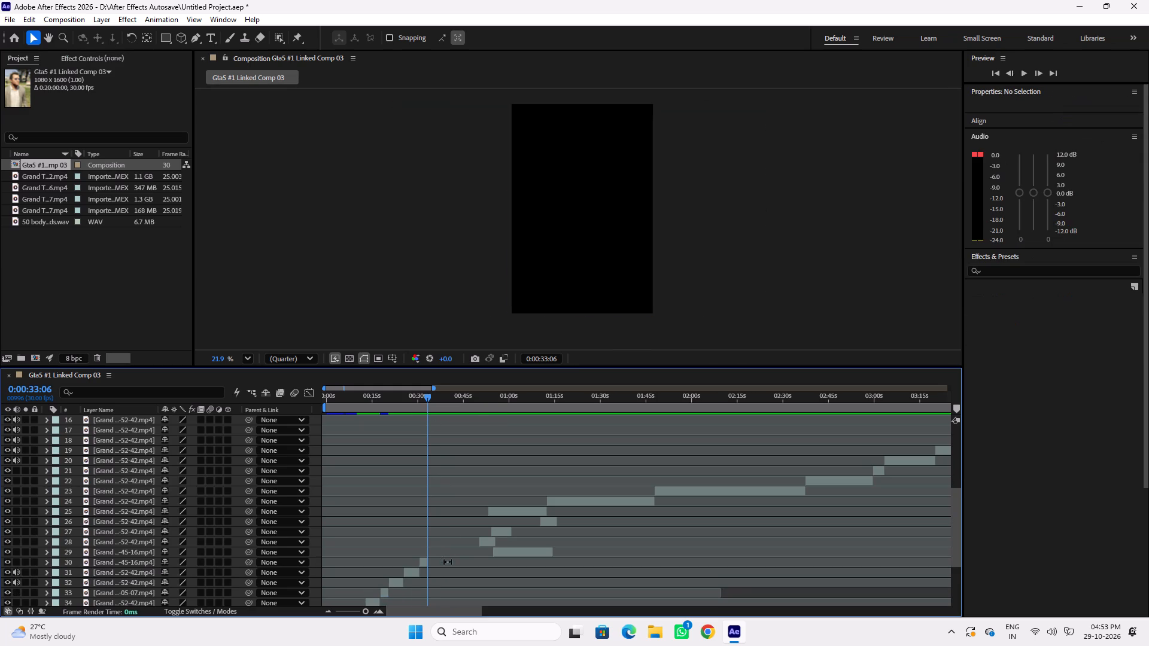
# Slide the layer 28 car-interior clip earlier, to start at about 0:00:47.
pyautogui.moveTo(472, 394); pyautogui.dragTo(481, 398)
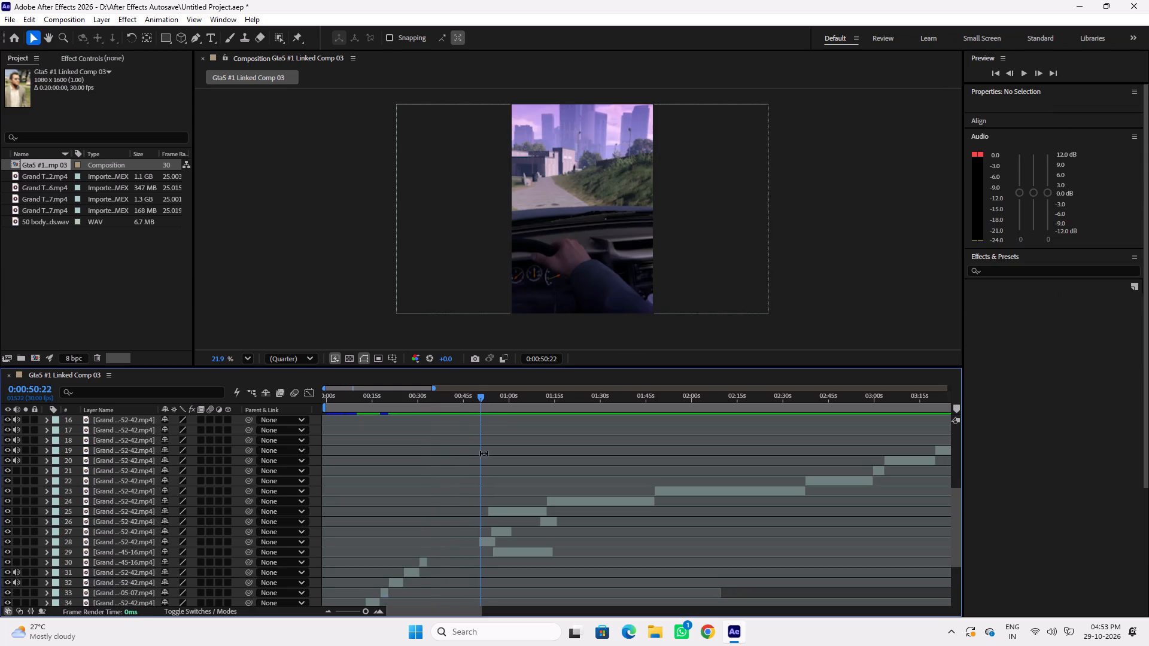
pyautogui.moveTo(486, 541); pyautogui.dragTo(476, 543)
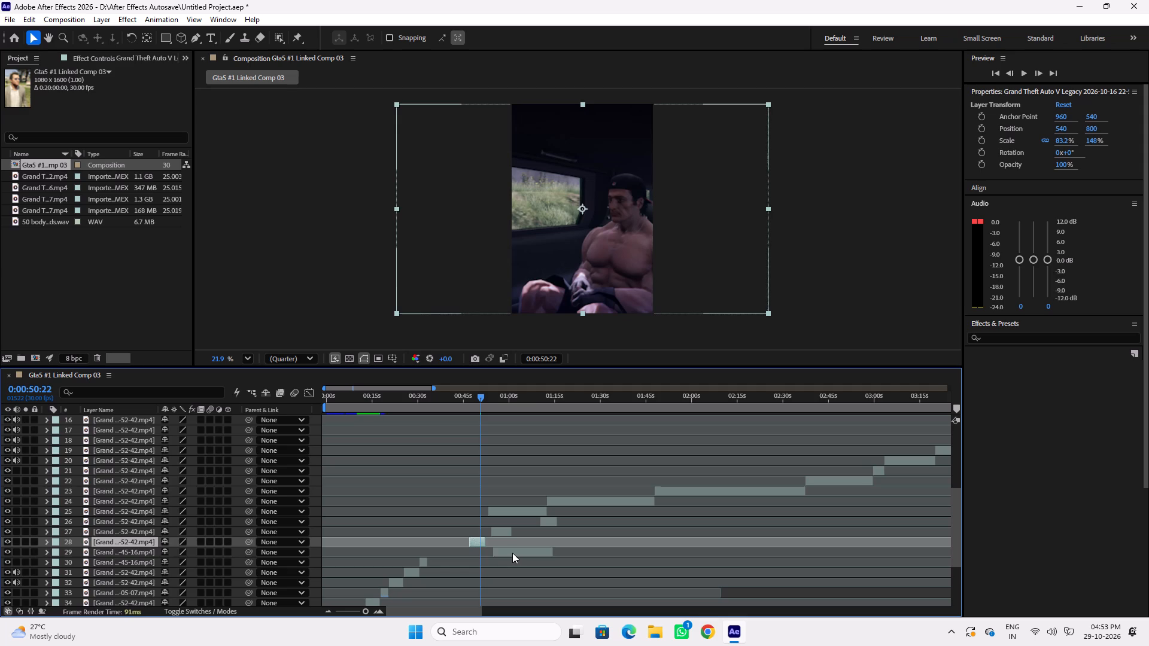
# Try the layer 29 crowd clip at about 0:00:33, move it back to start at about 0:00:52, and save the project.
pyautogui.moveTo(512, 553); pyautogui.dragTo(444, 555)
pyautogui.moveTo(438, 394); pyautogui.dragTo(429, 395)
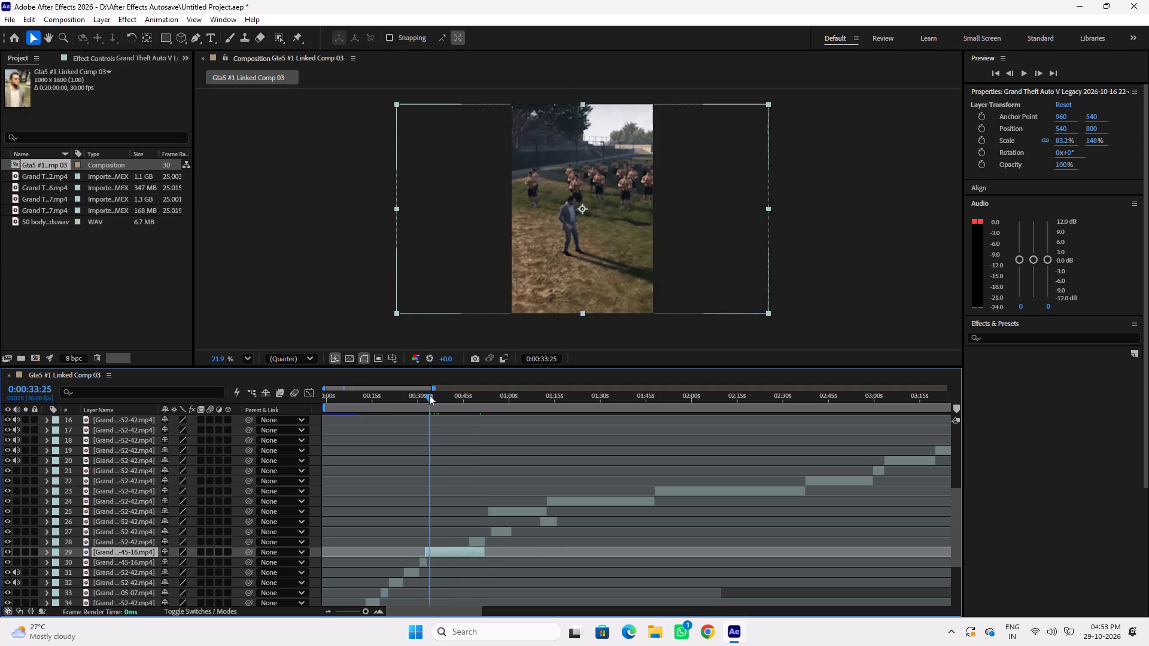
pyautogui.moveTo(429, 395); pyautogui.dragTo(445, 396)
pyautogui.moveTo(449, 553); pyautogui.dragTo(510, 554)
pyautogui.hotkey('ctrl', 's')
# Slide the layer 27 clip earlier to start at about 0:00:47 and the layer 28 car-interior clip to start at about 0:00:41.
pyautogui.click(477, 396)
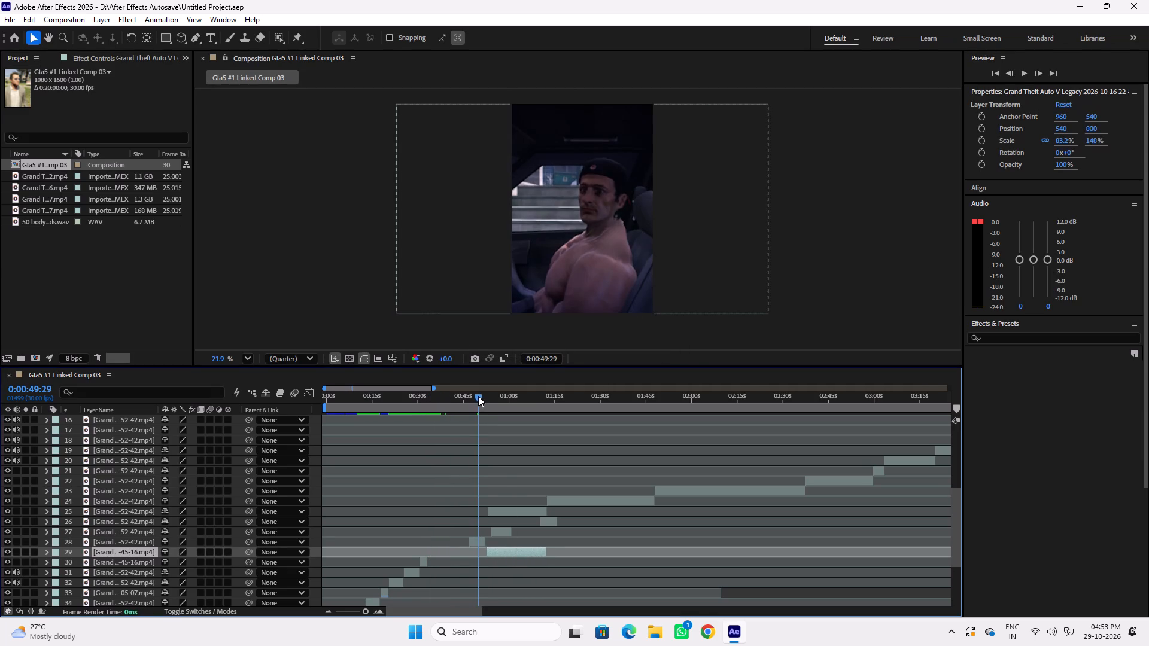
pyautogui.moveTo(501, 529); pyautogui.dragTo(466, 529)
pyautogui.moveTo(467, 398); pyautogui.dragTo(461, 399)
pyautogui.moveTo(463, 530); pyautogui.dragTo(479, 530)
pyautogui.moveTo(478, 541); pyautogui.dragTo(461, 541)
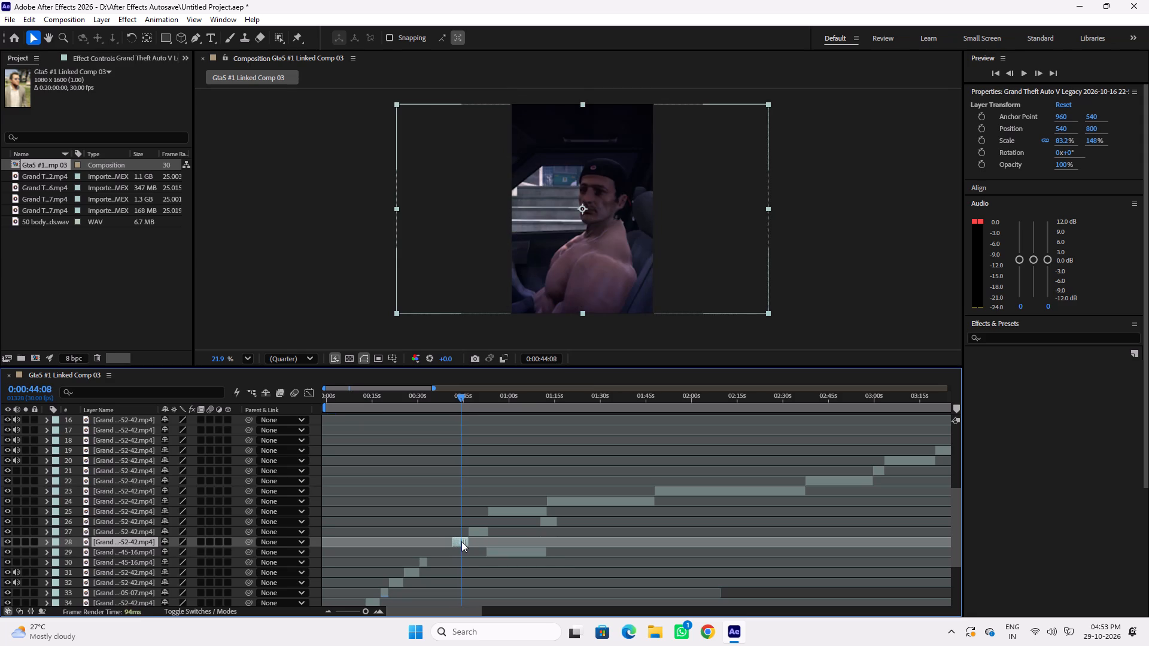
pyautogui.moveTo(461, 541); pyautogui.dragTo(463, 541)
# Slide the layer 26 black SUV clip earlier from about 0:01:11 to start at about 0:00:47.
pyautogui.moveTo(515, 398); pyautogui.dragTo(541, 405)
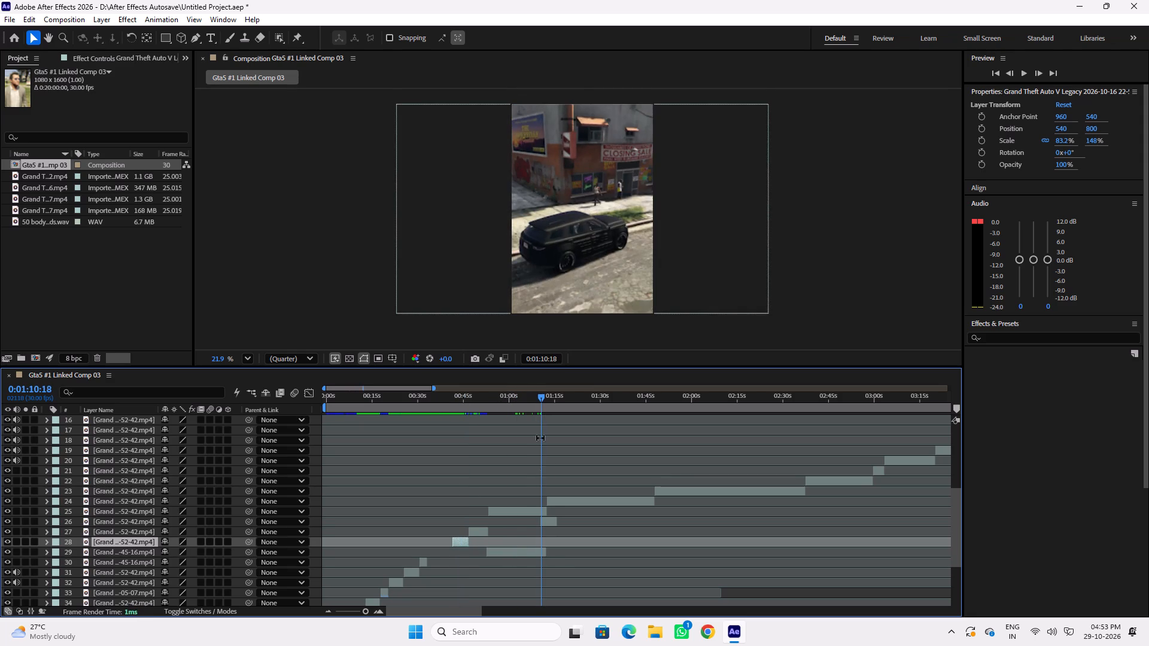
pyautogui.moveTo(551, 524); pyautogui.dragTo(479, 520)
pyautogui.click(479, 399)
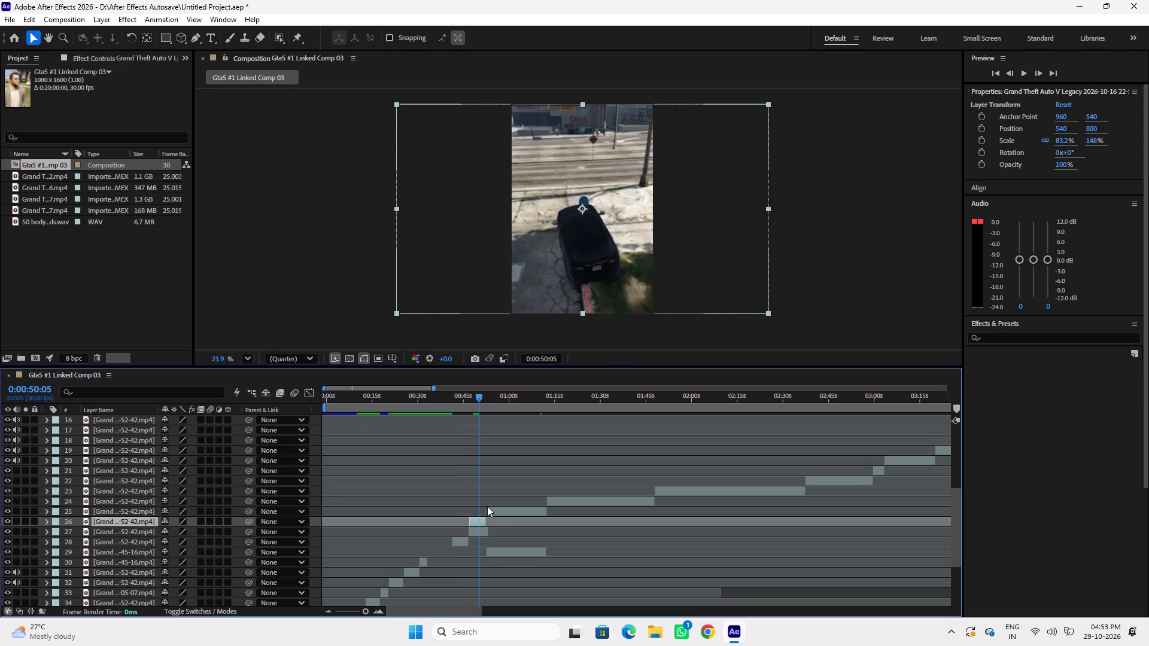
# Scan the gameplay footage from about 0:02:53 to 0:04:48 for a shot to use in the edit.
pyautogui.moveTo(492, 398); pyautogui.dragTo(877, 415)
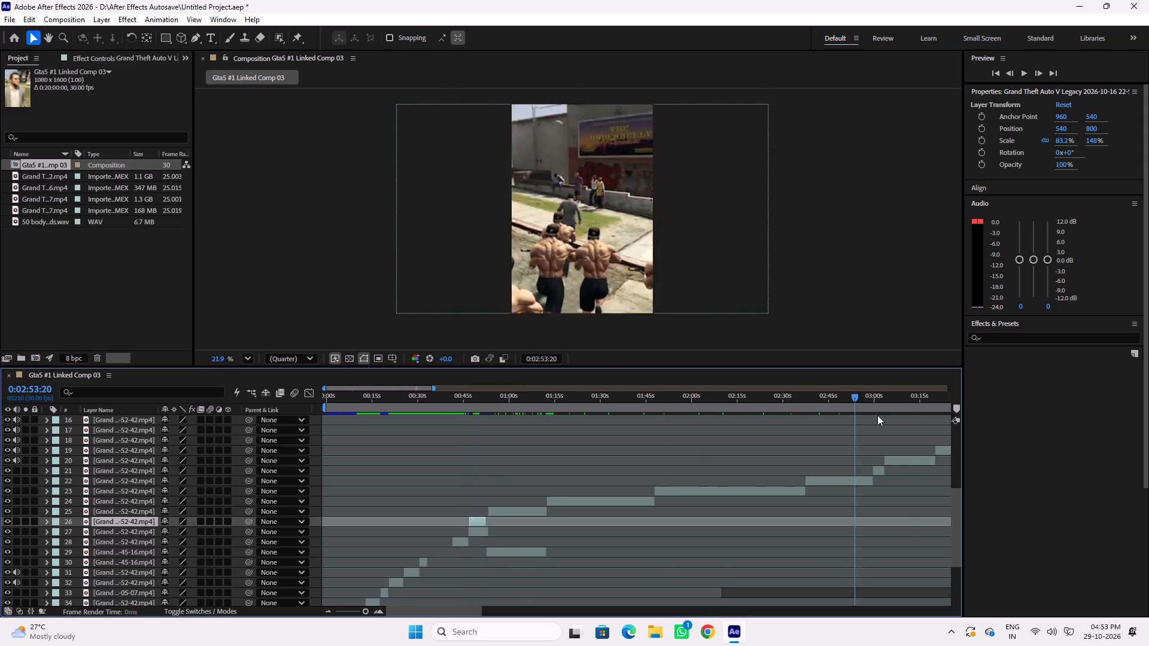
pyautogui.moveTo(877, 415); pyautogui.dragTo(901, 419)
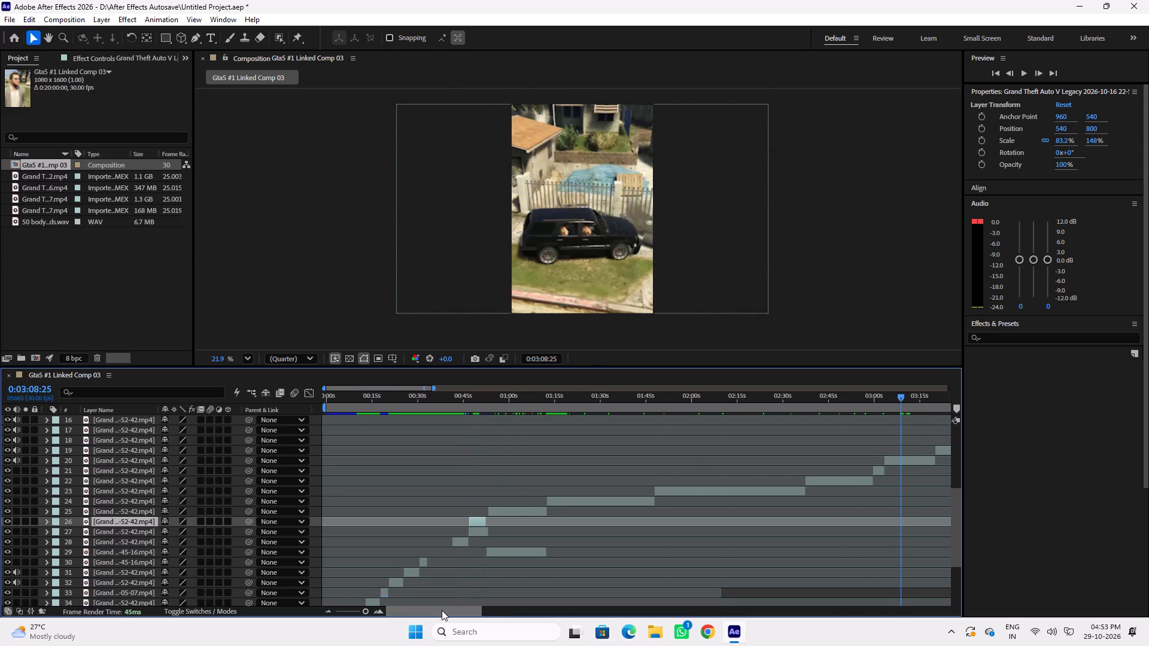
pyautogui.moveTo(443, 610); pyautogui.dragTo(536, 612)
pyautogui.moveTo(358, 395); pyautogui.dragTo(364, 396)
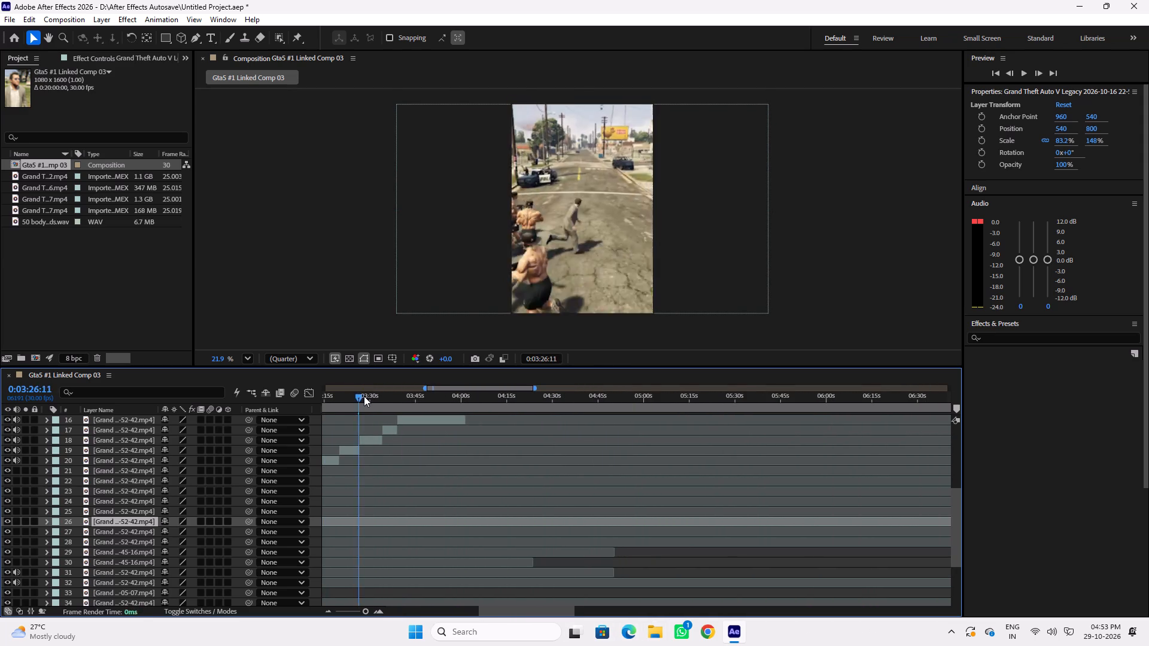
pyautogui.moveTo(364, 396); pyautogui.dragTo(394, 398)
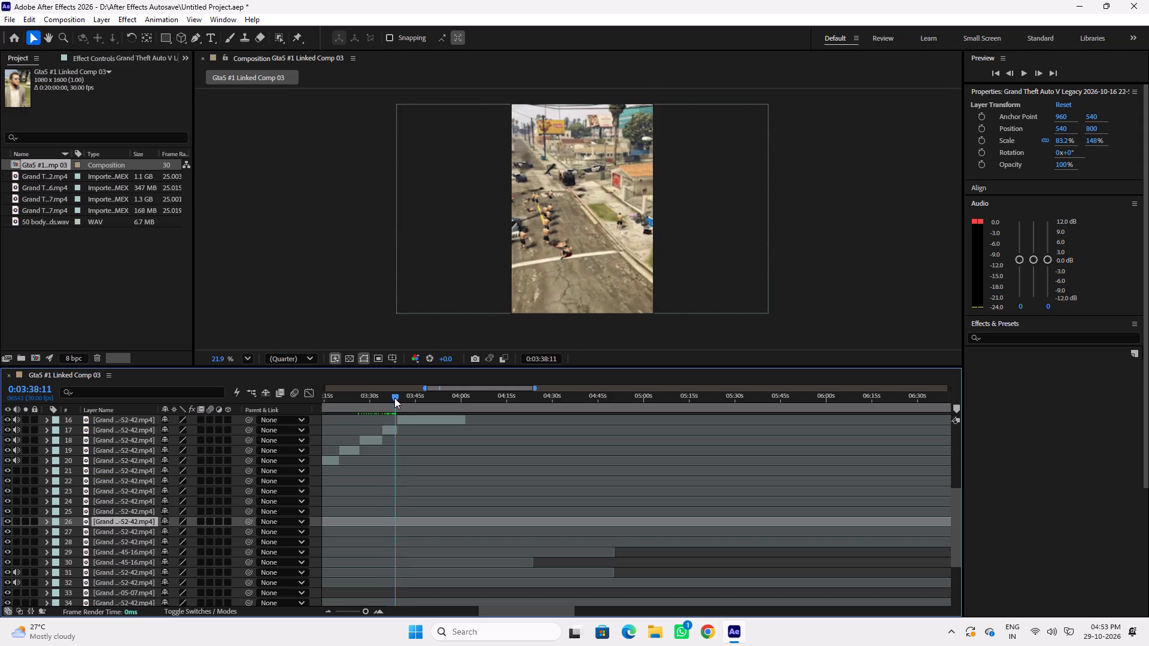
pyautogui.moveTo(394, 398); pyautogui.dragTo(384, 398)
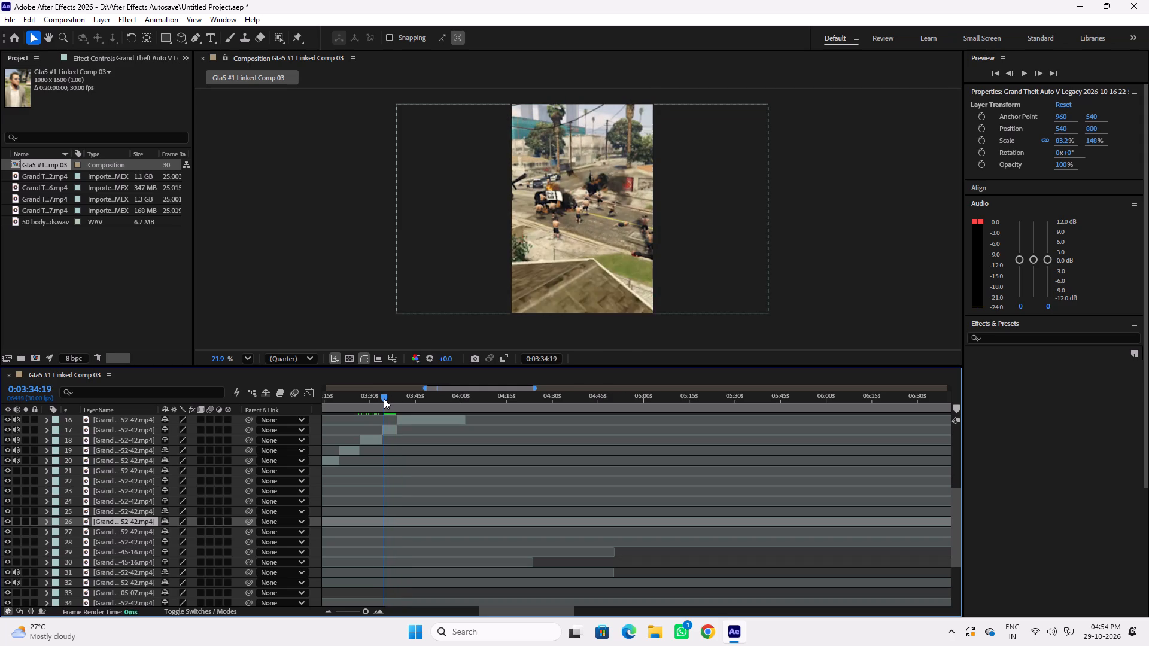
pyautogui.moveTo(384, 398); pyautogui.dragTo(404, 400)
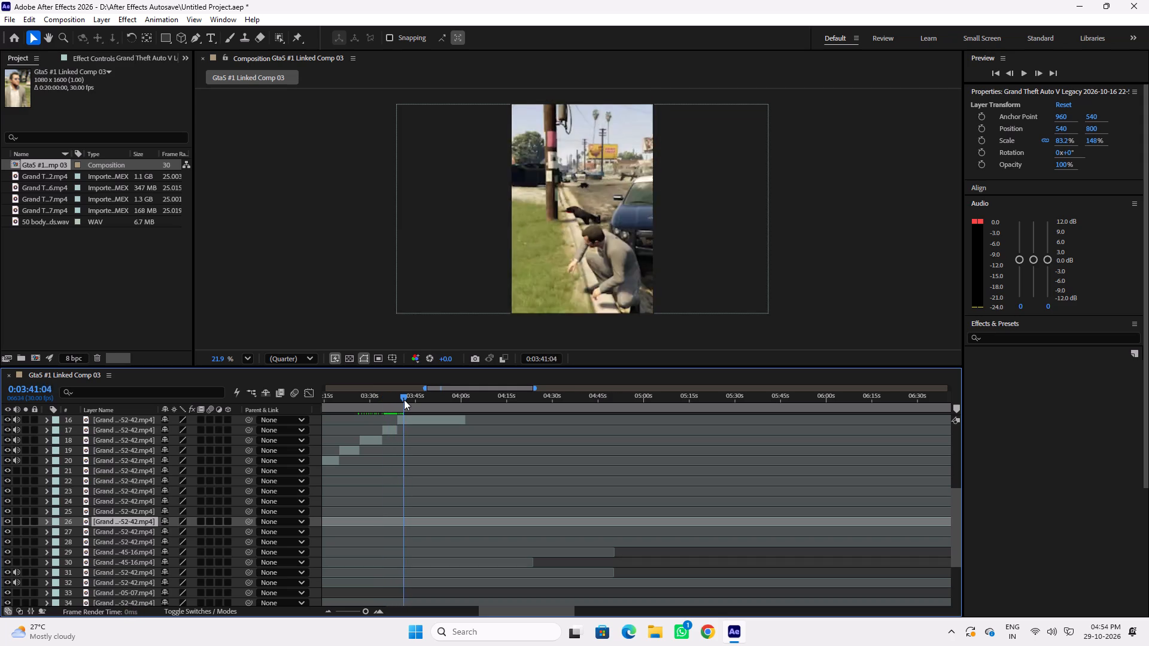
pyautogui.moveTo(404, 400); pyautogui.dragTo(445, 401)
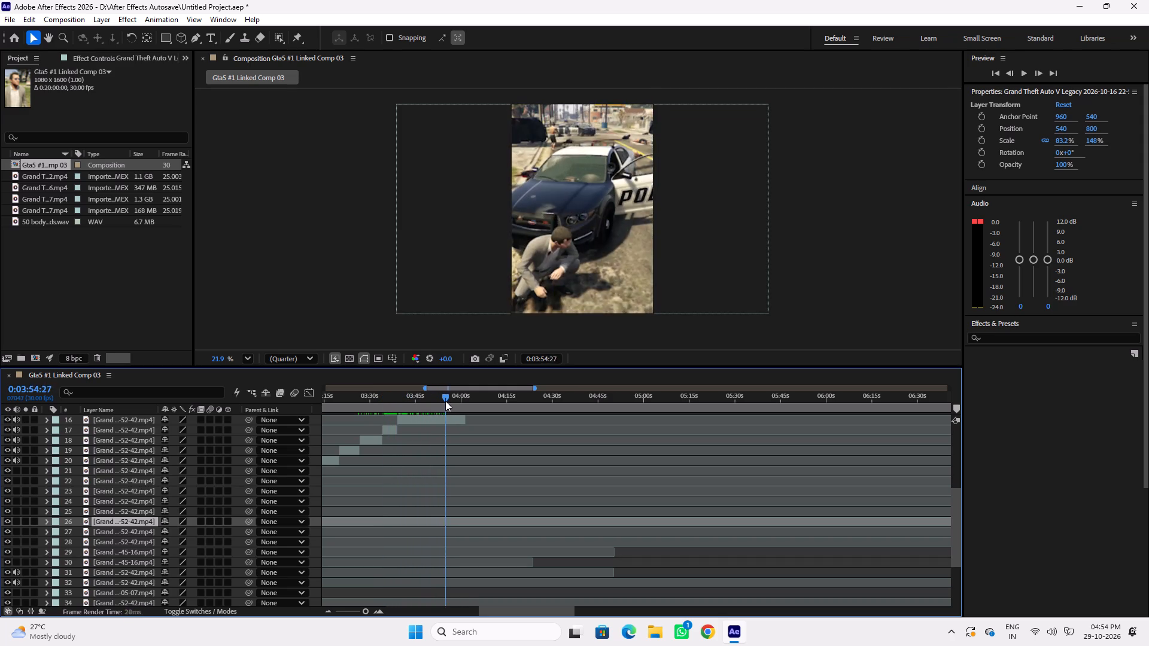
pyautogui.moveTo(445, 401); pyautogui.dragTo(516, 400)
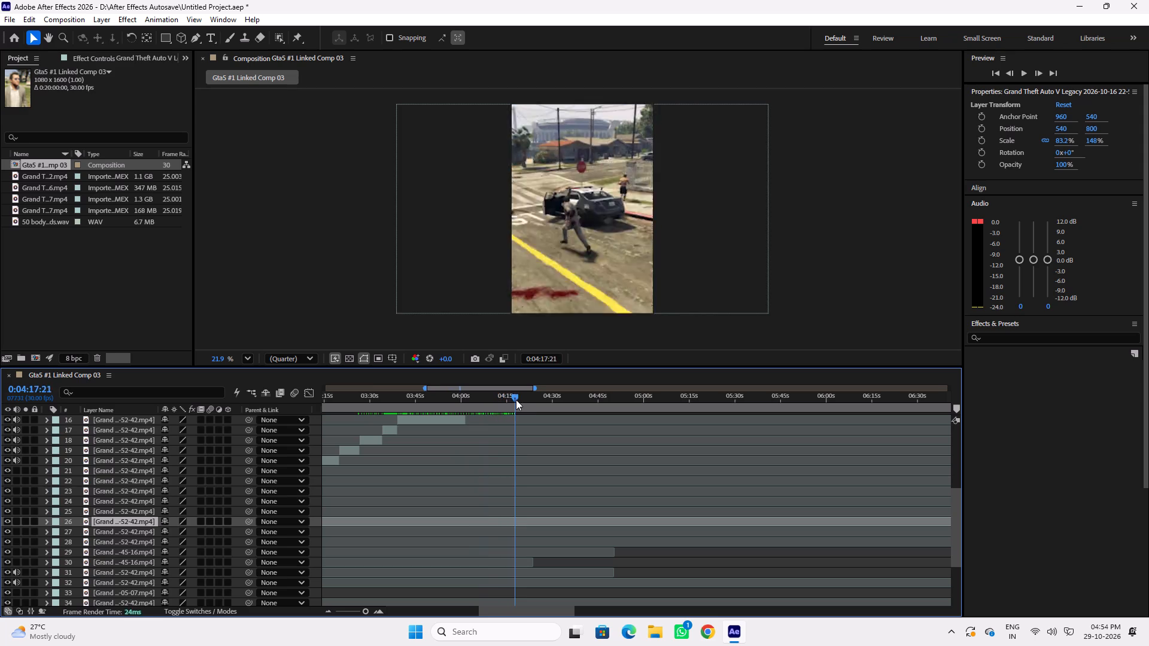
pyautogui.moveTo(516, 400); pyautogui.dragTo(537, 398)
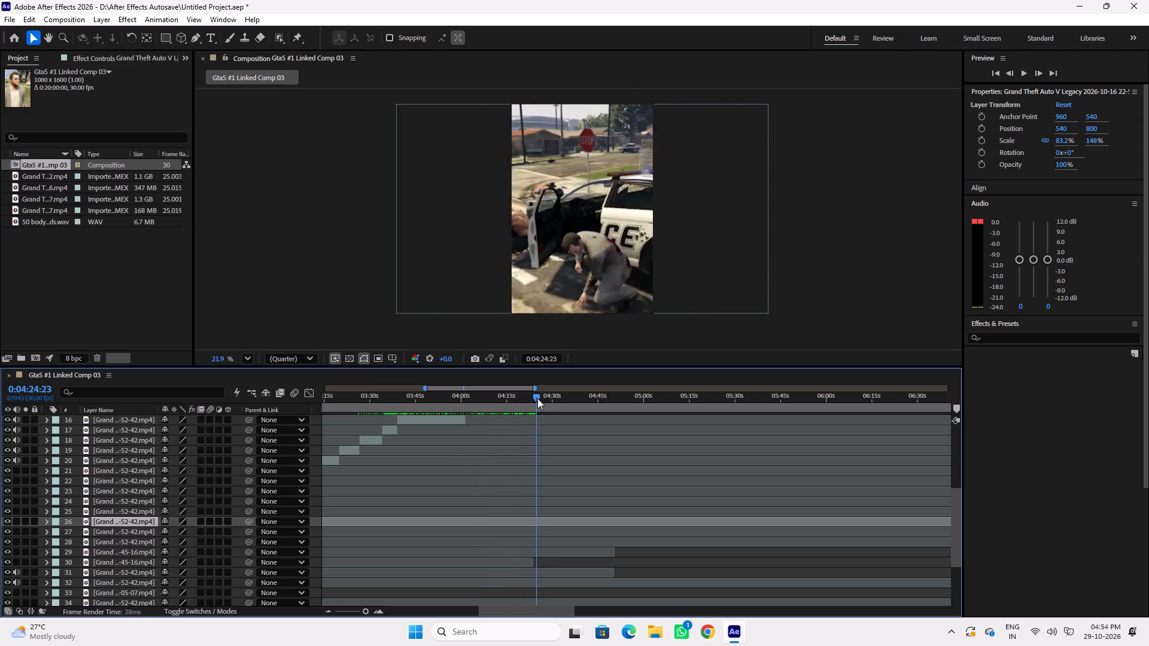
pyautogui.moveTo(537, 398); pyautogui.dragTo(582, 399)
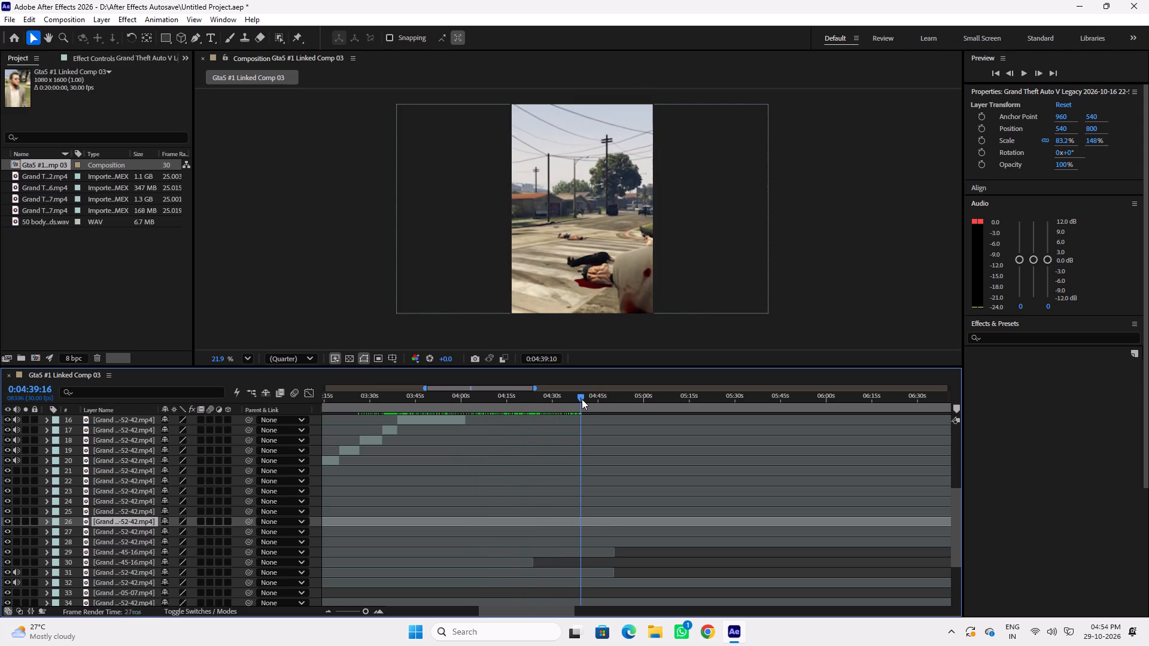
pyautogui.moveTo(582, 399); pyautogui.dragTo(607, 399)
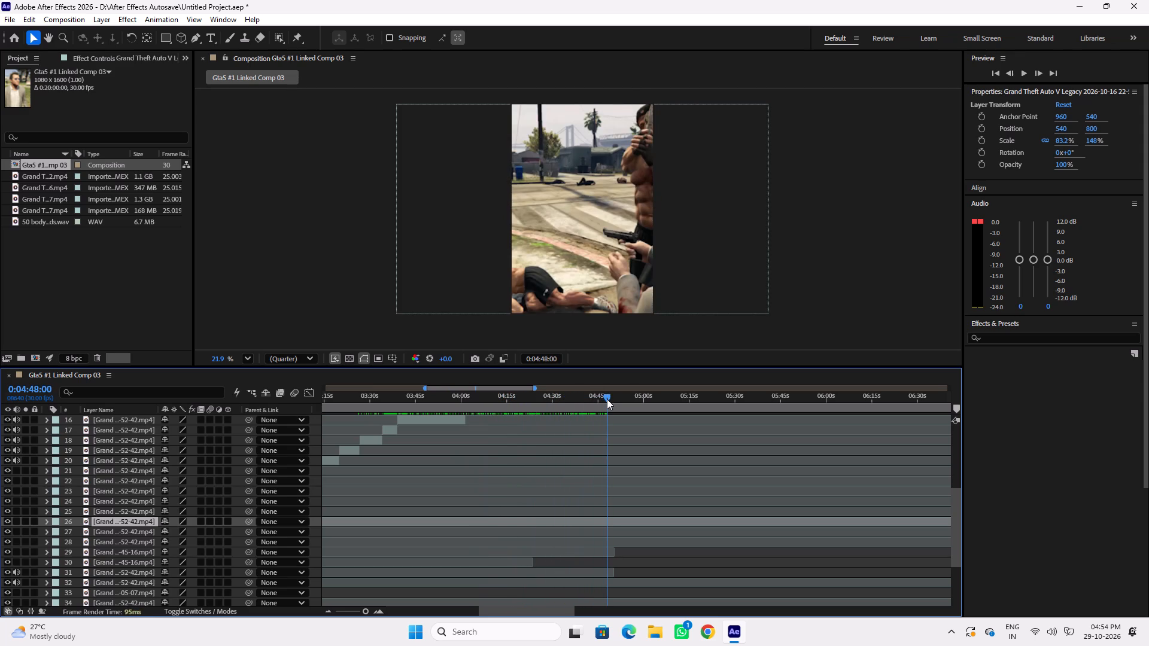
# Examine the gameplay footage between about 0:04:34 and 0:05:54, previewing the street scene from about 0:05:36.
pyautogui.moveTo(607, 399); pyautogui.dragTo(587, 397)
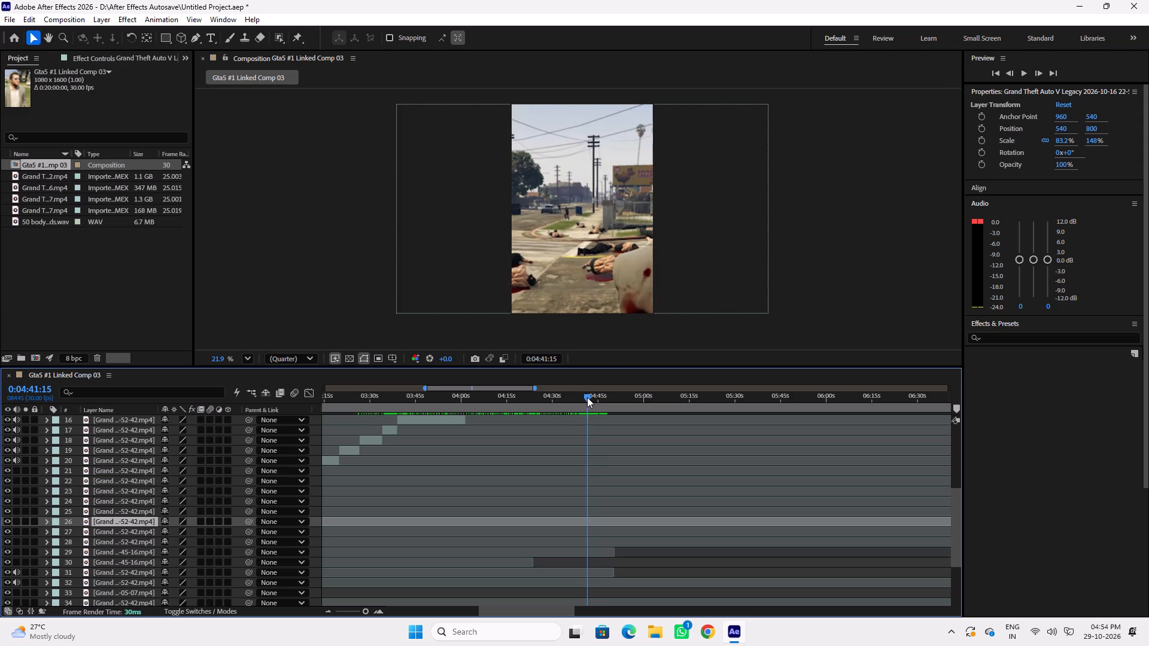
pyautogui.moveTo(587, 397); pyautogui.dragTo(564, 400)
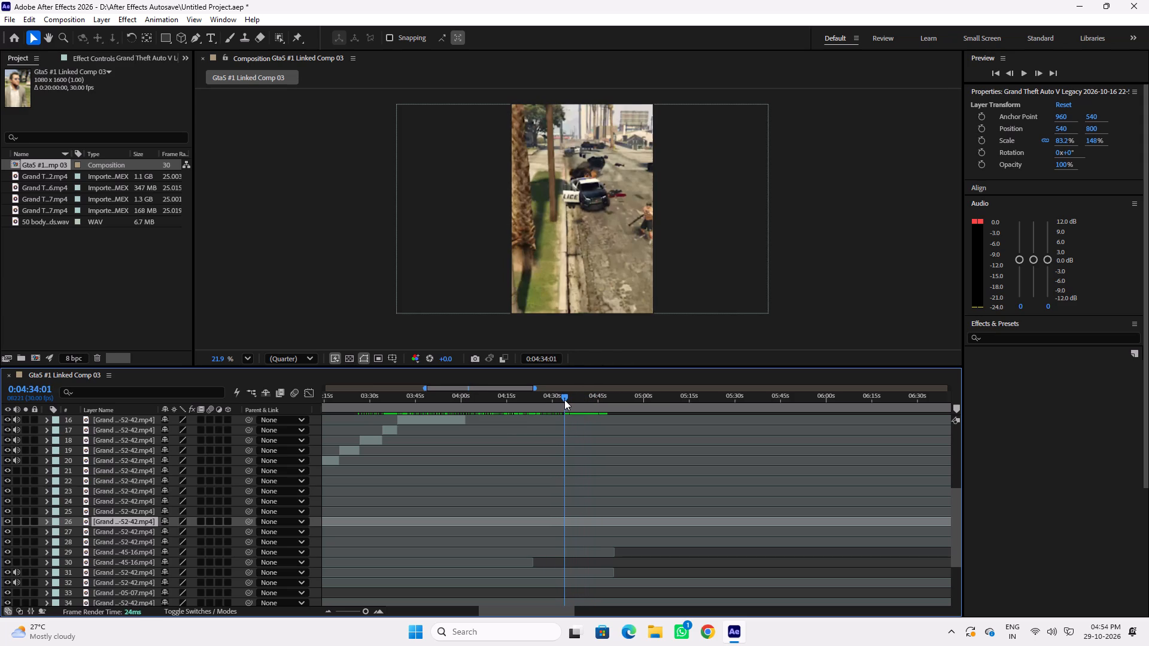
pyautogui.moveTo(564, 400); pyautogui.dragTo(565, 400)
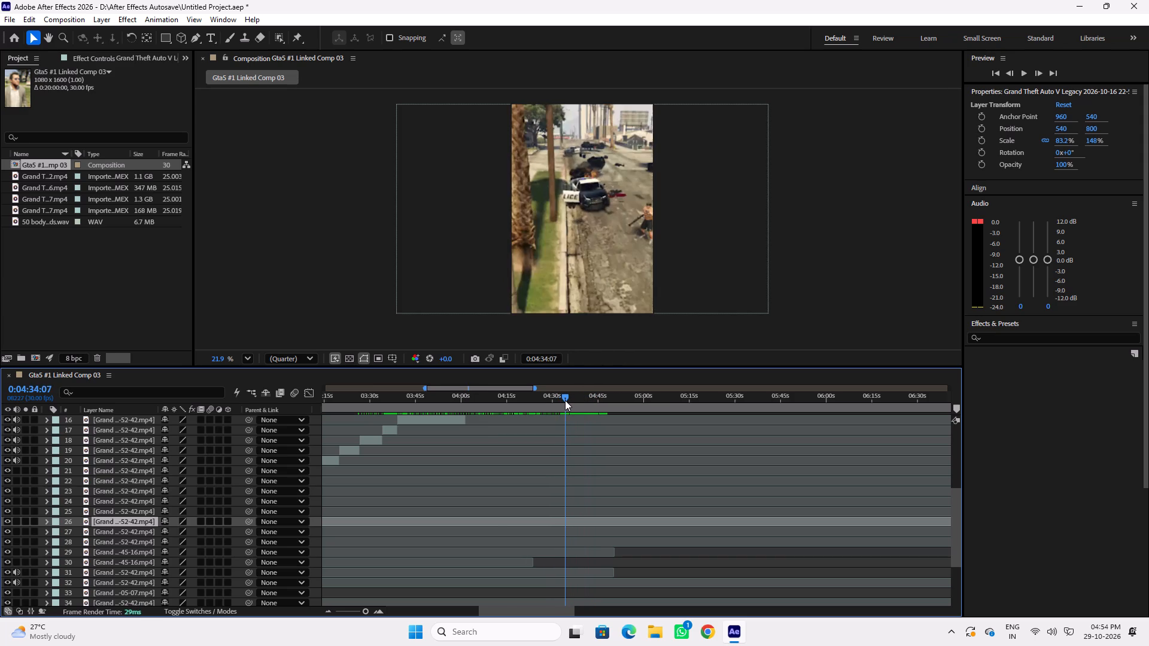
pyautogui.moveTo(565, 400); pyautogui.dragTo(594, 403)
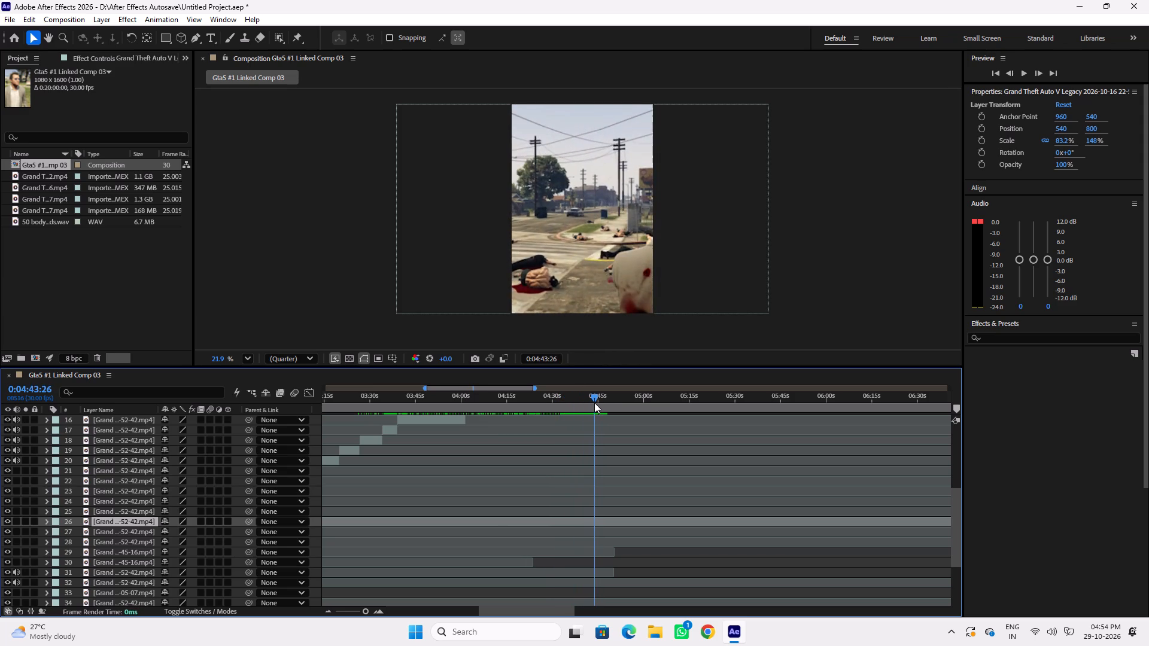
pyautogui.moveTo(594, 403); pyautogui.dragTo(646, 404)
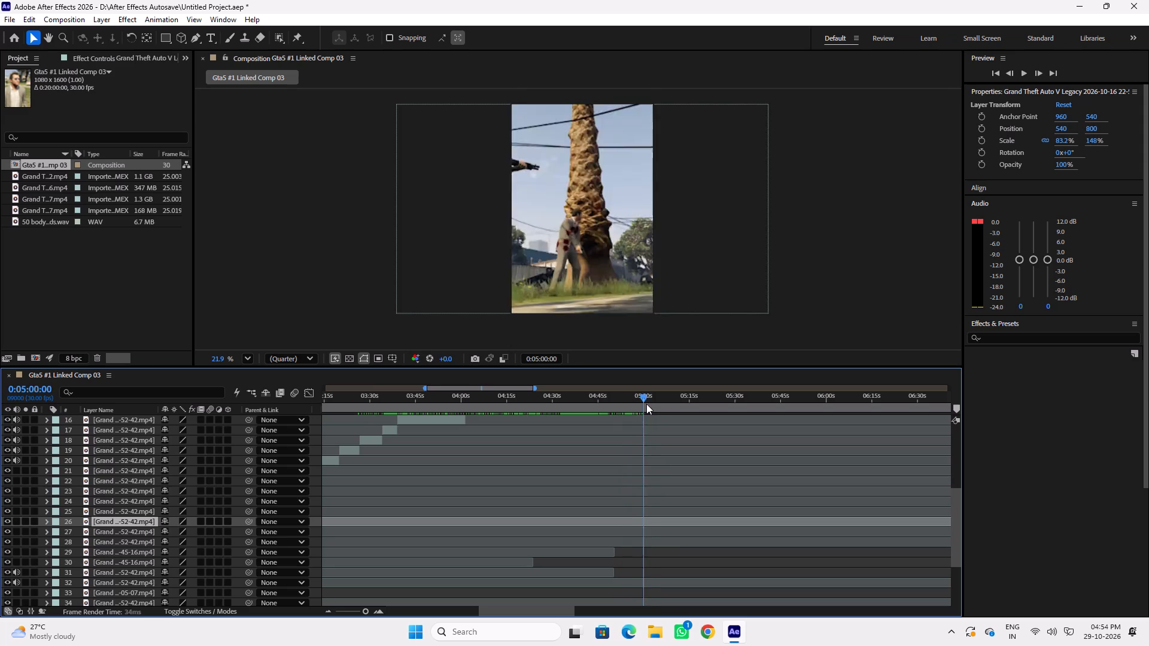
pyautogui.moveTo(646, 404); pyautogui.dragTo(681, 403)
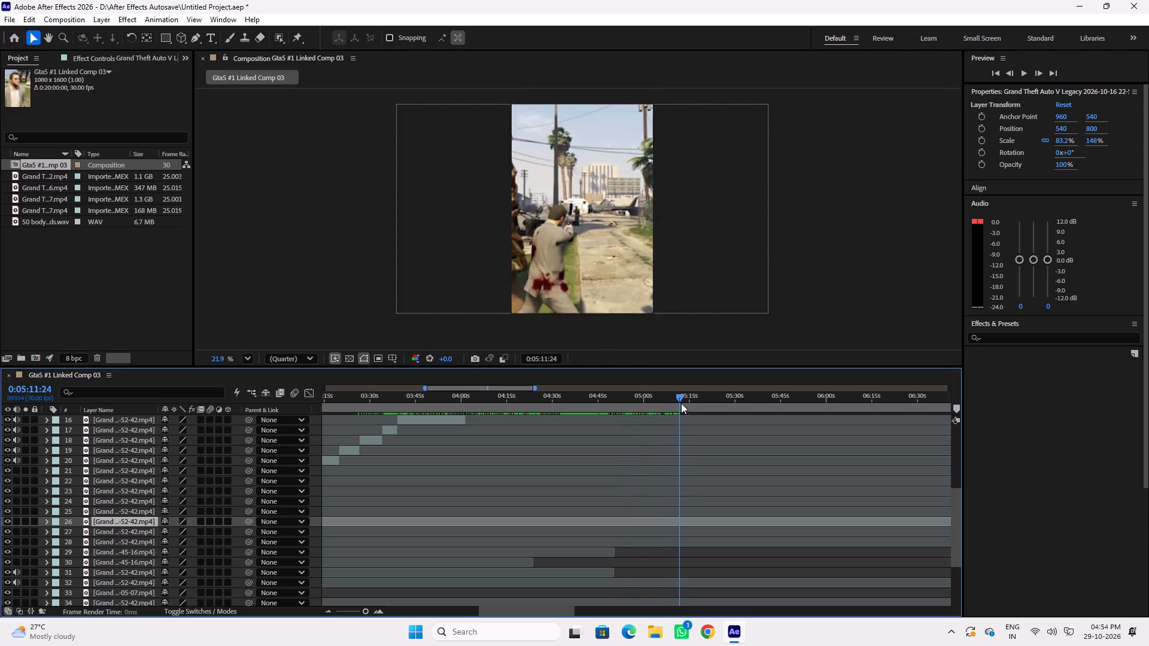
pyautogui.moveTo(681, 403); pyautogui.dragTo(741, 404)
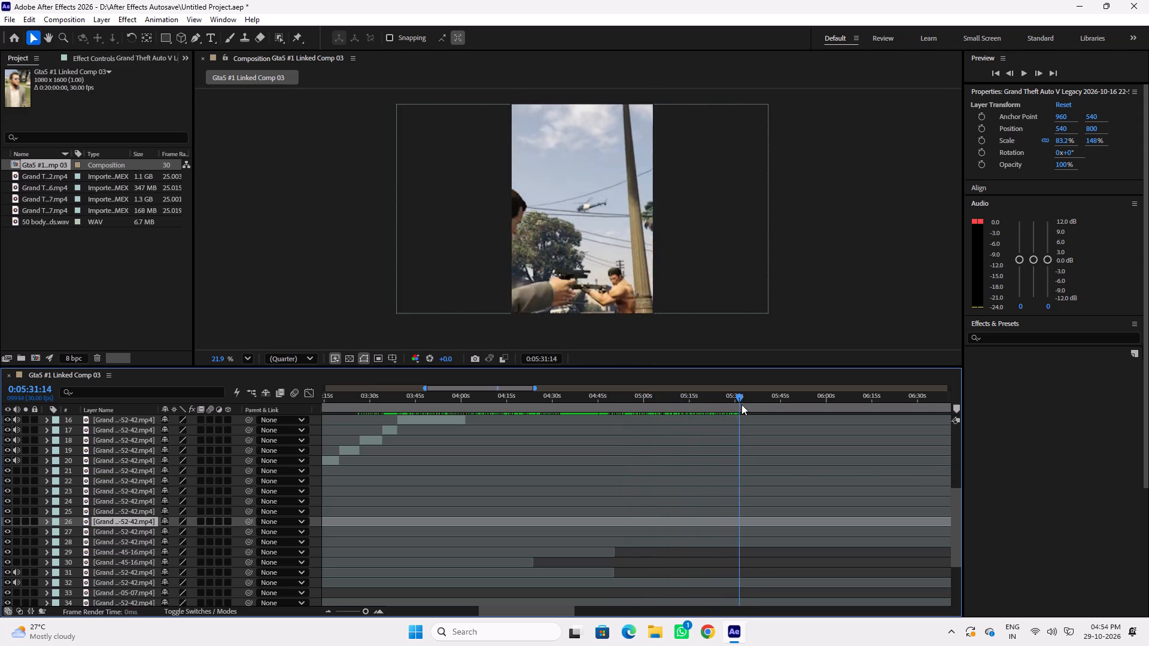
pyautogui.moveTo(741, 404); pyautogui.dragTo(765, 407)
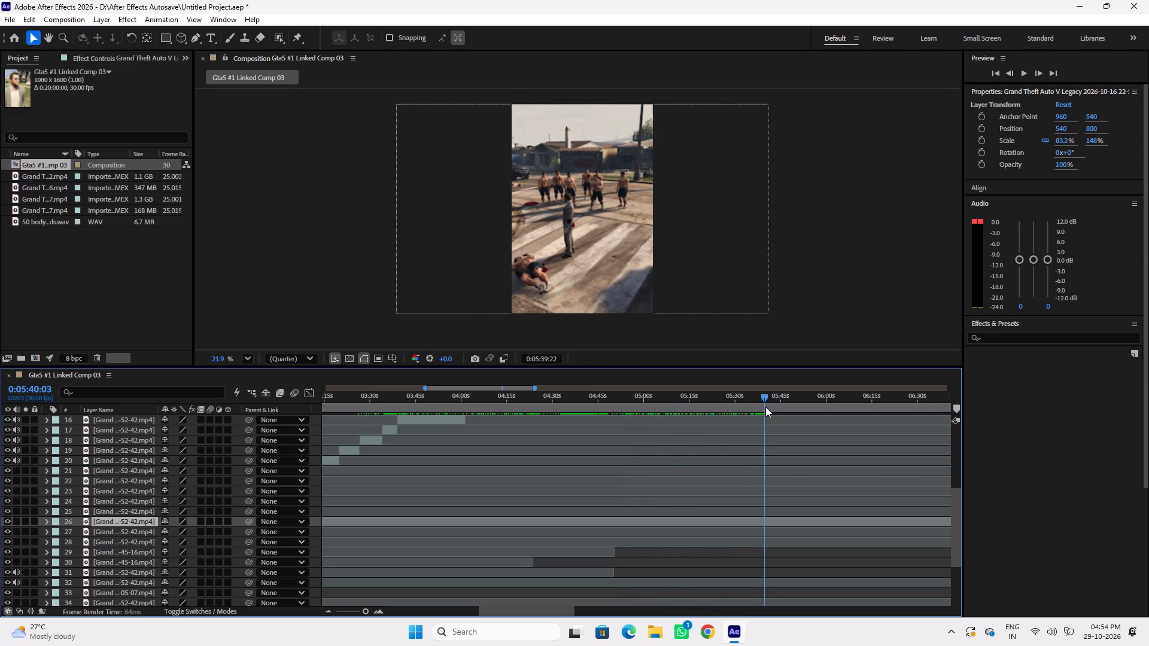
pyautogui.moveTo(765, 407); pyautogui.dragTo(764, 407)
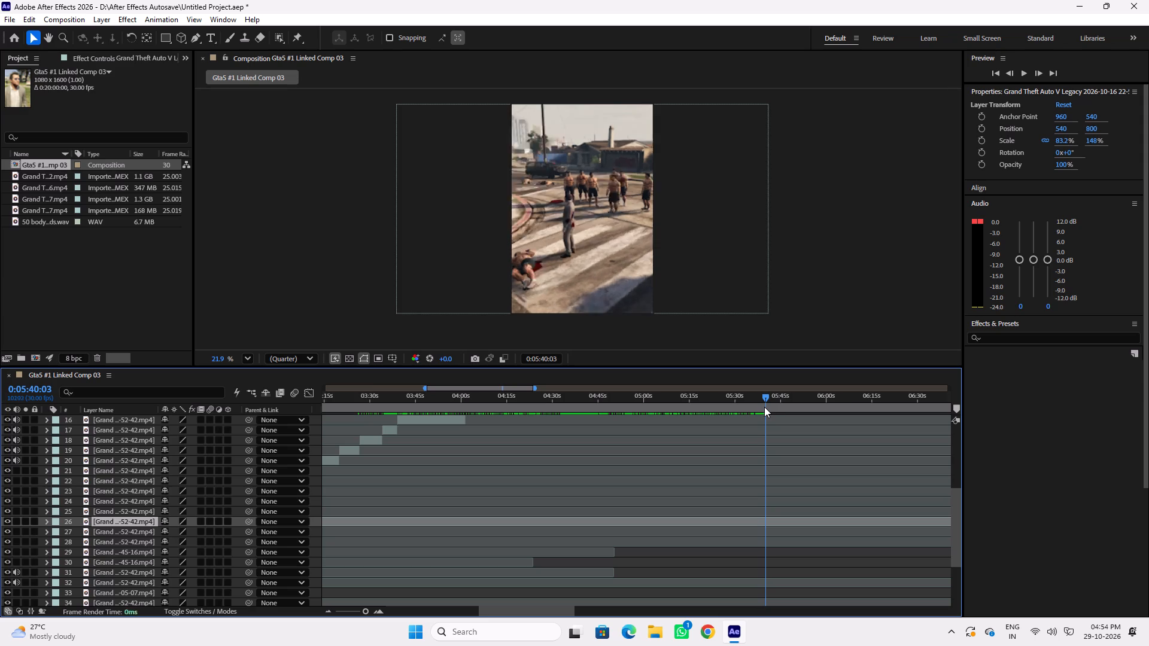
pyautogui.moveTo(764, 407); pyautogui.dragTo(763, 407)
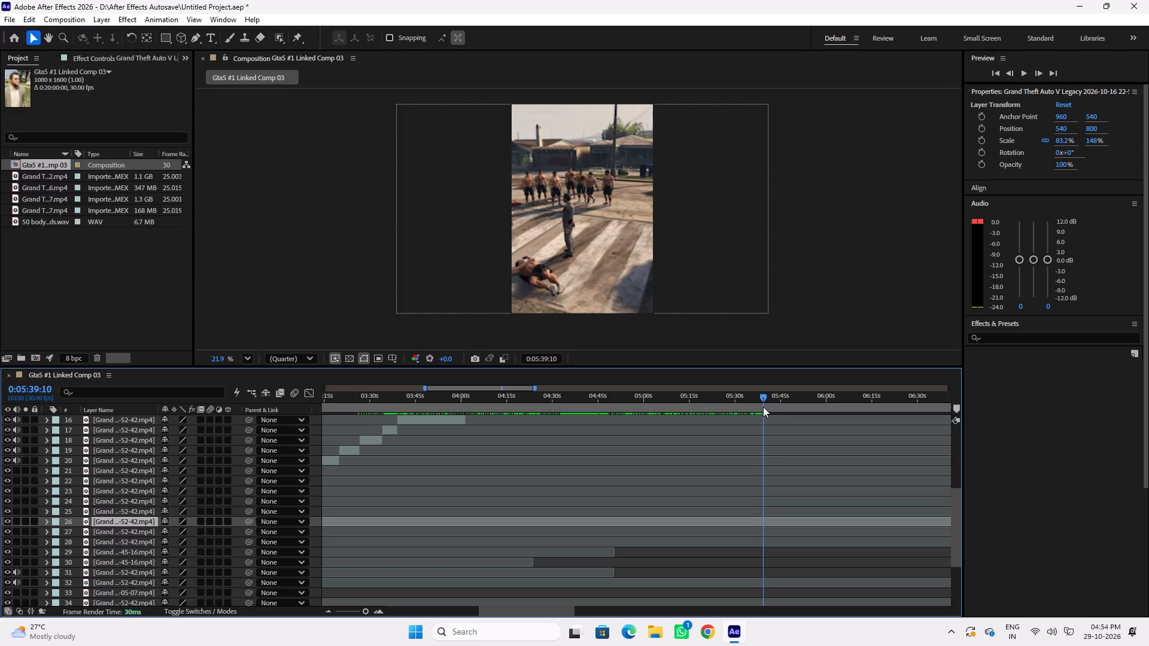
pyautogui.moveTo(763, 407); pyautogui.dragTo(761, 407)
pyautogui.moveTo(761, 407); pyautogui.dragTo(753, 405)
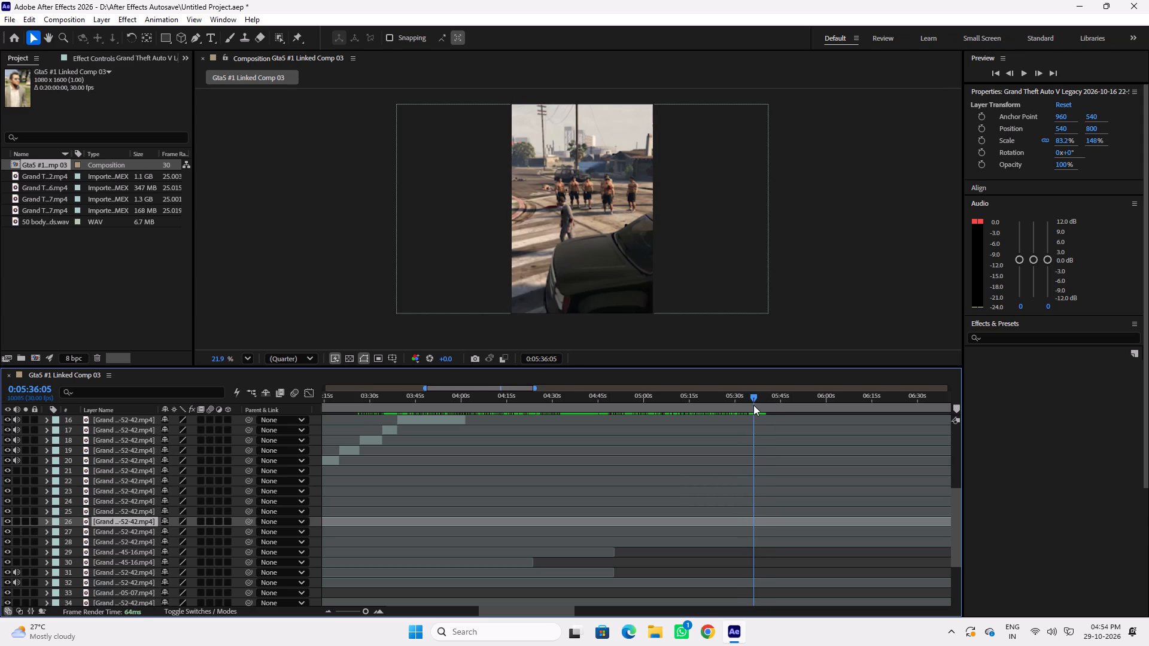
pyautogui.moveTo(753, 405); pyautogui.dragTo(755, 405)
pyautogui.press('space')
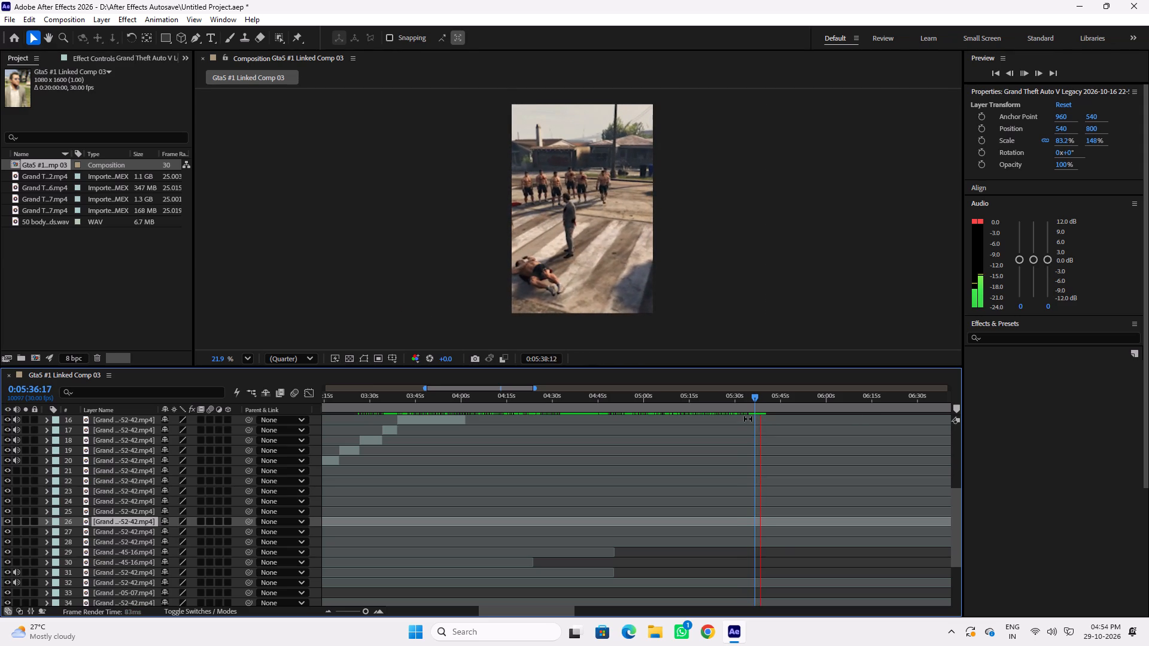
pyautogui.press('space')
pyautogui.moveTo(771, 397); pyautogui.dragTo(820, 398)
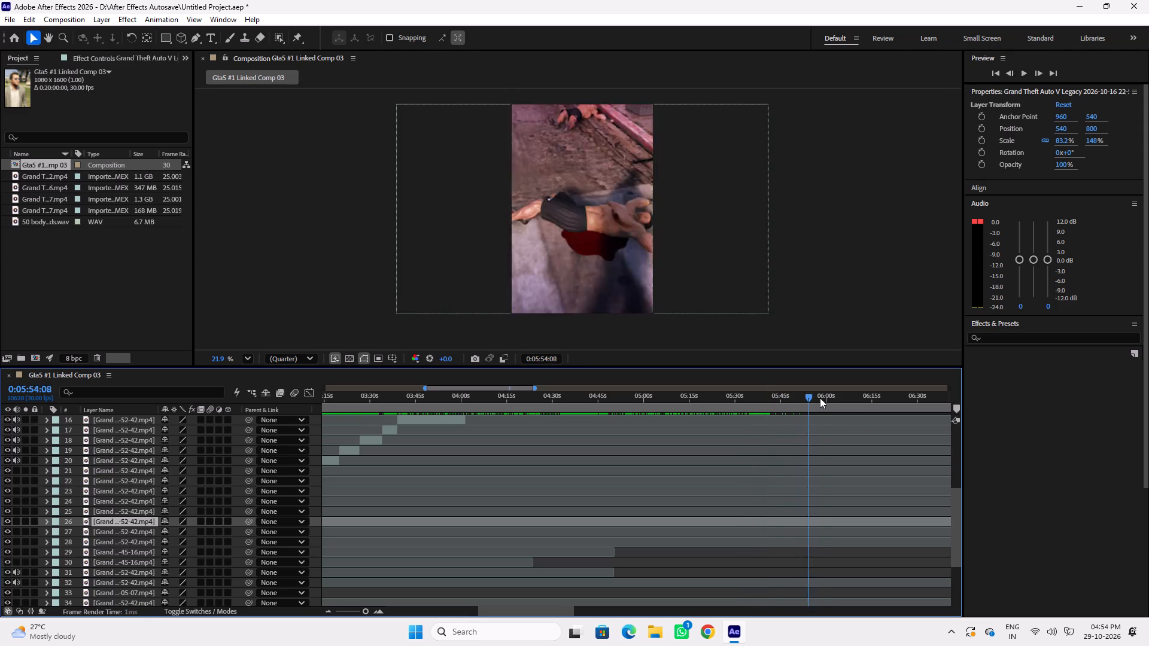
# Preview the layer 16 police-car clip around 0:03:48, duplicate it, and slide the copy earlier to start at about 0:00:24.
pyautogui.moveTo(820, 398); pyautogui.dragTo(408, 370)
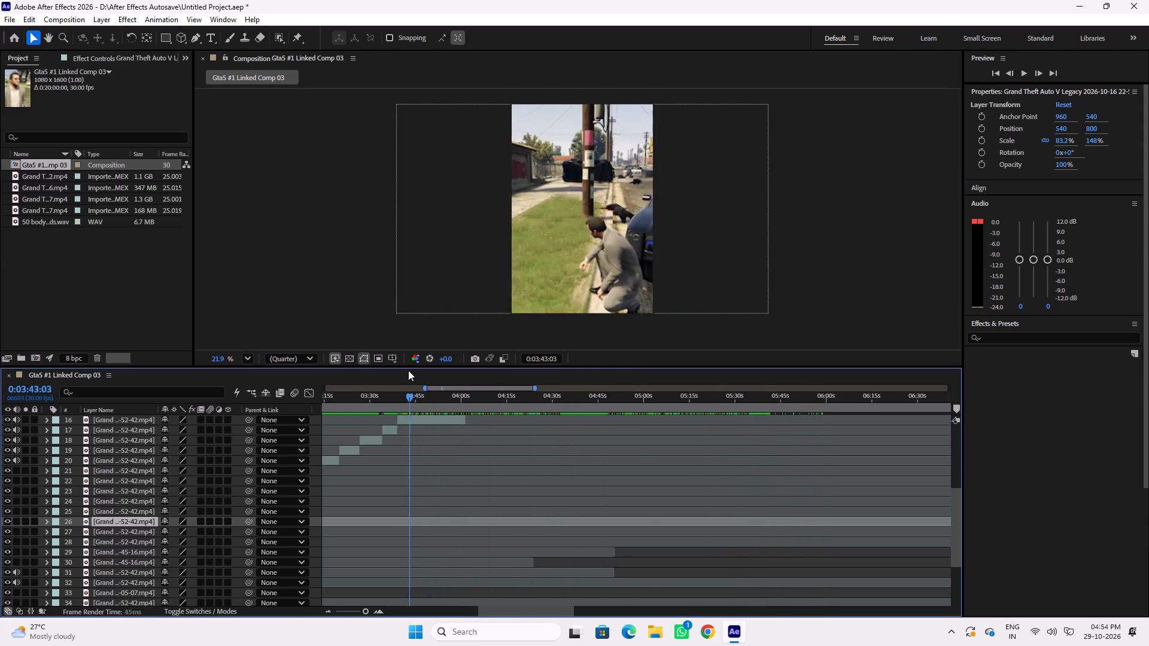
pyautogui.moveTo(408, 370); pyautogui.dragTo(420, 369)
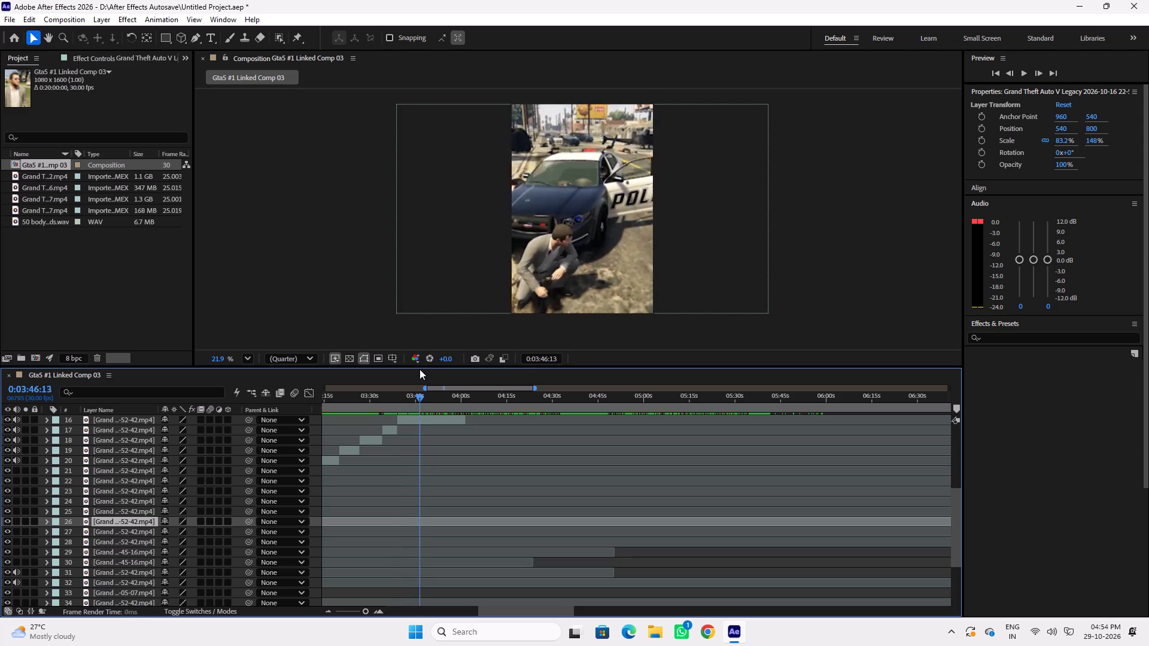
pyautogui.moveTo(420, 369); pyautogui.dragTo(426, 370)
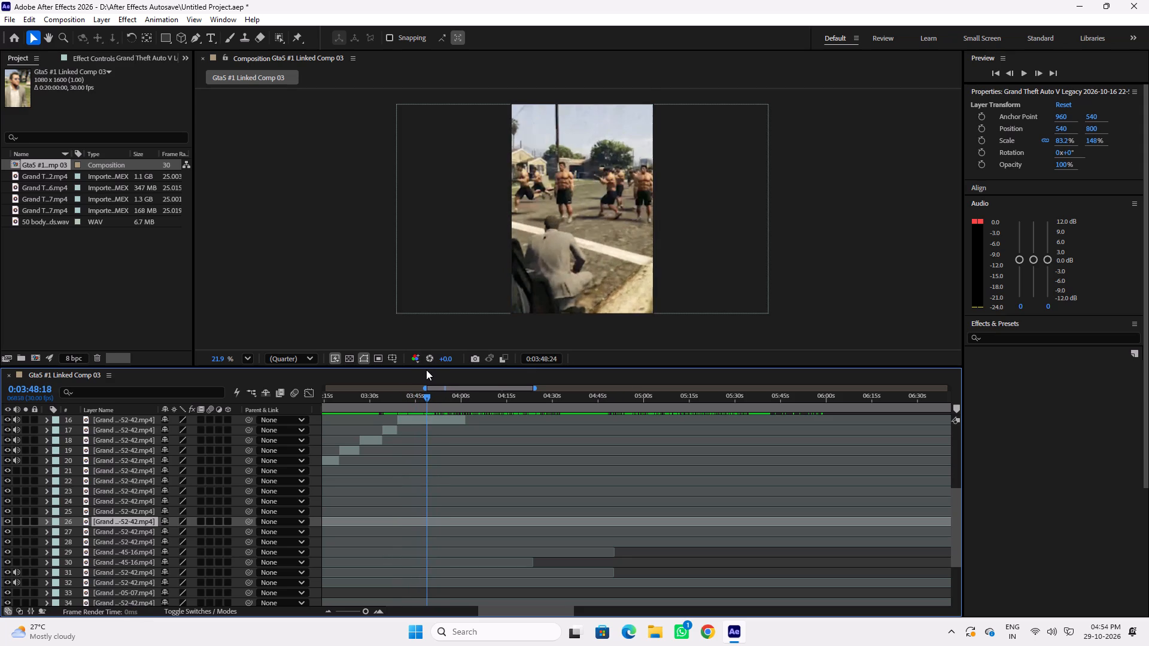
pyautogui.moveTo(426, 370); pyautogui.dragTo(425, 370)
pyautogui.press('space')
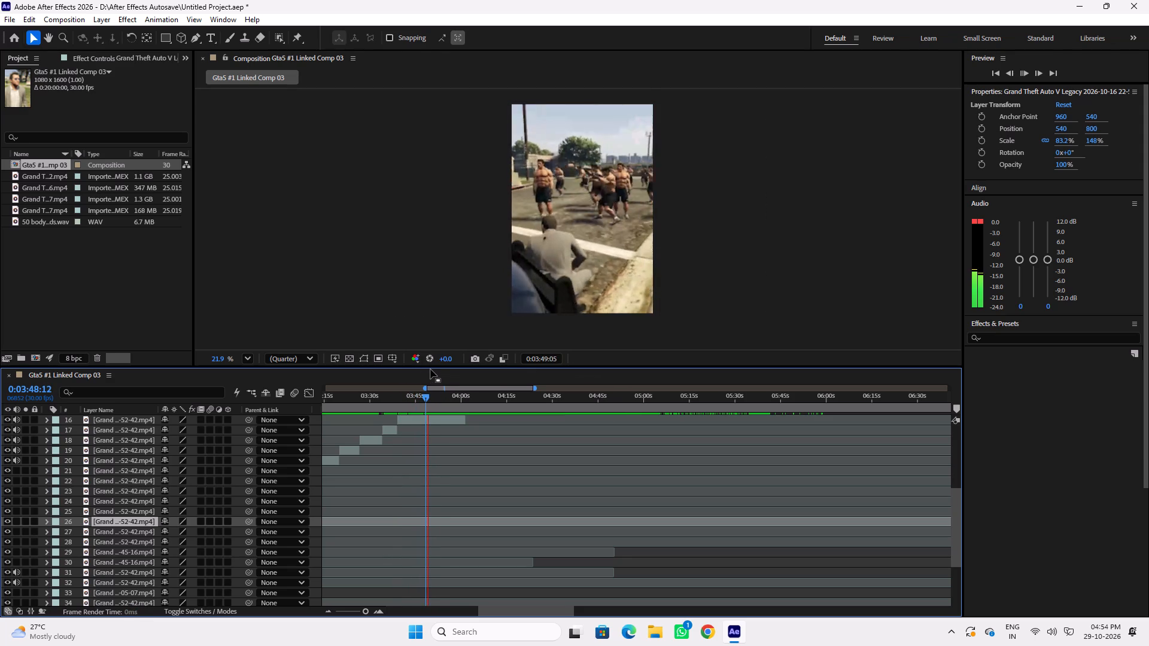
pyautogui.click(424, 395)
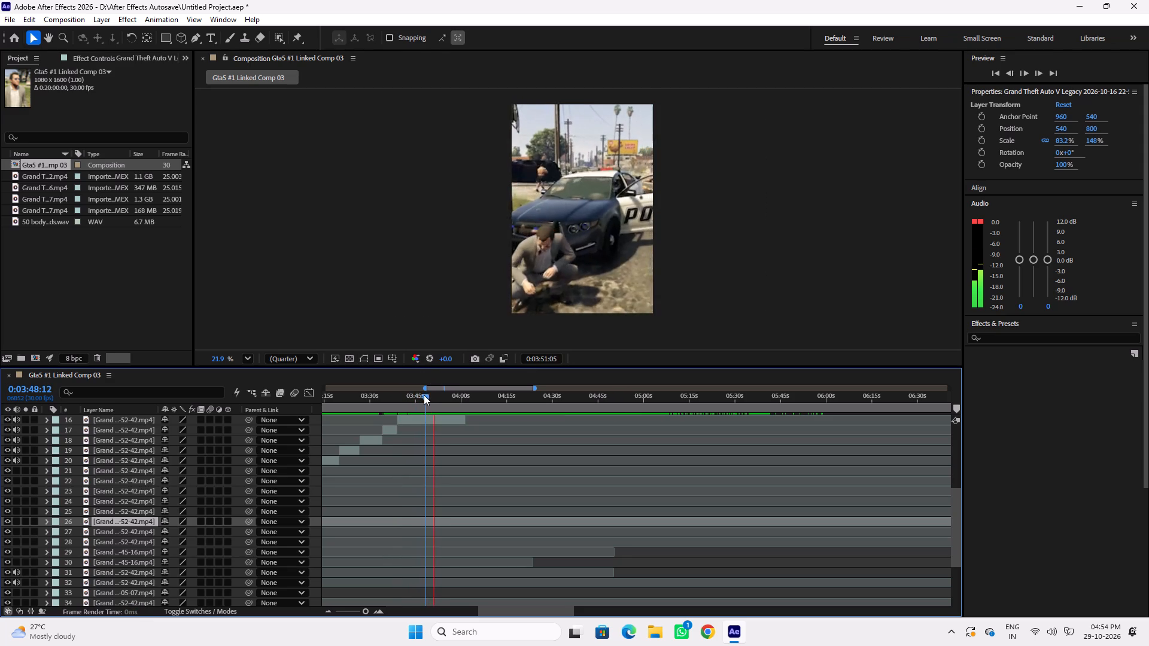
pyautogui.click(427, 423)
pyautogui.hotkey('ctrl', 'd')
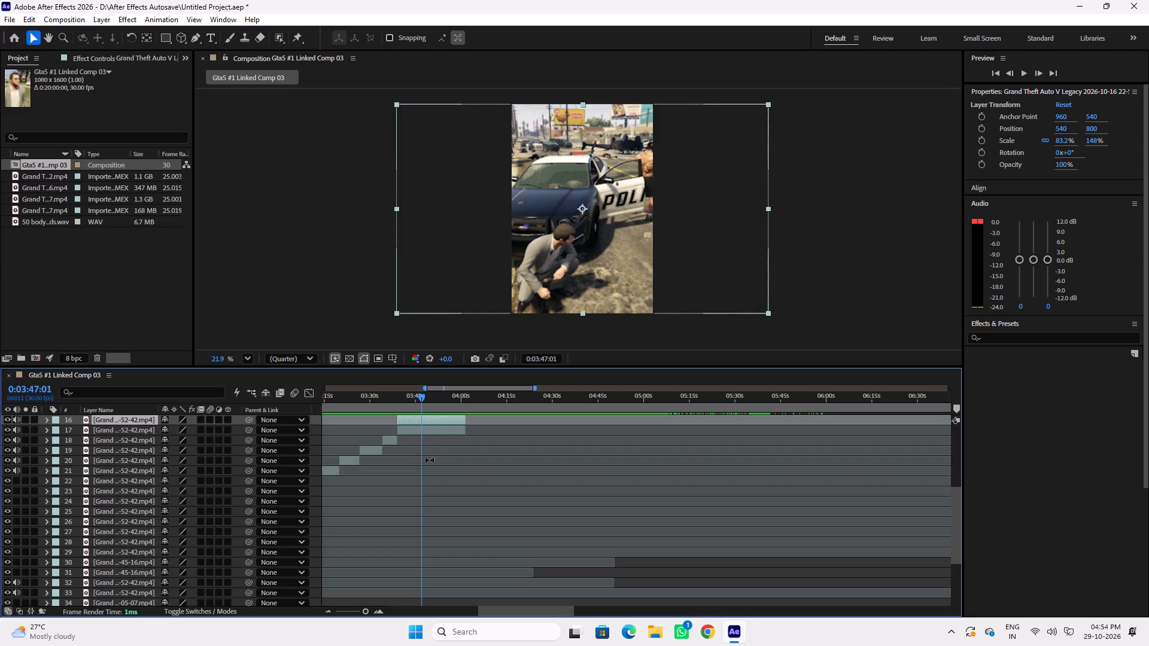
pyautogui.moveTo(429, 420); pyautogui.dragTo(315, 421)
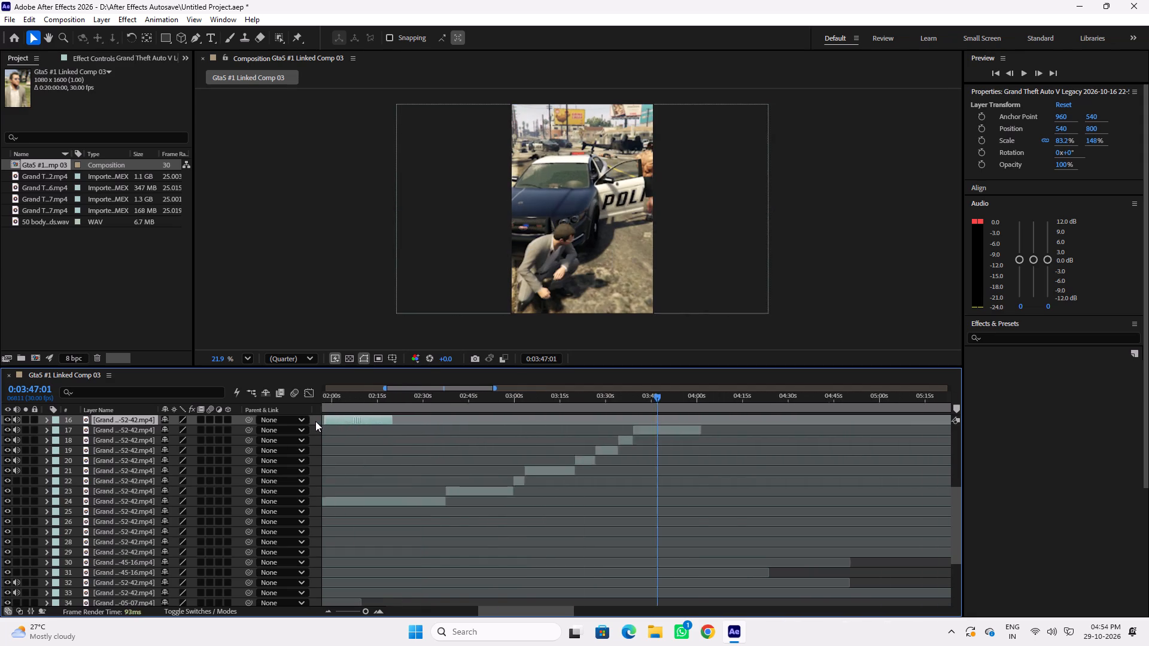
pyautogui.moveTo(315, 421); pyautogui.dragTo(431, 449)
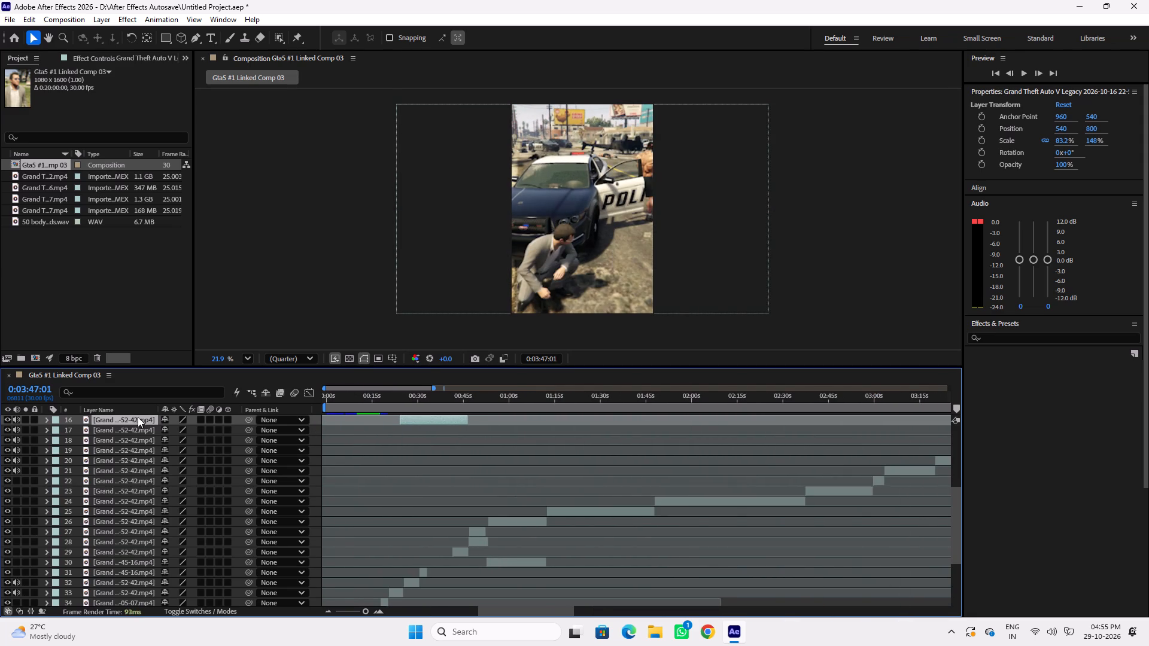
# Move the duplicated police-car clip down the layer stack to layer 30 and save the project.
pyautogui.moveTo(135, 416); pyautogui.dragTo(147, 570)
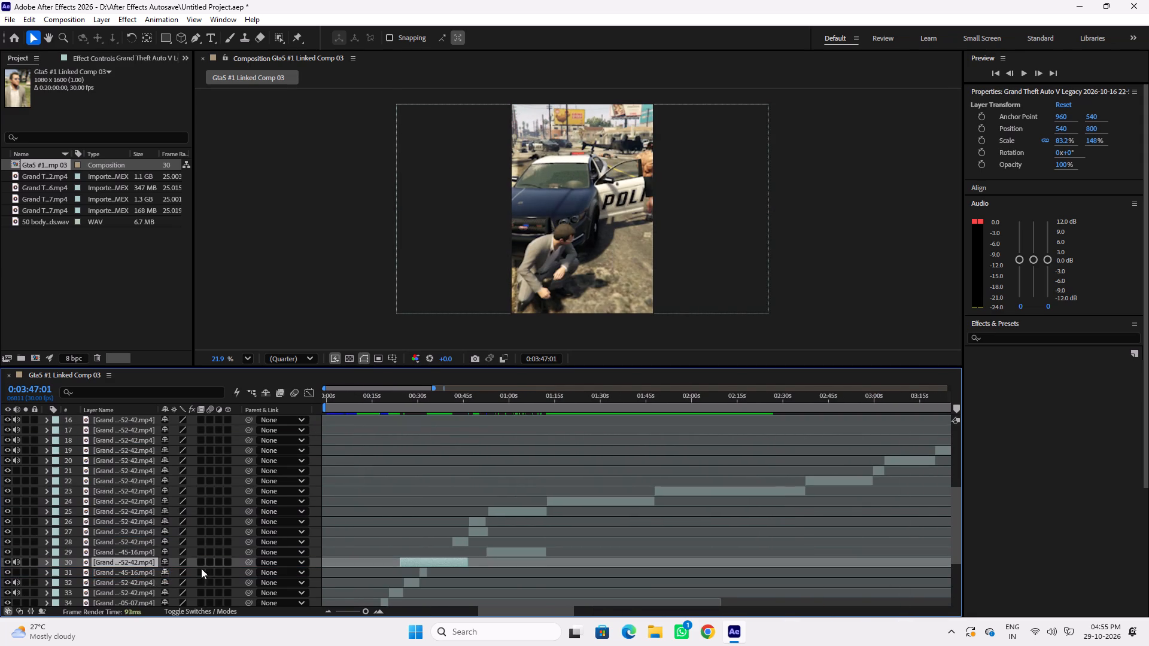
pyautogui.hotkey('ctrl', 's')
# Time-stretch the duplicated police-car clip on layer 30 to a stretch factor of 80.
pyautogui.moveTo(414, 398); pyautogui.dragTo(400, 403)
pyautogui.rightClick(434, 562)
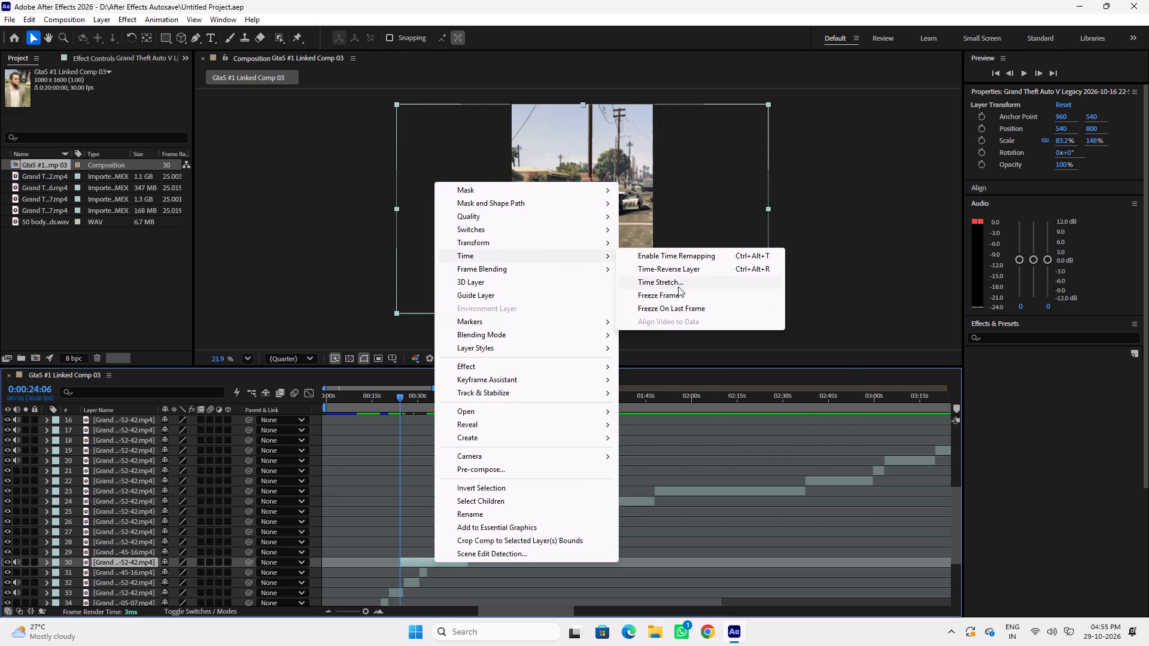
pyautogui.click(679, 287)
pyautogui.press('8')
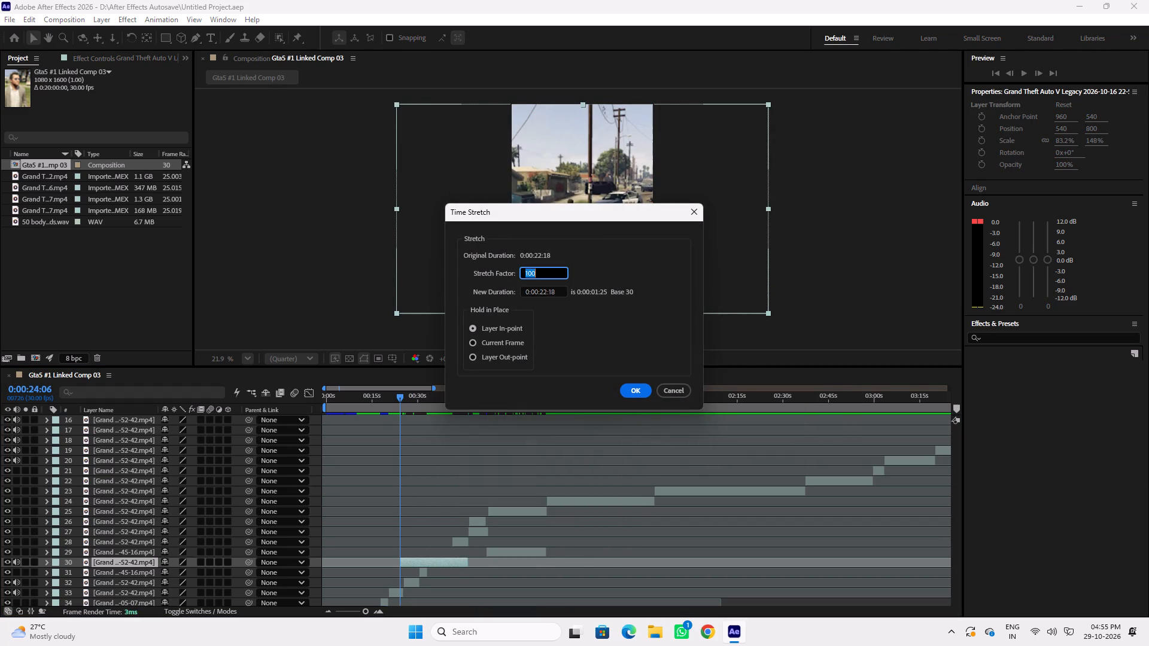
pyautogui.press('0')
pyautogui.press('Return')
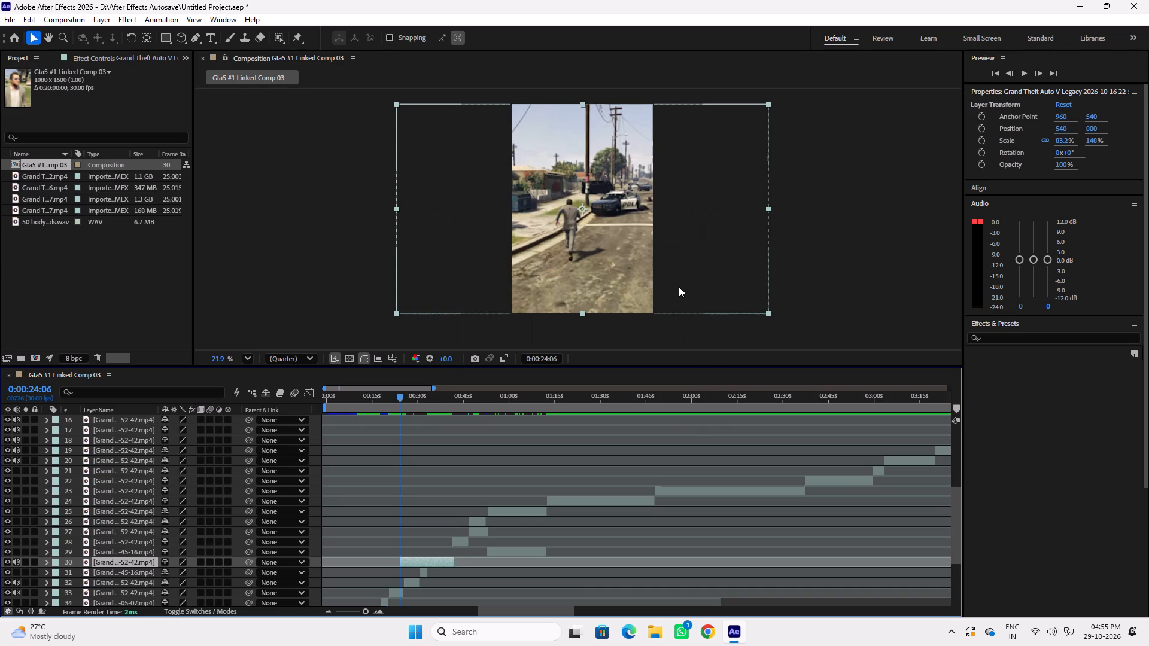
# Find the cut point in the layer 30 clip, split it at 0:00:31:02 and delete the earlier part.
pyautogui.press('space')
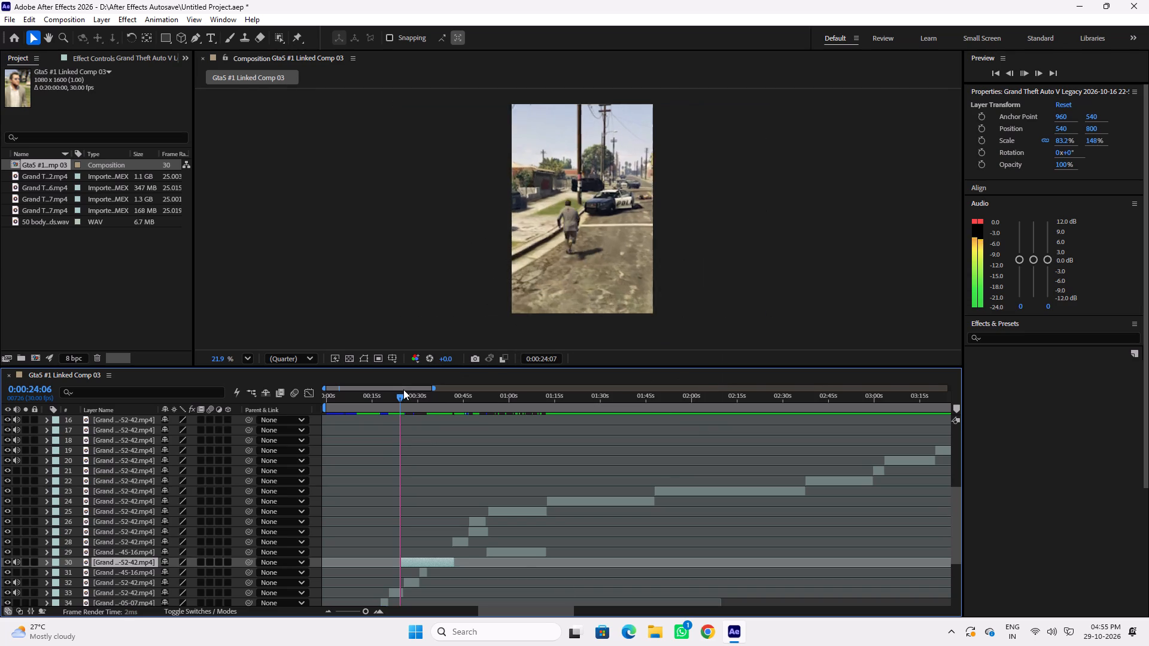
pyautogui.press('space')
pyautogui.moveTo(404, 397); pyautogui.dragTo(423, 400)
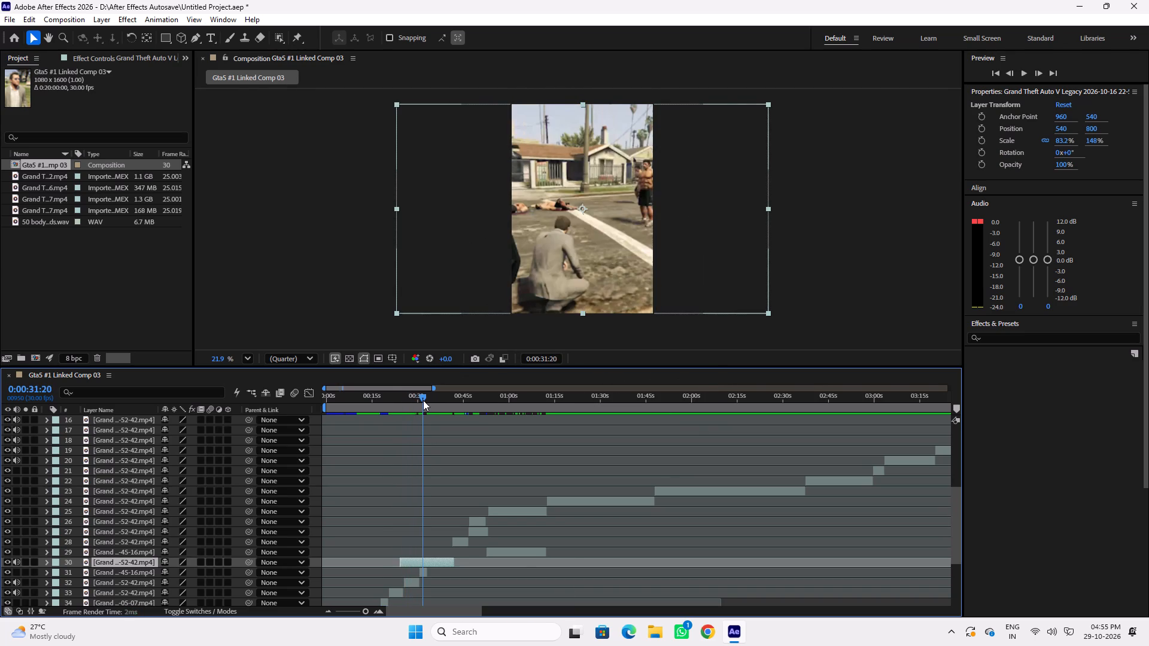
pyautogui.moveTo(423, 400); pyautogui.dragTo(421, 400)
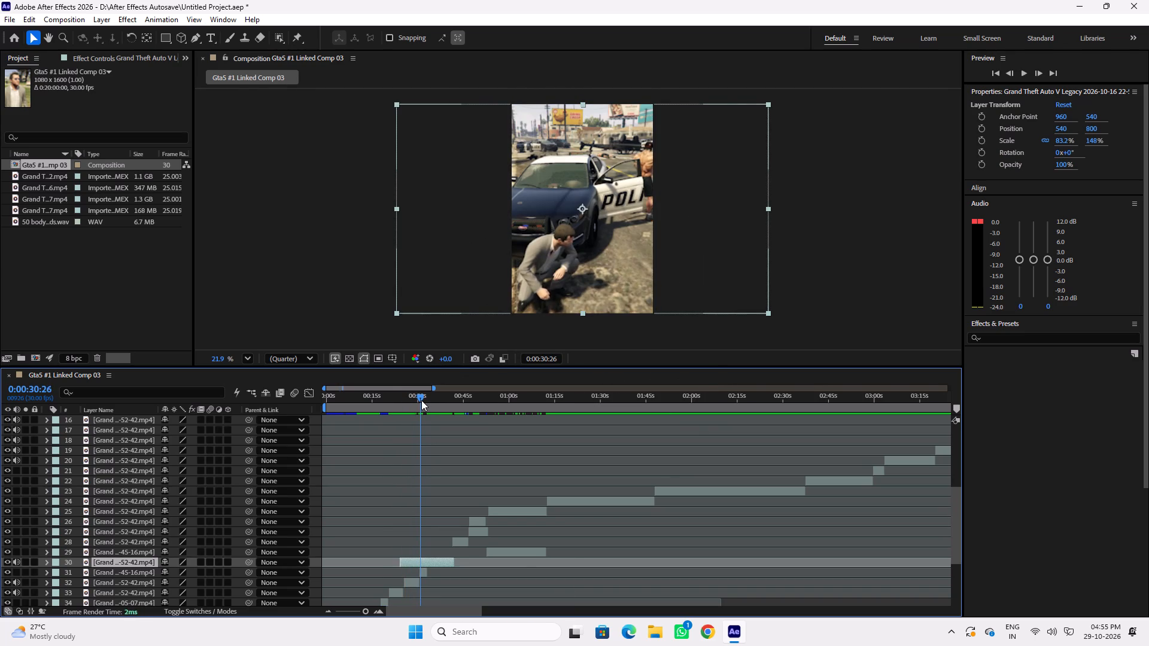
pyautogui.moveTo(421, 400); pyautogui.dragTo(422, 400)
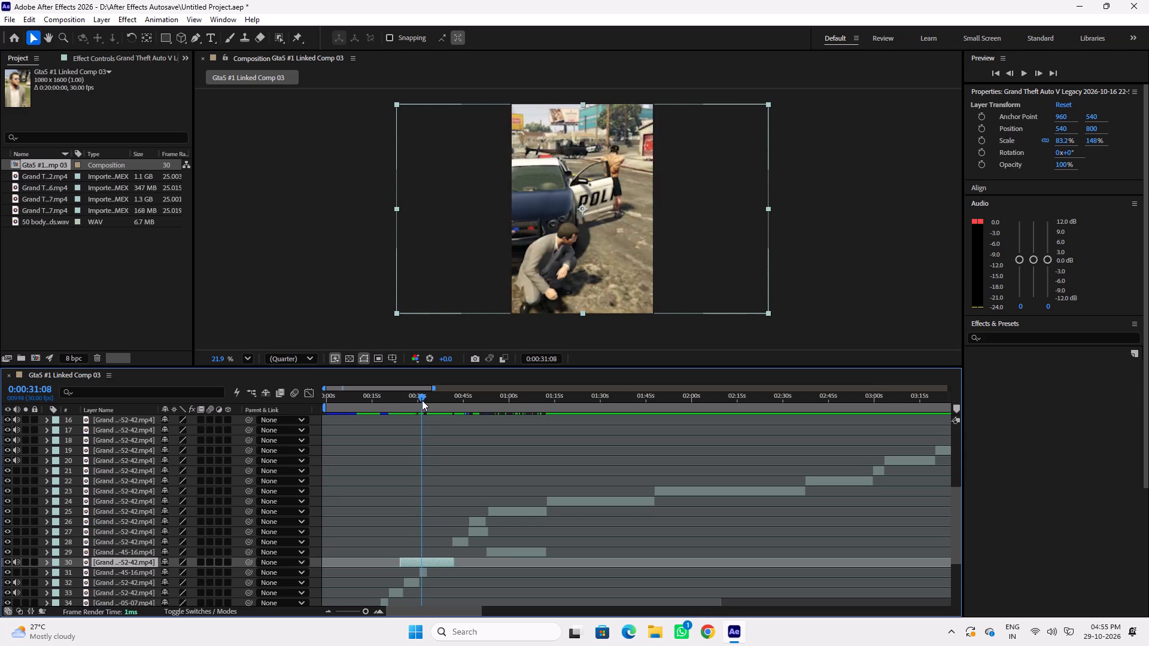
pyautogui.moveTo(422, 400); pyautogui.dragTo(421, 401)
pyautogui.hotkey('ctrl', 'shift', 'd')
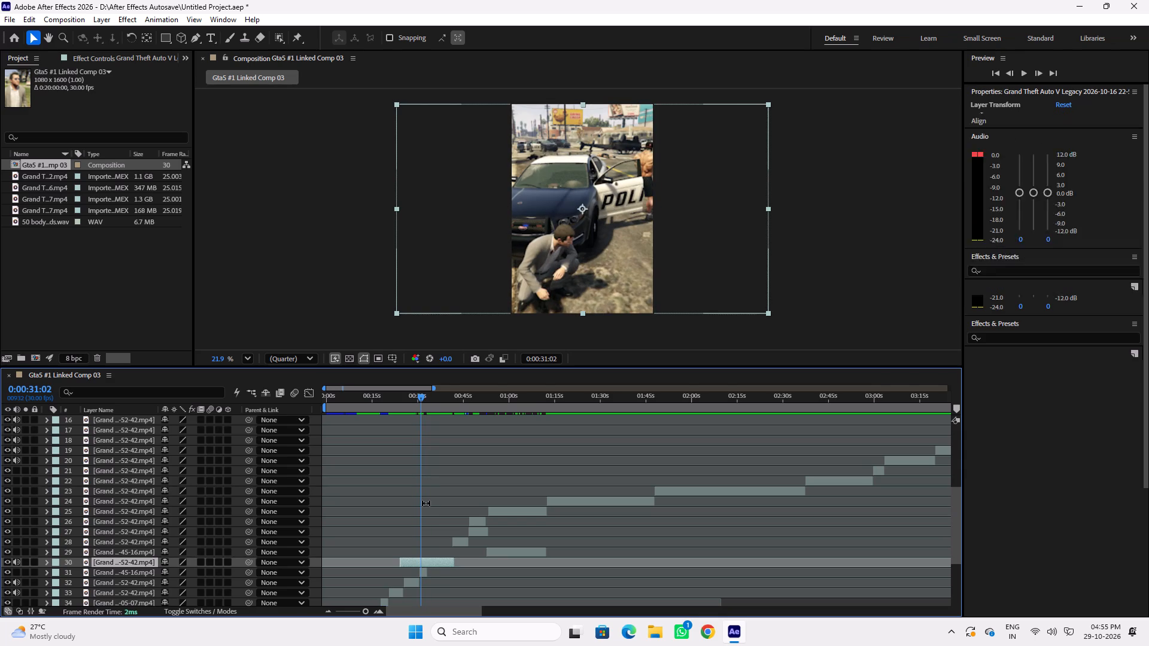
pyautogui.click(409, 577)
pyautogui.press('Delete')
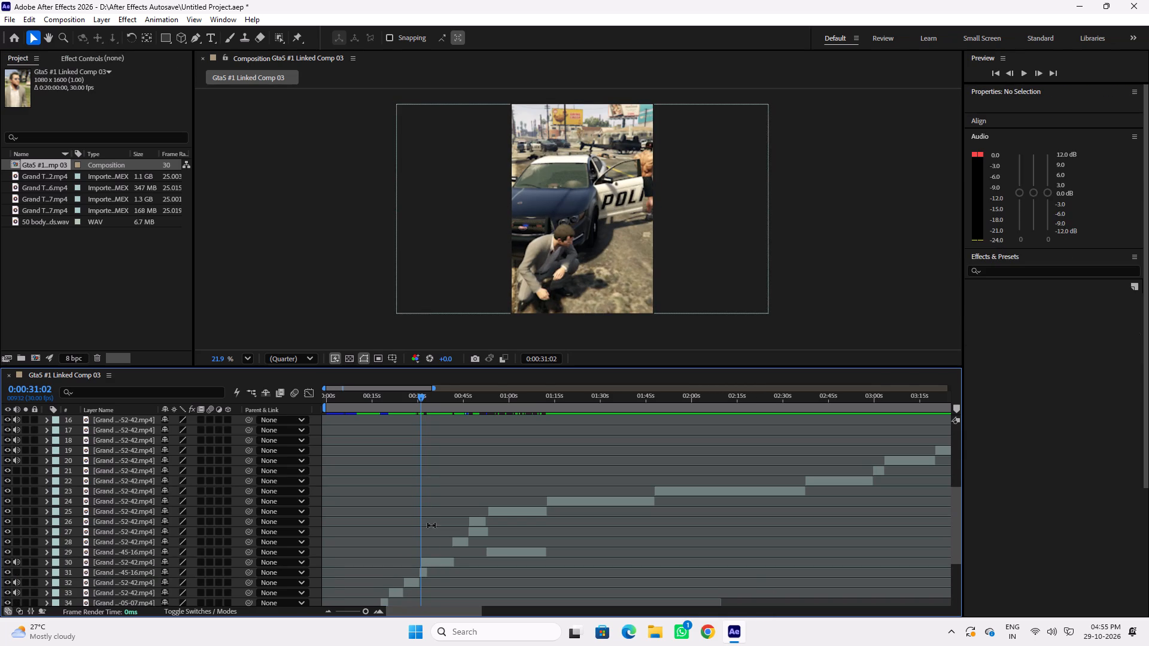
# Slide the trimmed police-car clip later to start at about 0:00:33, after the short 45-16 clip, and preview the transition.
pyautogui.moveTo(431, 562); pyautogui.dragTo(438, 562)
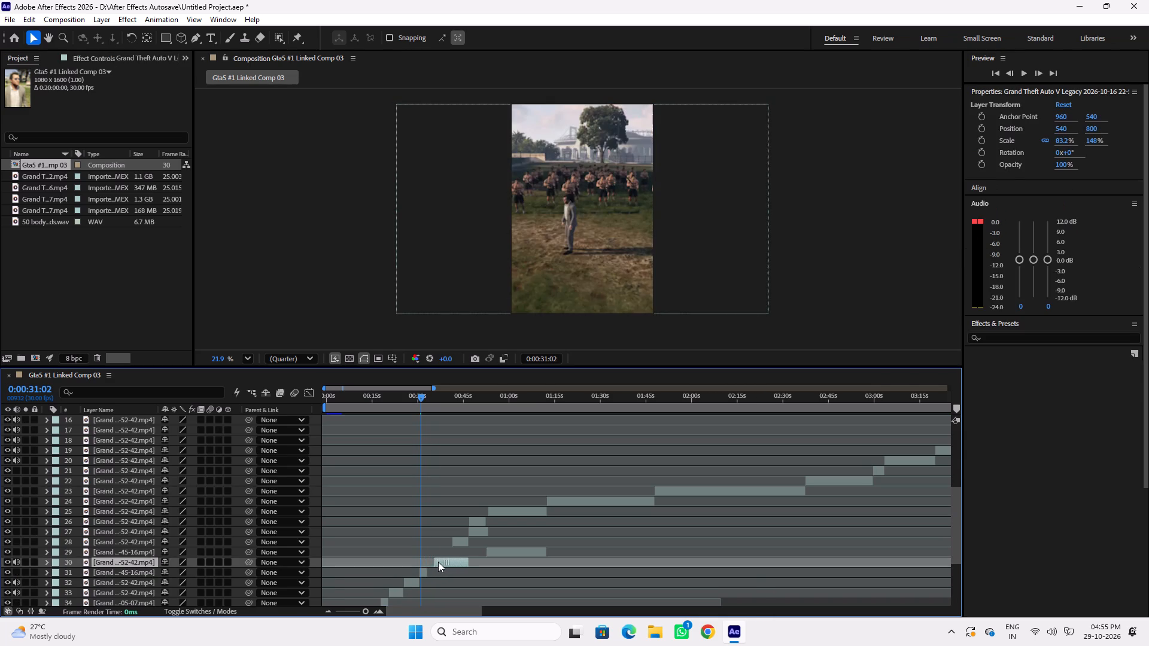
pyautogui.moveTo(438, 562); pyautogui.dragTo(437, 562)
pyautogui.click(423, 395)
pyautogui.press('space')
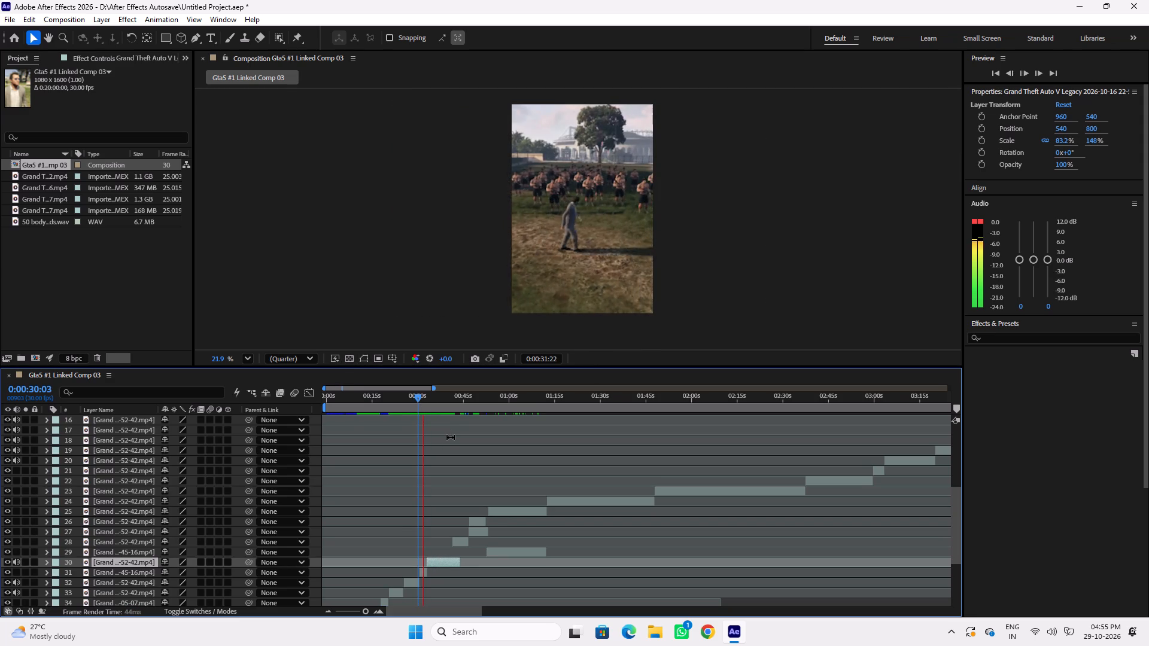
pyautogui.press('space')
# Replace the short 45-16 clip on layer 31 with the police-car clip, starting it at about 0:00:30, and save the project.
pyautogui.click(423, 574)
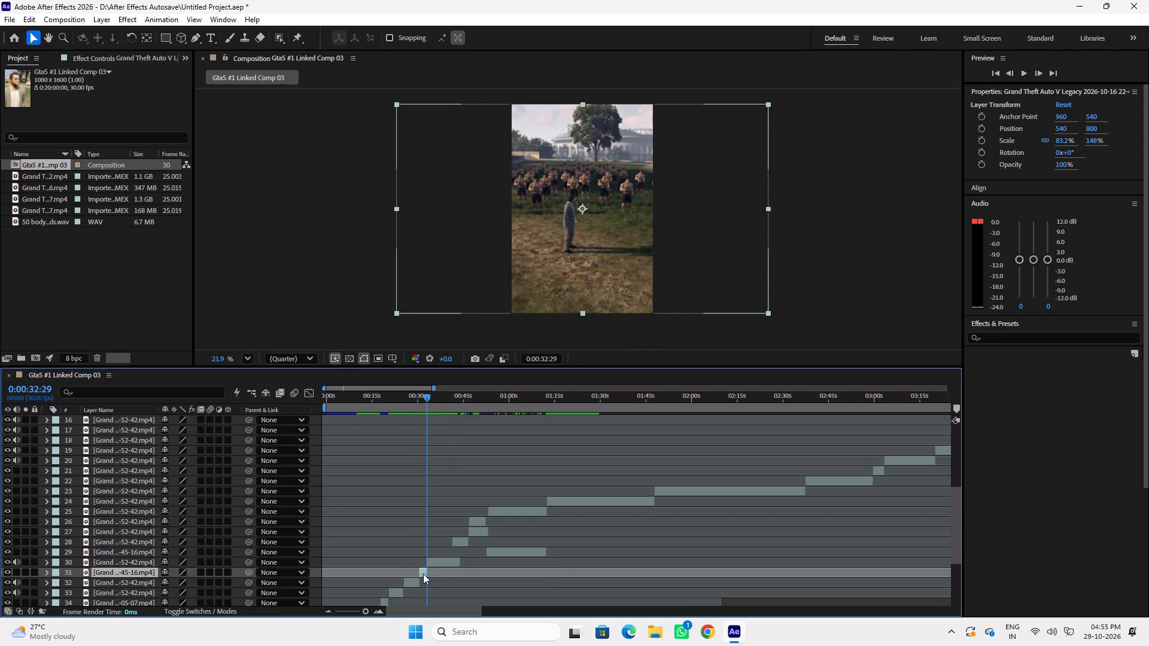
pyautogui.press('Delete')
pyautogui.click(446, 563)
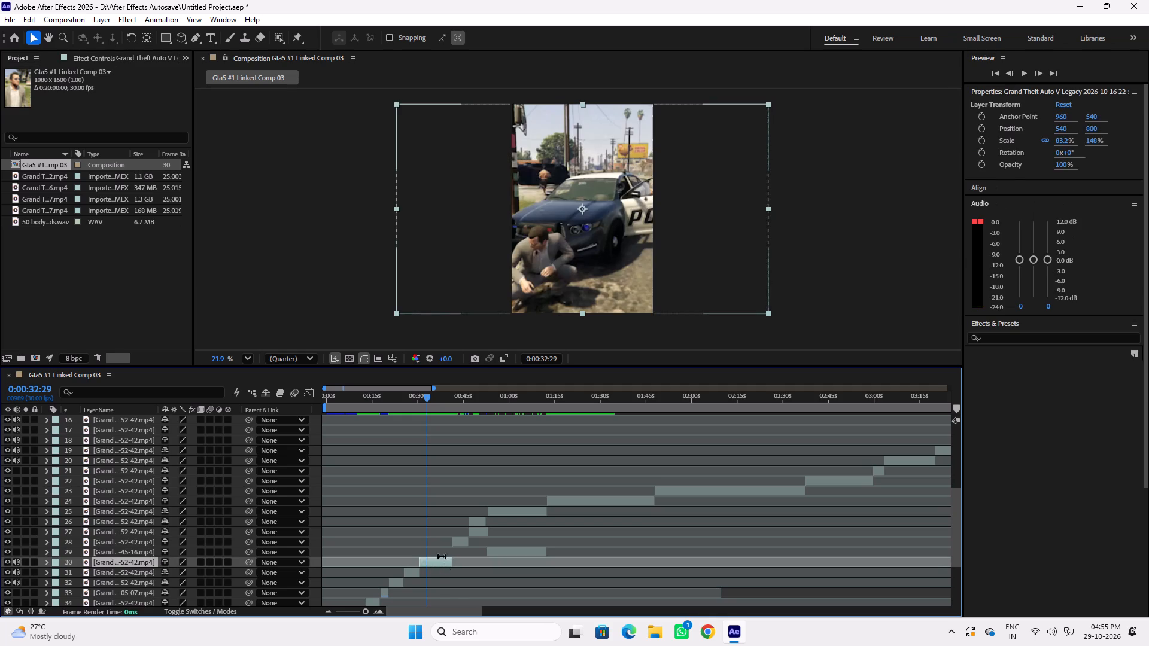
pyautogui.click(417, 394)
pyautogui.press('space')
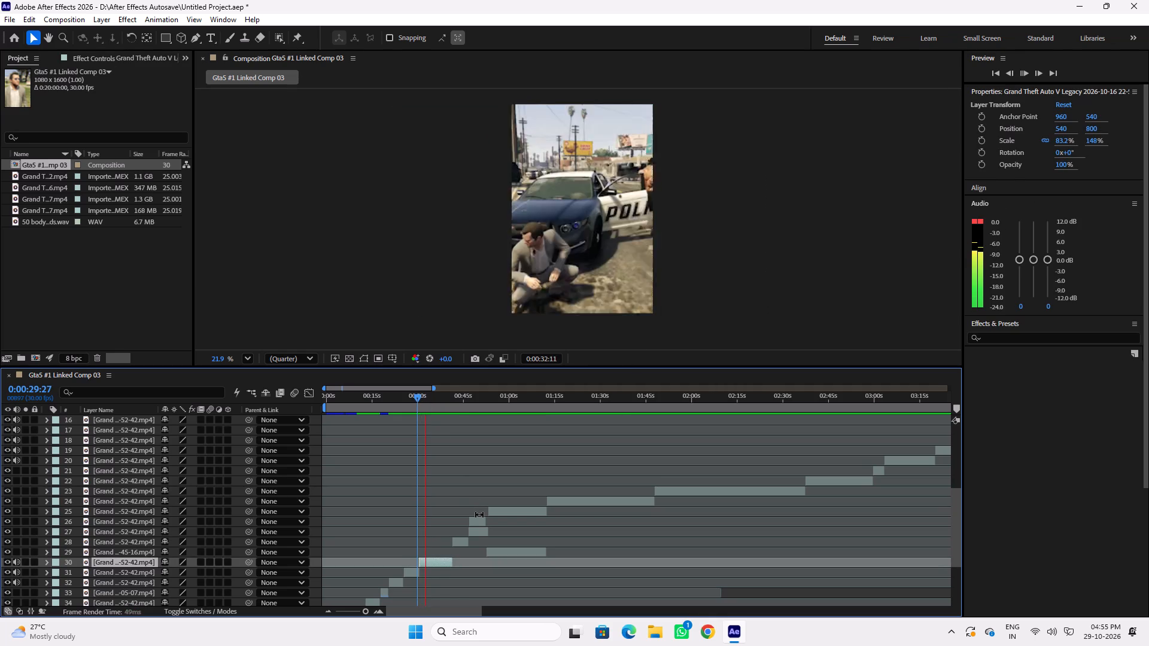
pyautogui.press('space')
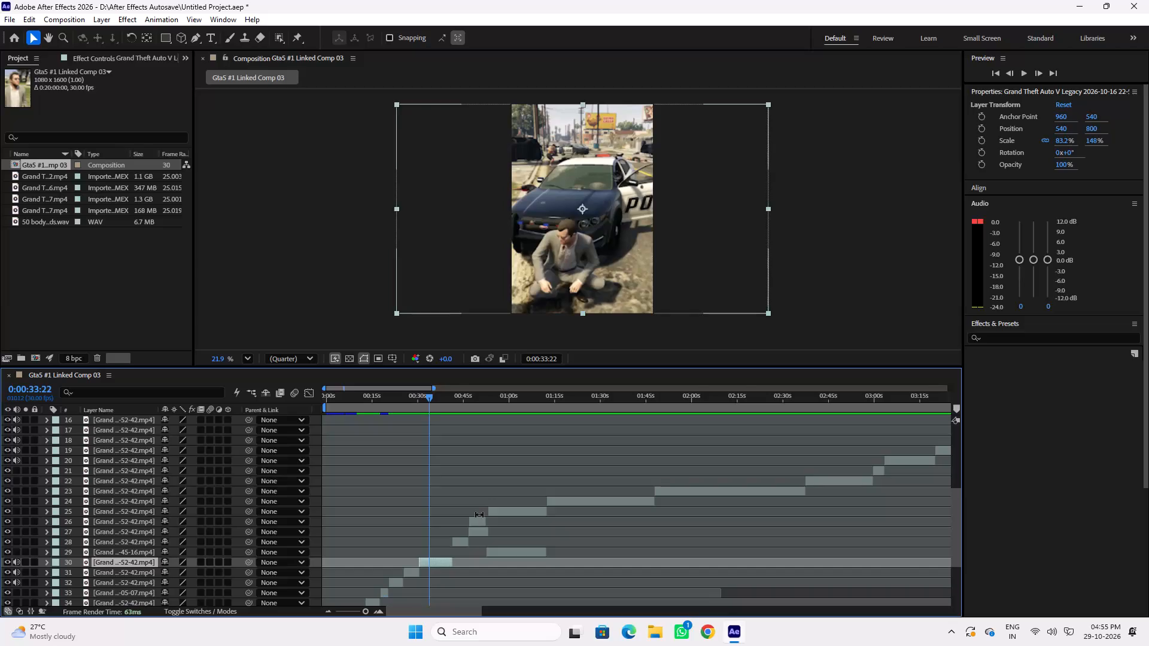
pyautogui.hotkey('ctrl', 's')
# Preview the police-car clip and its transition into the following car-interior shot, between about 0:00:31 and 0:00:42.
pyautogui.press('space')
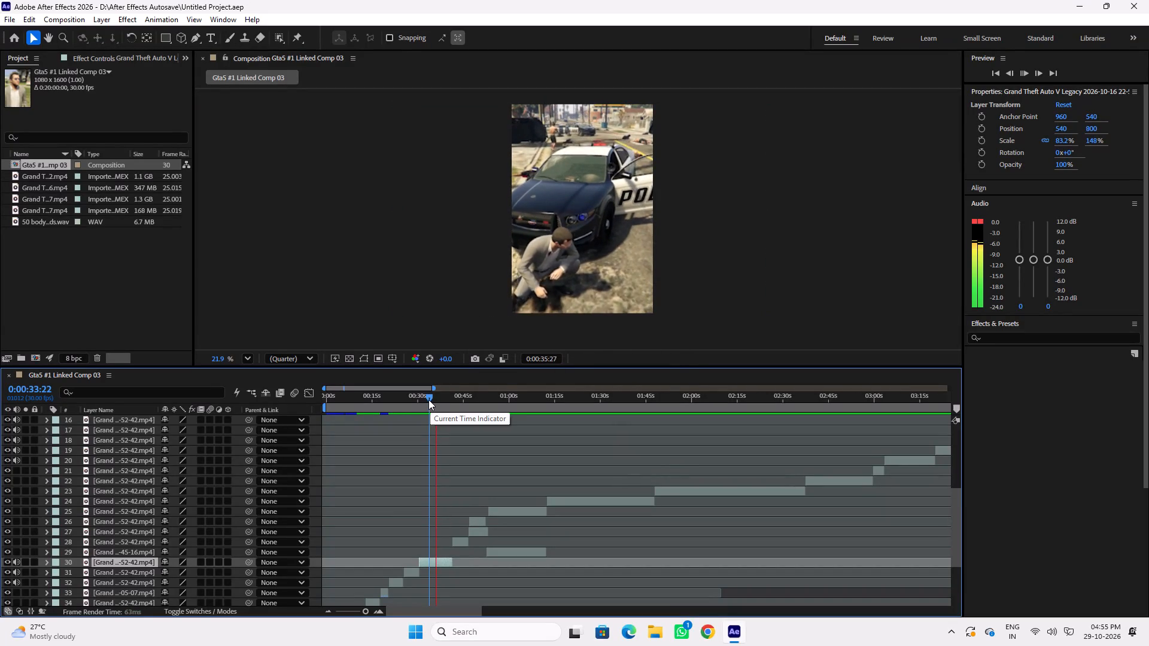
pyautogui.click(428, 400)
pyautogui.press('space')
pyautogui.moveTo(427, 398); pyautogui.dragTo(422, 400)
pyautogui.press('space')
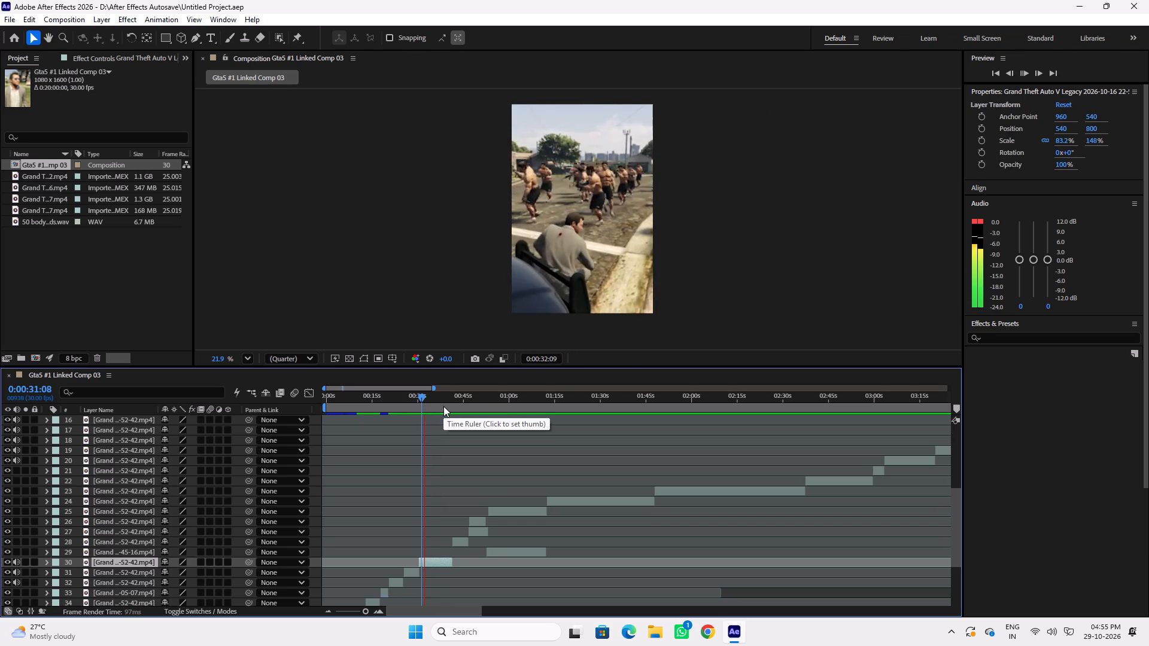
pyautogui.press('space')
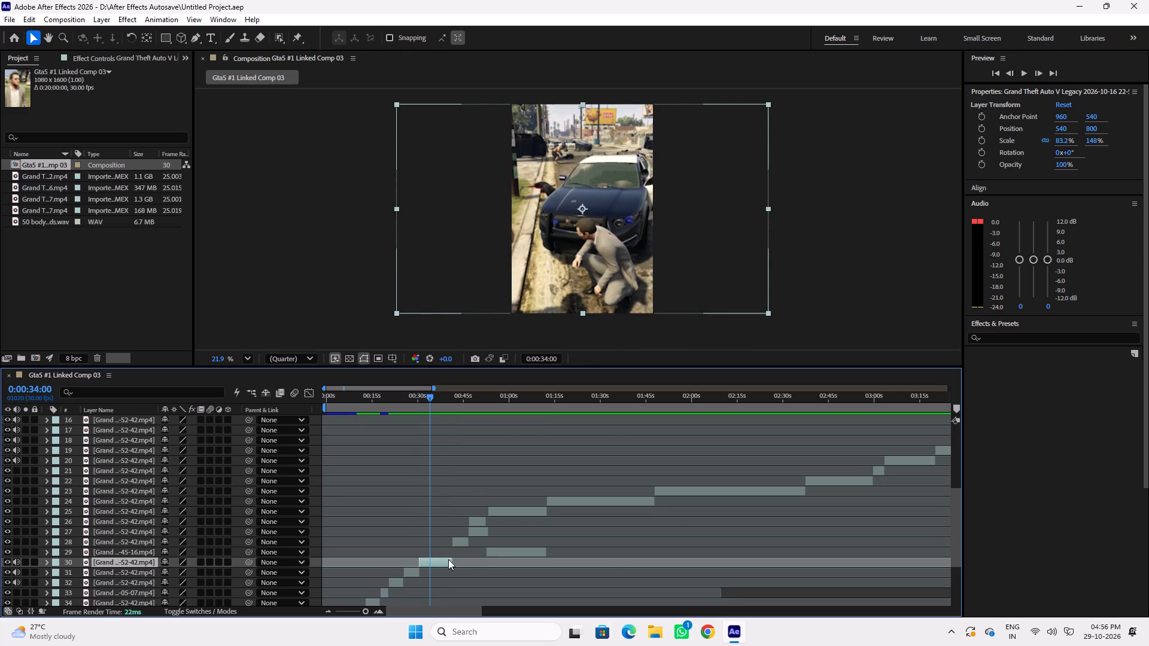
pyautogui.moveTo(433, 397); pyautogui.dragTo(440, 397)
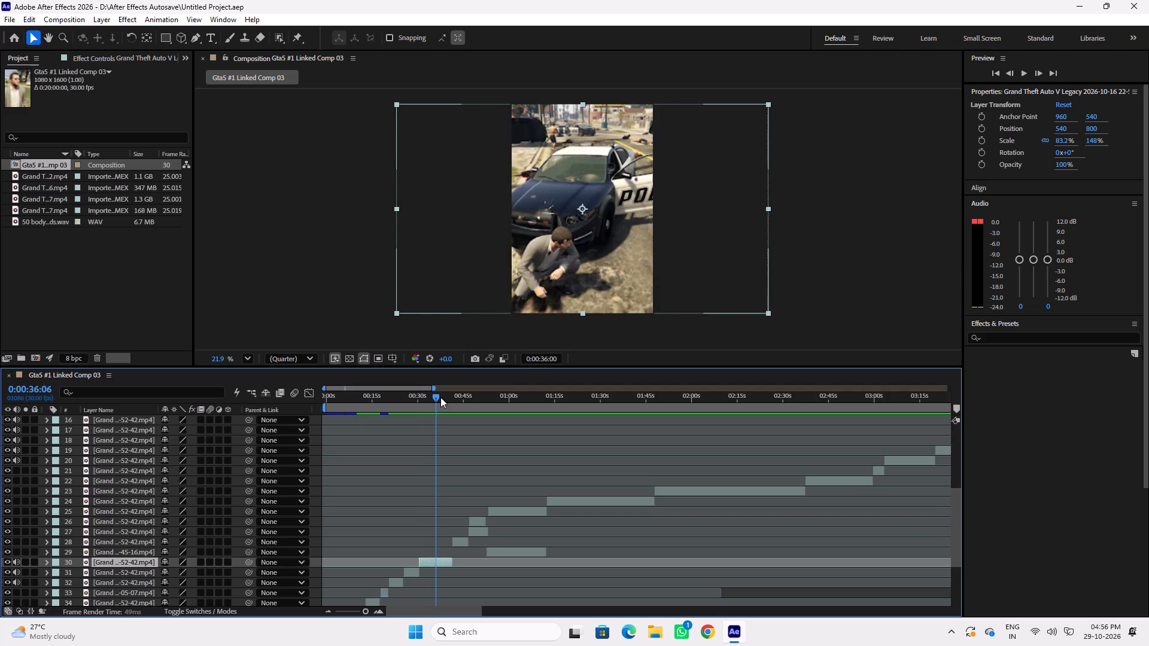
pyautogui.moveTo(440, 397); pyautogui.dragTo(460, 399)
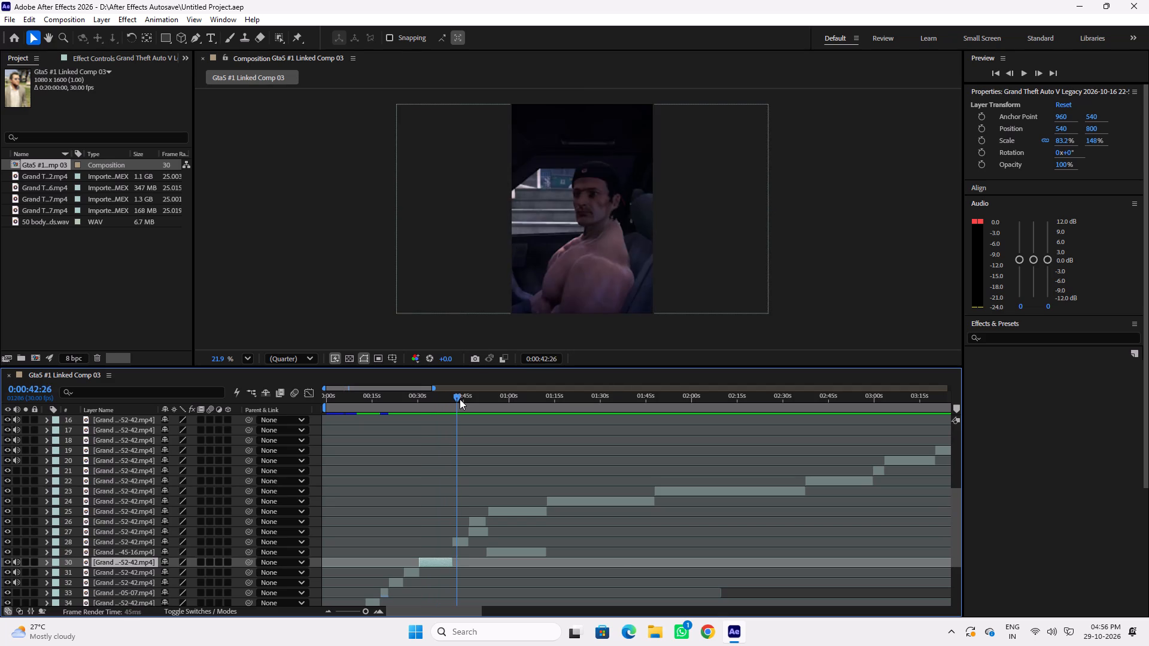
pyautogui.moveTo(460, 399); pyautogui.dragTo(448, 400)
pyautogui.press('space')
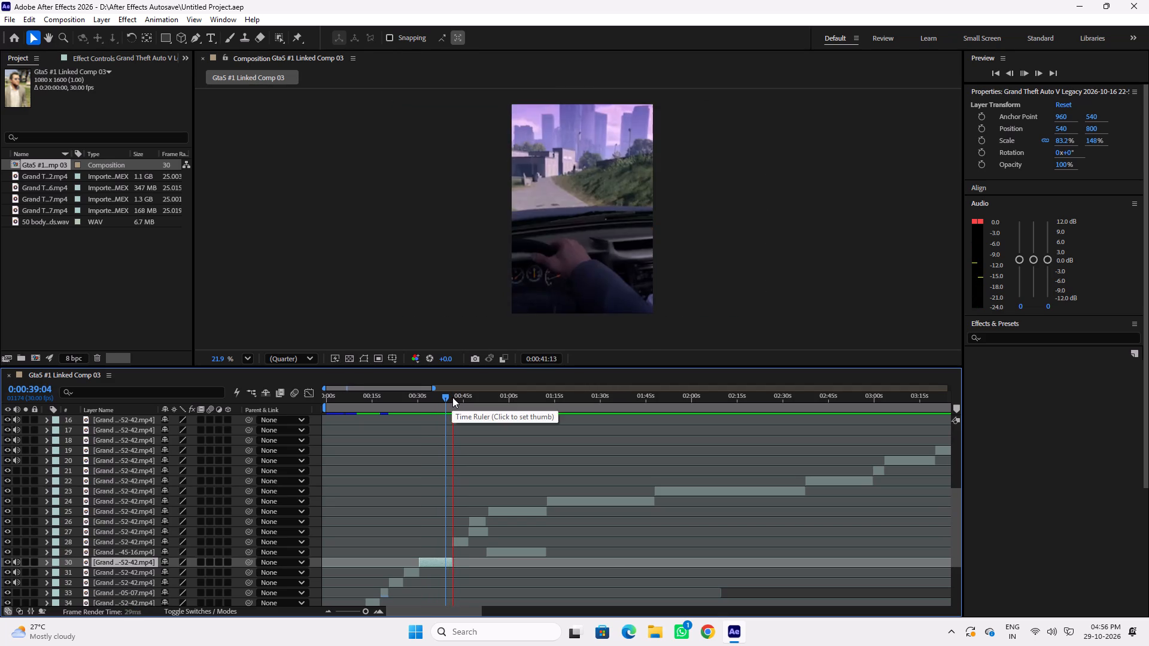
pyautogui.press('space')
# Set the layer 30 police-car clip's time stretch factor to 100.
pyautogui.rightClick(427, 564)
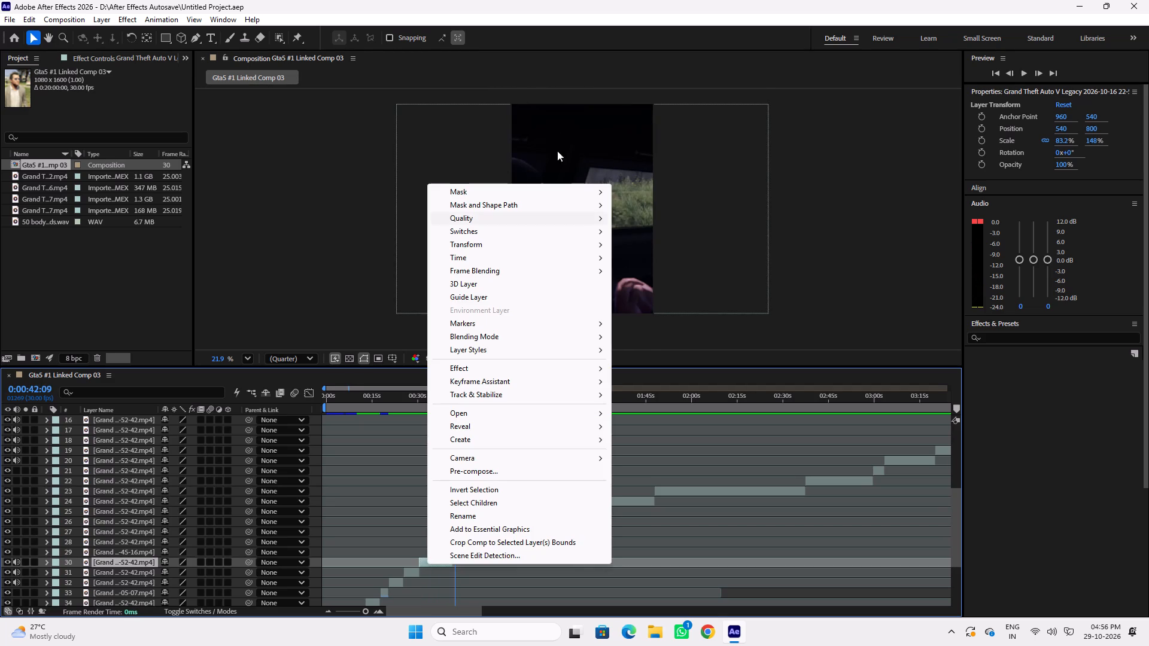
pyautogui.click(534, 260)
pyautogui.click(674, 279)
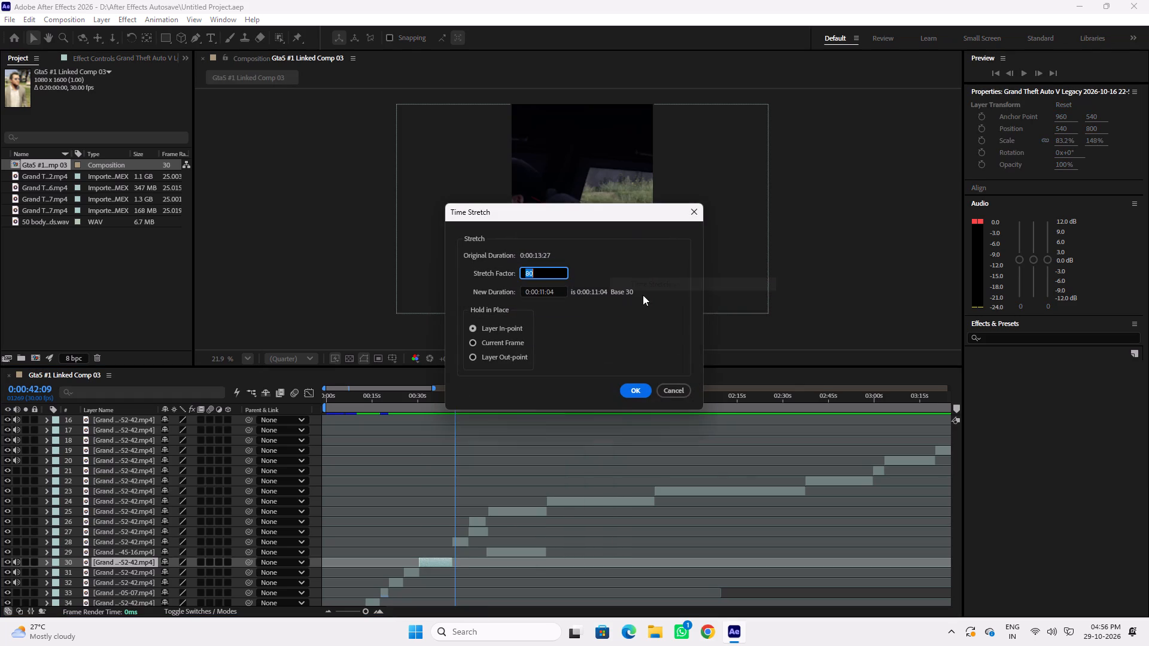
pyautogui.write('100')
pyautogui.press('Return')
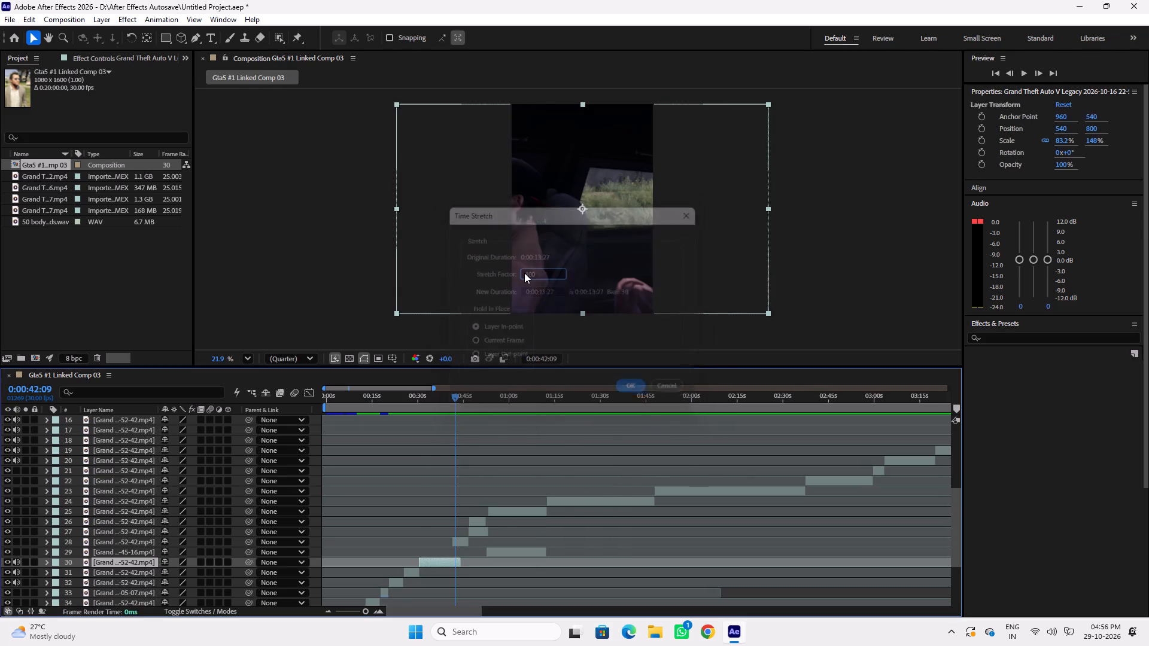
# Preview the layer 30 clip from about 0:00:29, split it at 0:00:33:09 and delete the later part.
pyautogui.moveTo(430, 403); pyautogui.dragTo(416, 406)
pyautogui.press('space')
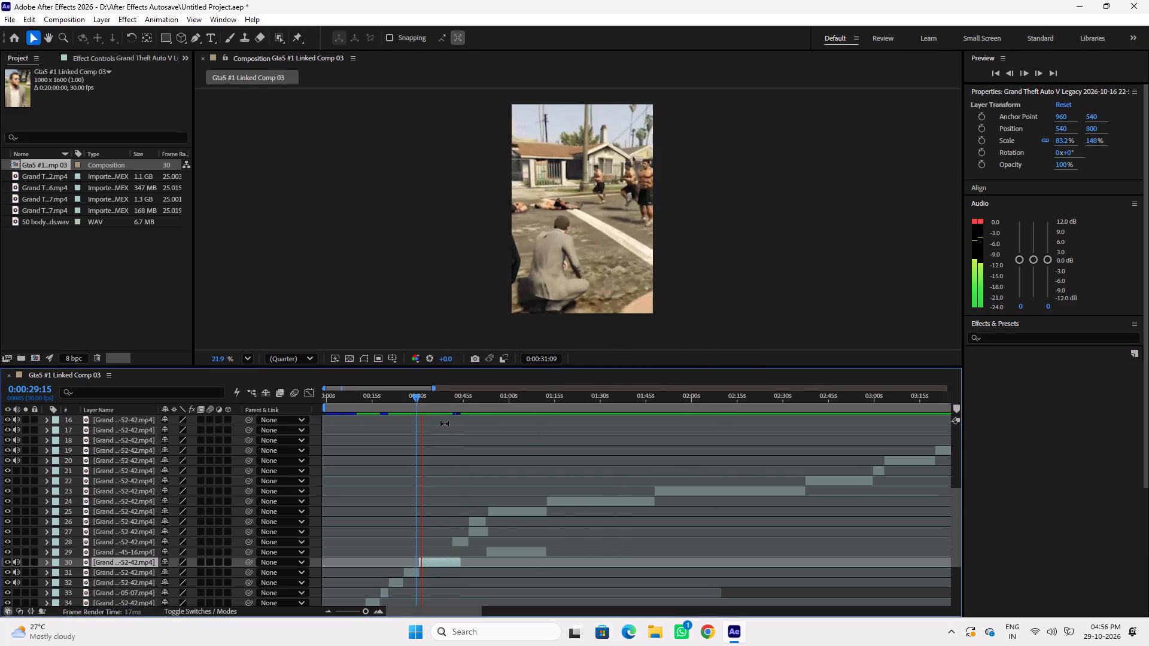
pyautogui.press('space')
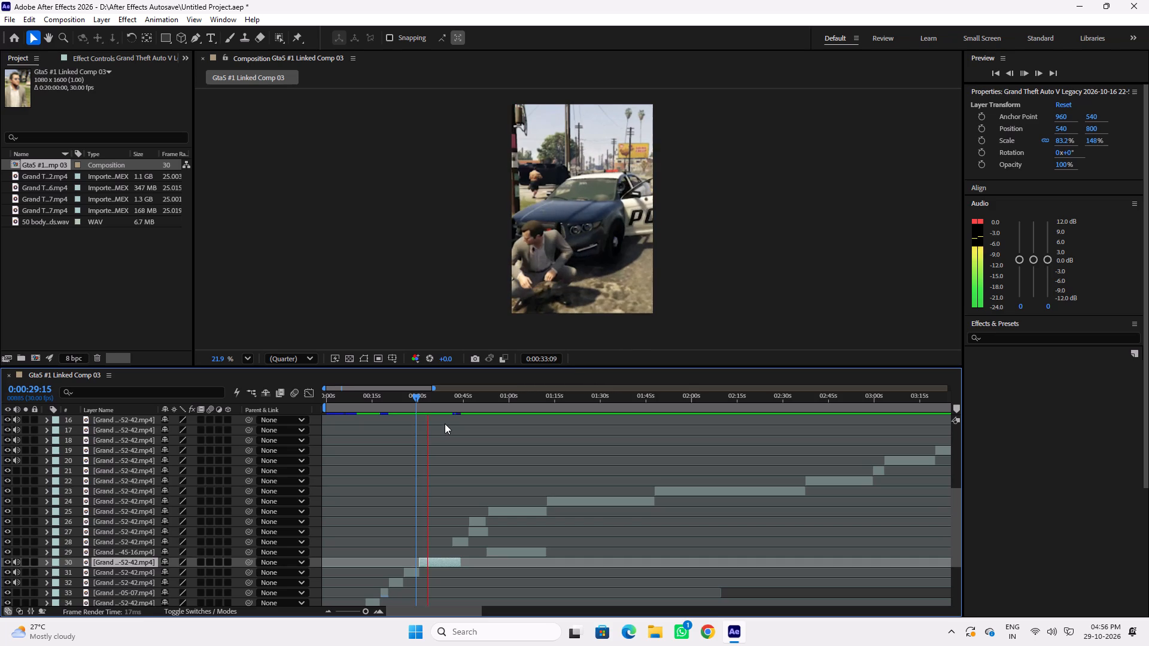
pyautogui.hotkey('ctrl', 'shift', 'd')
pyautogui.click(439, 562)
pyautogui.press('Delete')
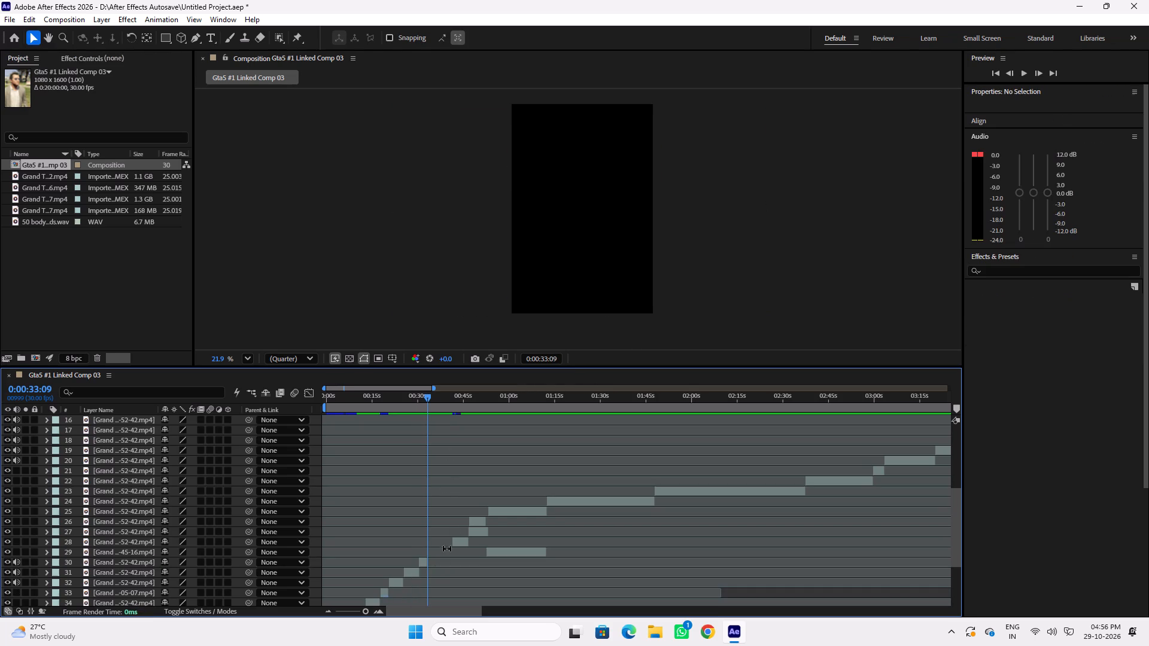
# Preview the voiceover over the empty stretch after 0:00:33:09.
pyautogui.press('space')
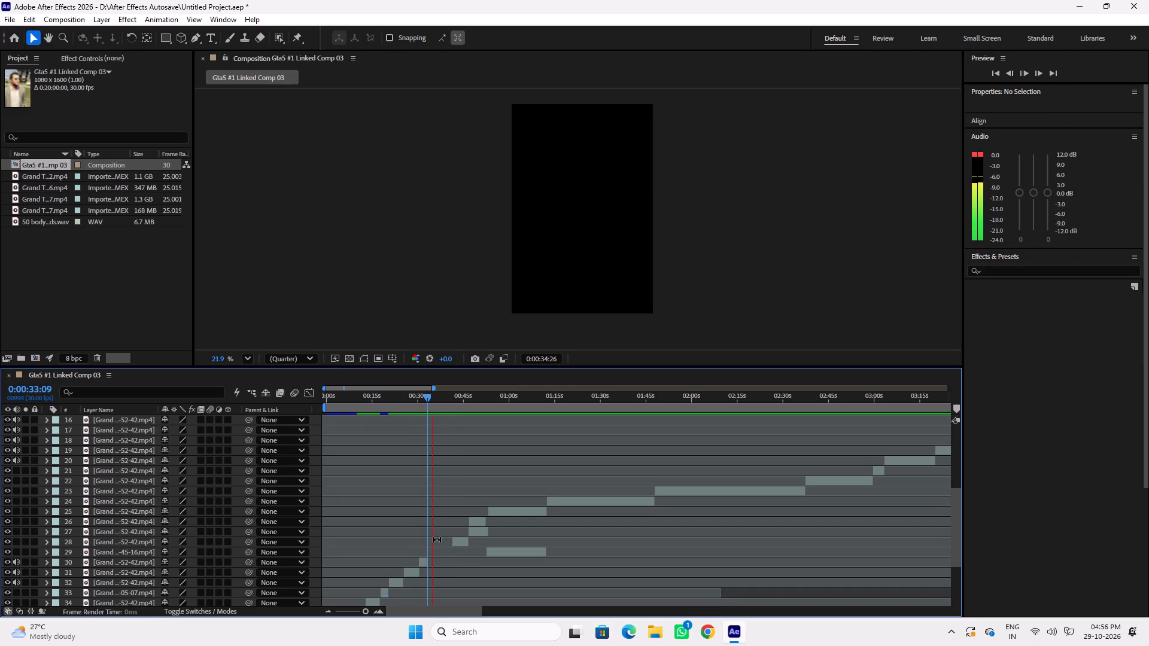
pyautogui.press('space')
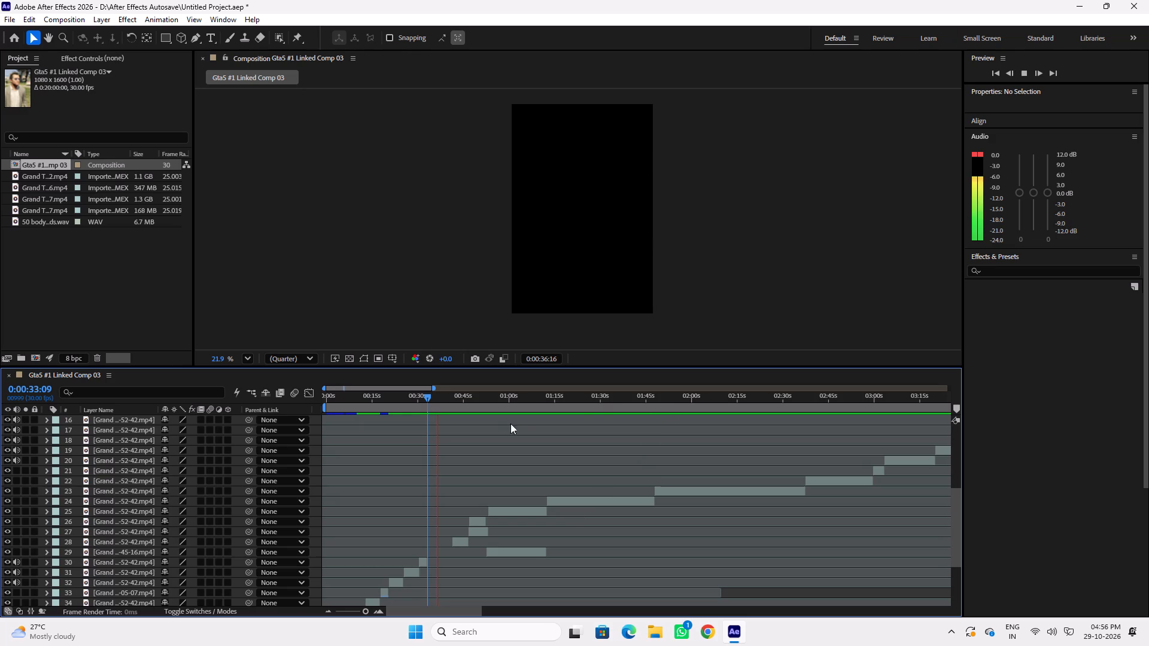
# Examine the gameplay clips between about 0:00:54 and 0:04:38 for a filler shot, playing the footage around 0:04:09 to 0:04:15.
pyautogui.moveTo(466, 397); pyautogui.dragTo(493, 399)
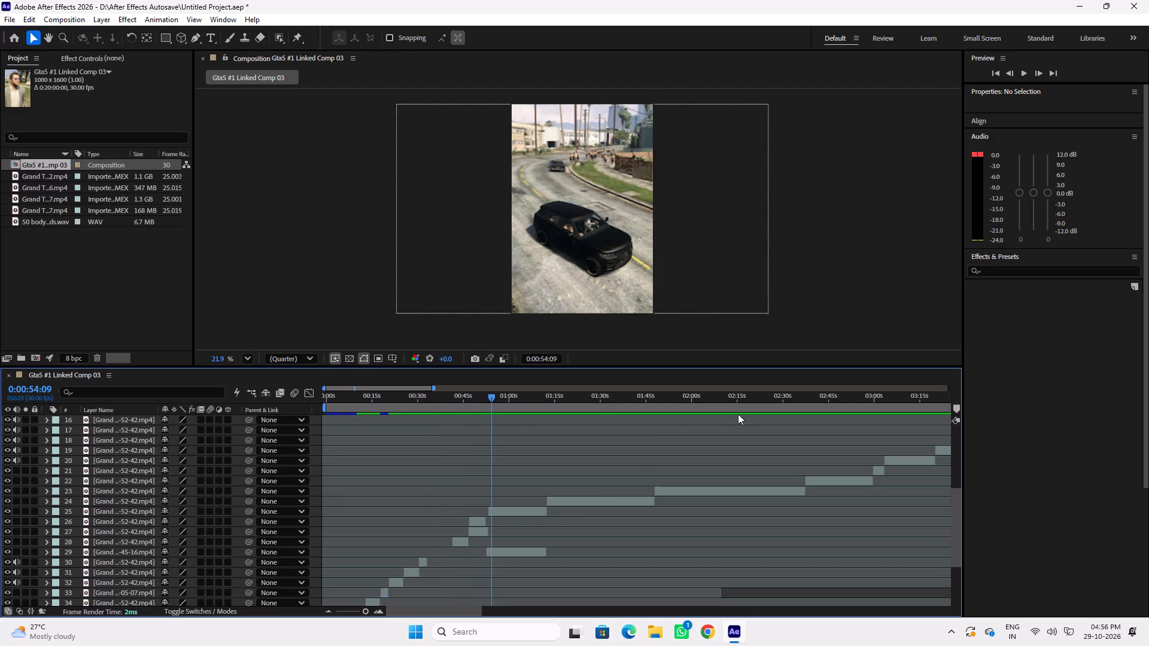
pyautogui.moveTo(757, 396); pyautogui.dragTo(941, 397)
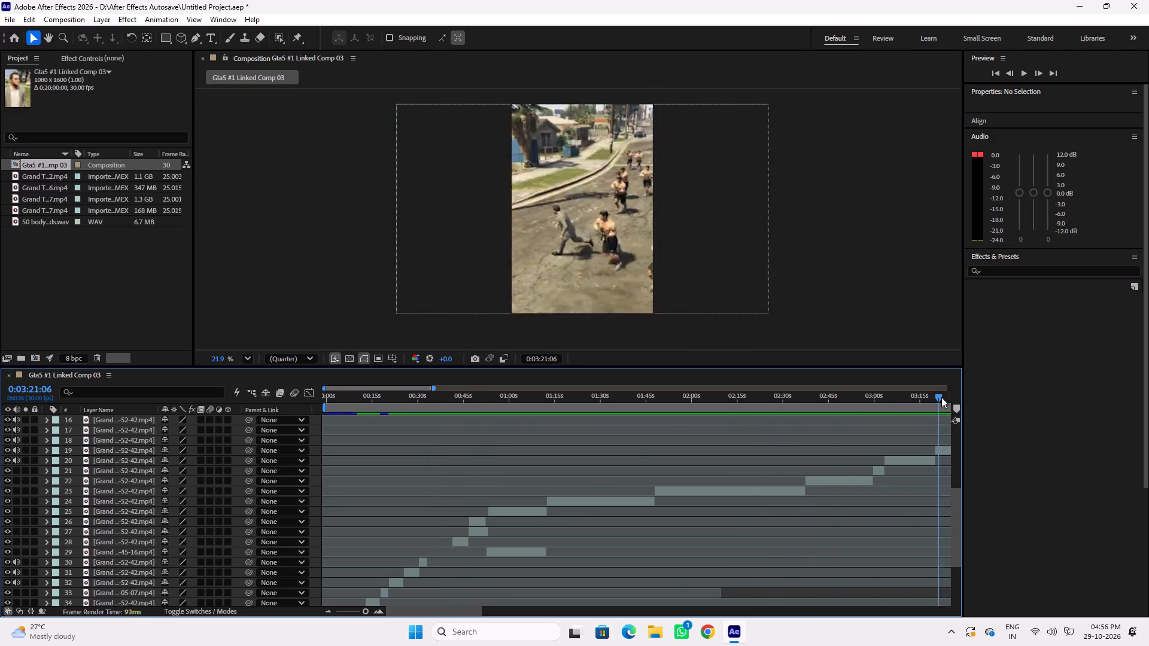
pyautogui.moveTo(941, 397); pyautogui.dragTo(691, 387)
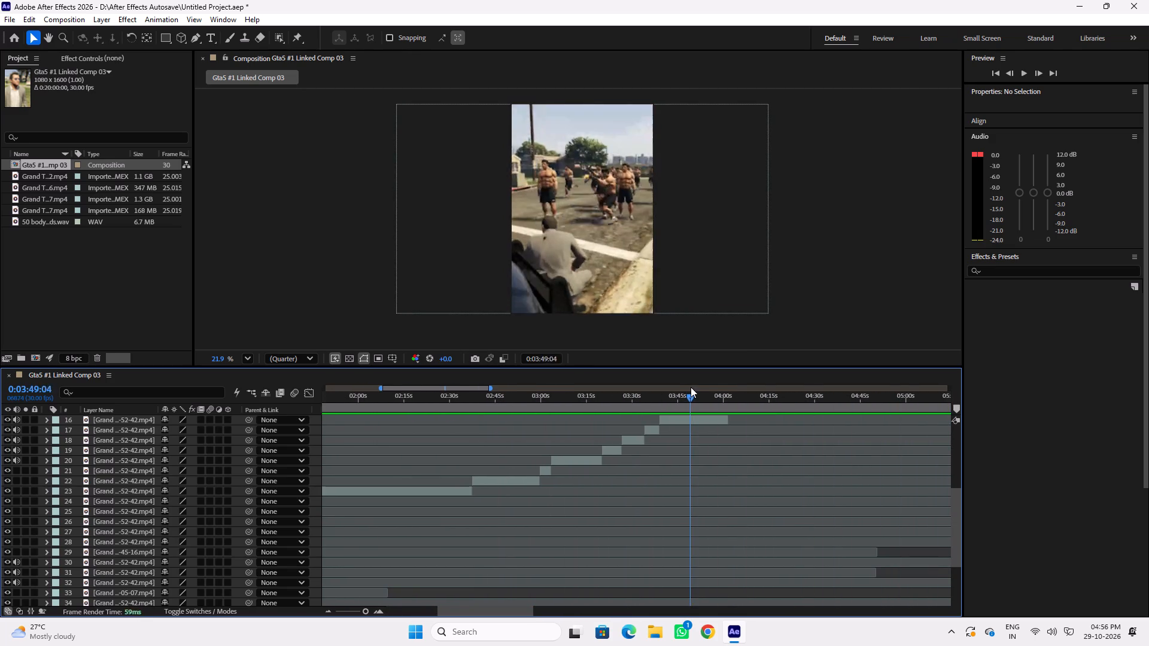
pyautogui.moveTo(691, 387); pyautogui.dragTo(841, 388)
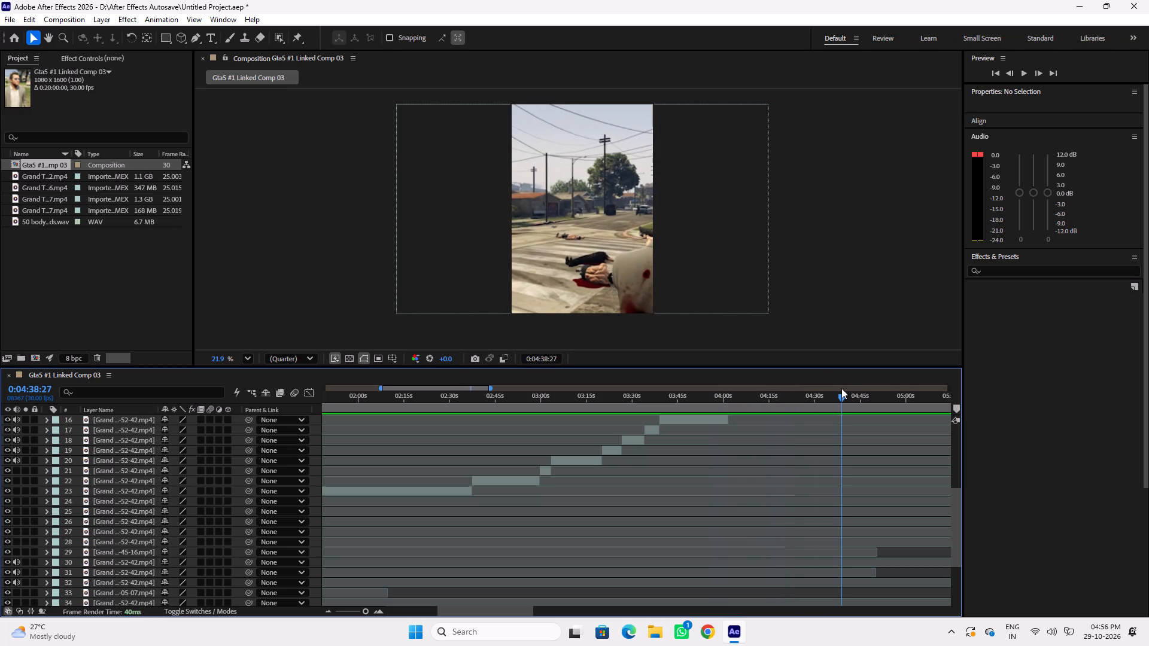
pyautogui.moveTo(841, 388); pyautogui.dragTo(774, 385)
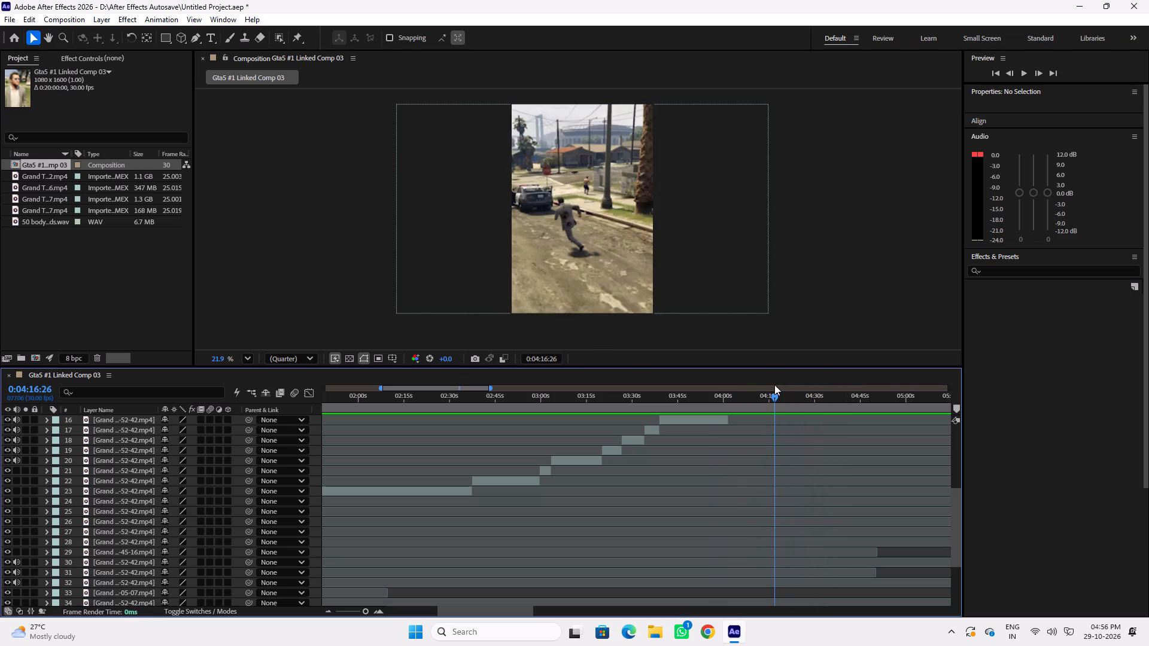
pyautogui.moveTo(774, 385); pyautogui.dragTo(753, 383)
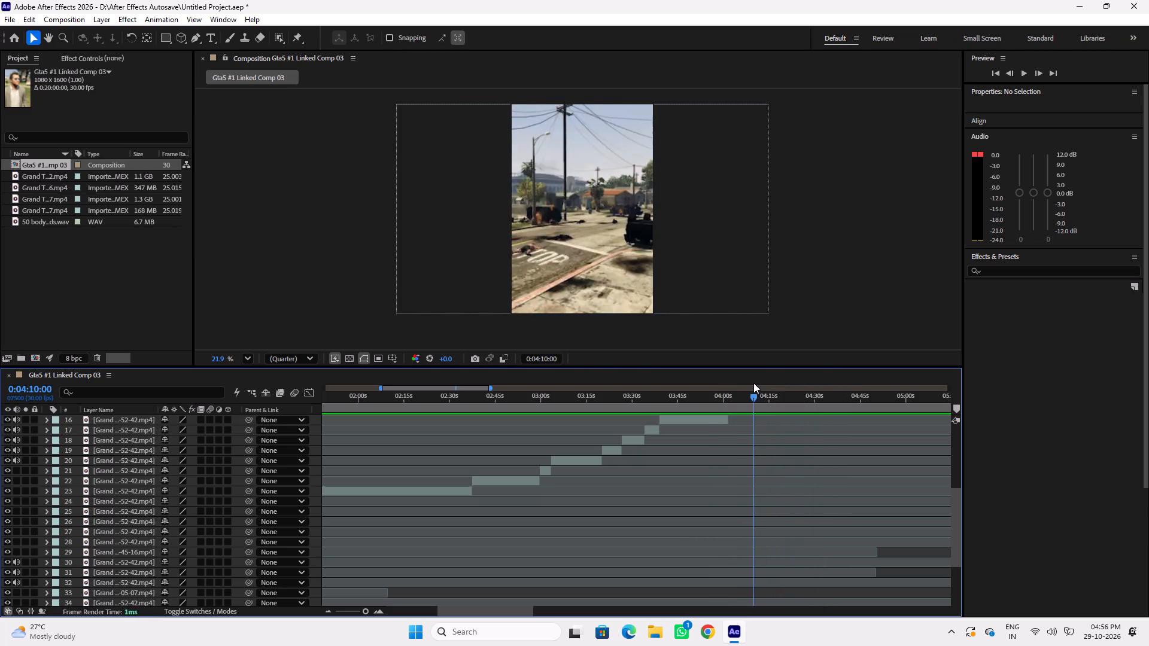
pyautogui.moveTo(753, 383); pyautogui.dragTo(756, 382)
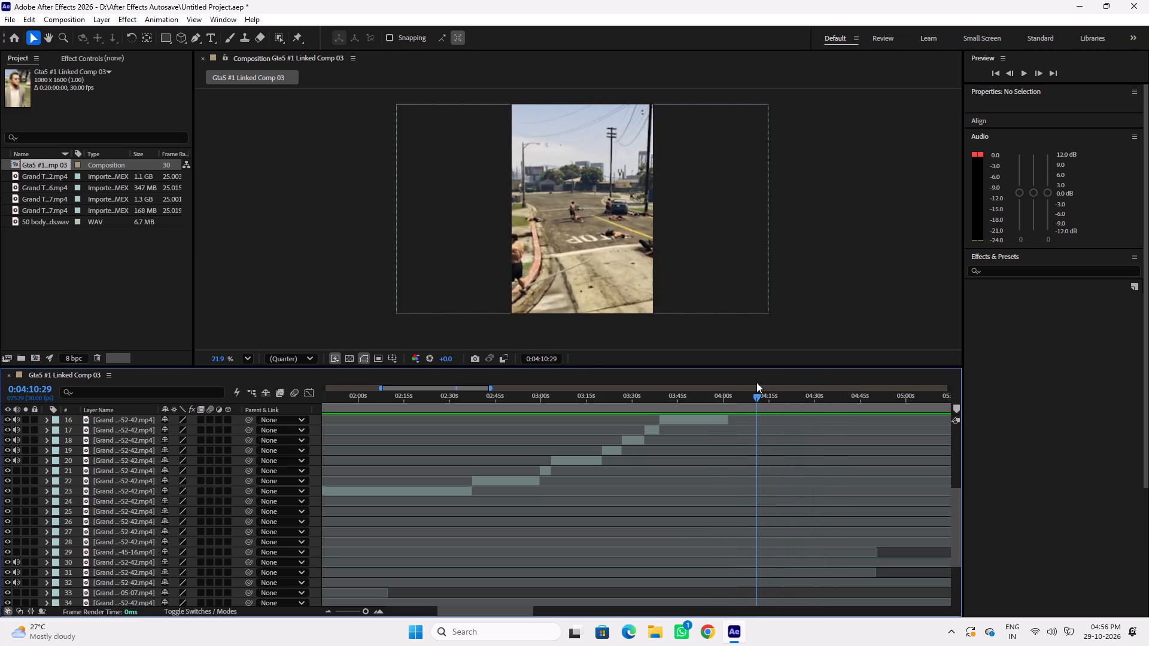
pyautogui.moveTo(756, 382); pyautogui.dragTo(750, 382)
pyautogui.press('space')
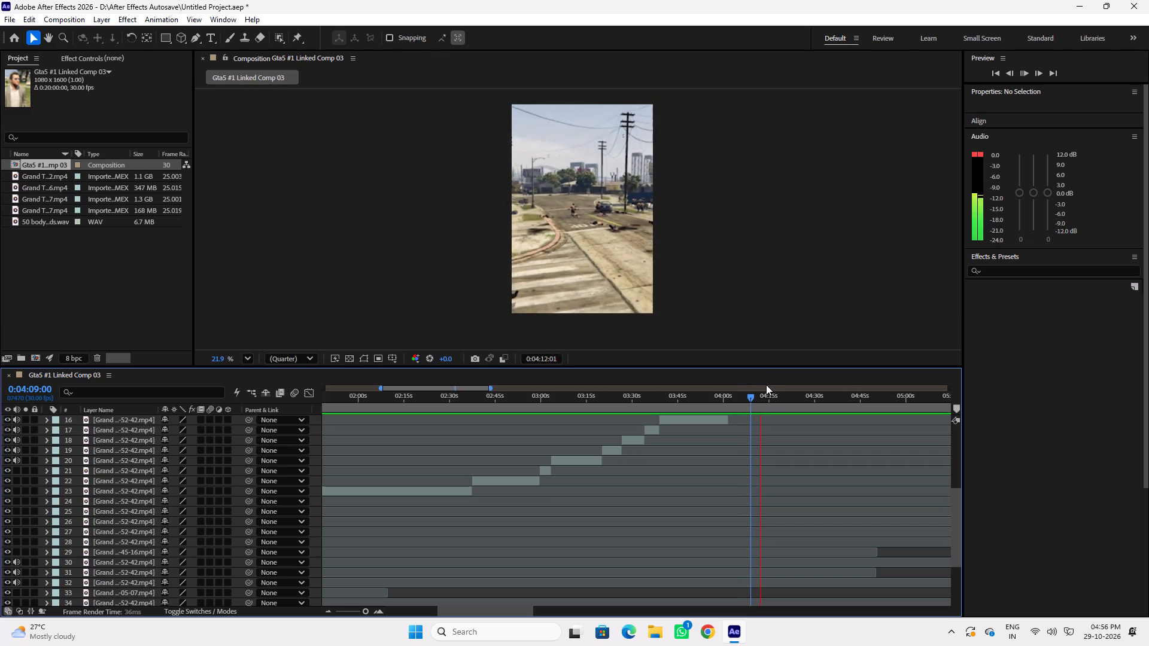
pyautogui.press('space')
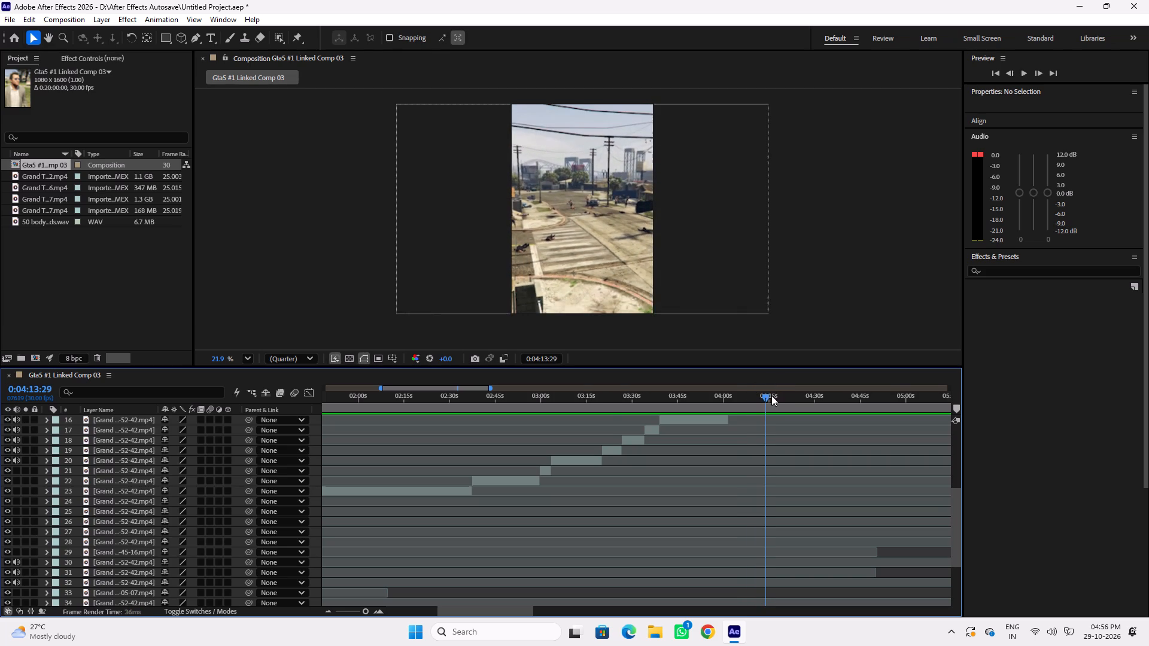
pyautogui.press('space')
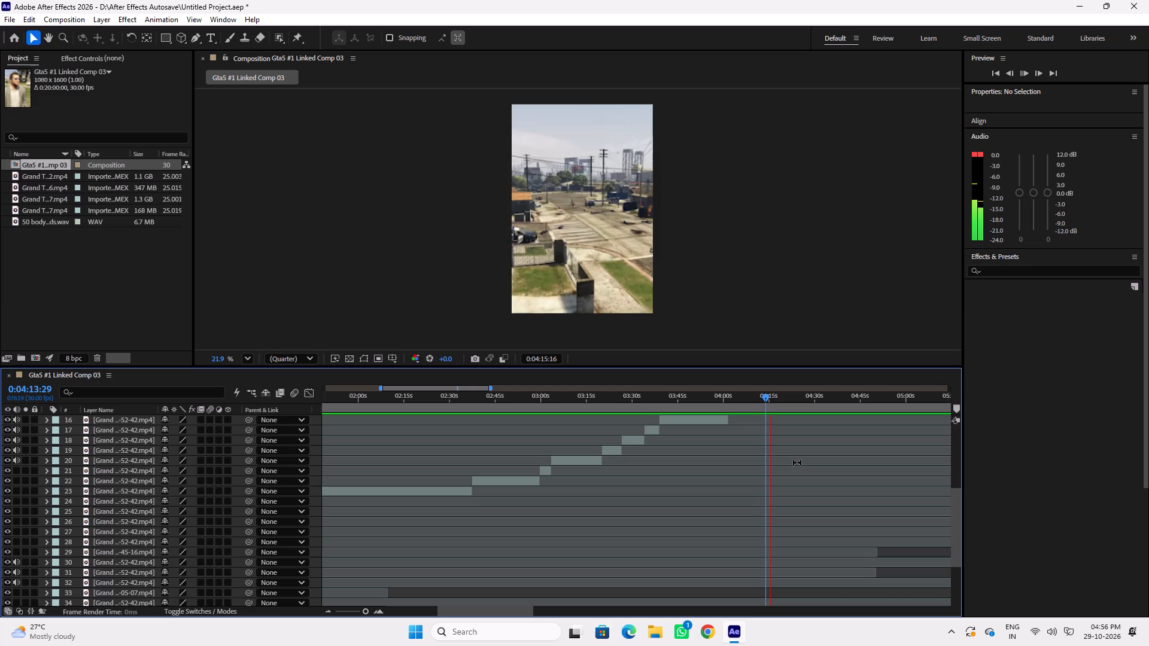
pyautogui.press('space')
# Examine the gameplay clips from about 0:04:38 to 0:05:49 for a usable shot, and play the footage on to about 0:06:12.
pyautogui.scroll(-3, 741, 590)
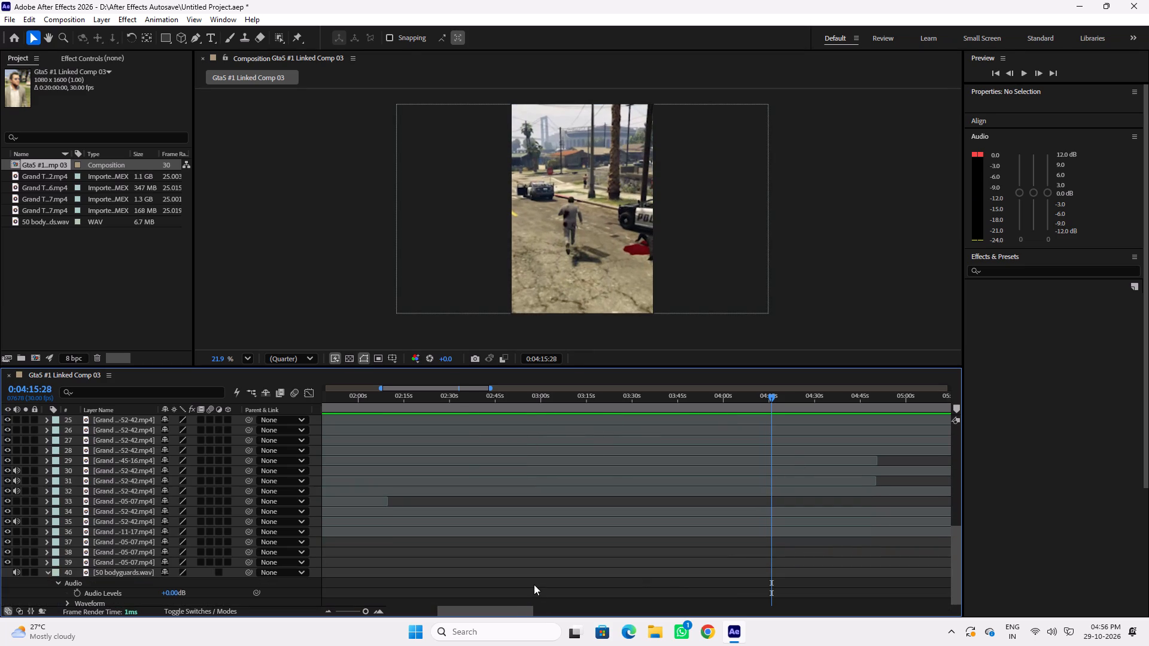
pyautogui.scroll(1, 604, 505)
pyautogui.moveTo(507, 611); pyautogui.dragTo(539, 611)
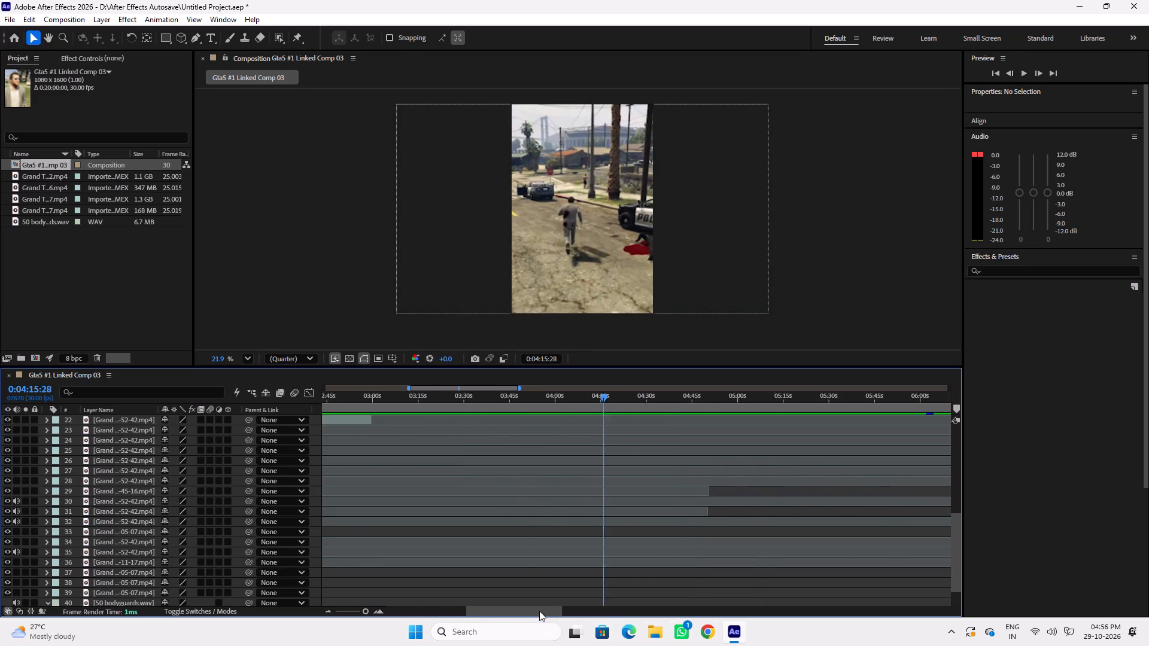
pyautogui.moveTo(539, 611); pyautogui.dragTo(557, 611)
pyautogui.scroll(3, 558, 529)
pyautogui.moveTo(454, 392); pyautogui.dragTo(521, 402)
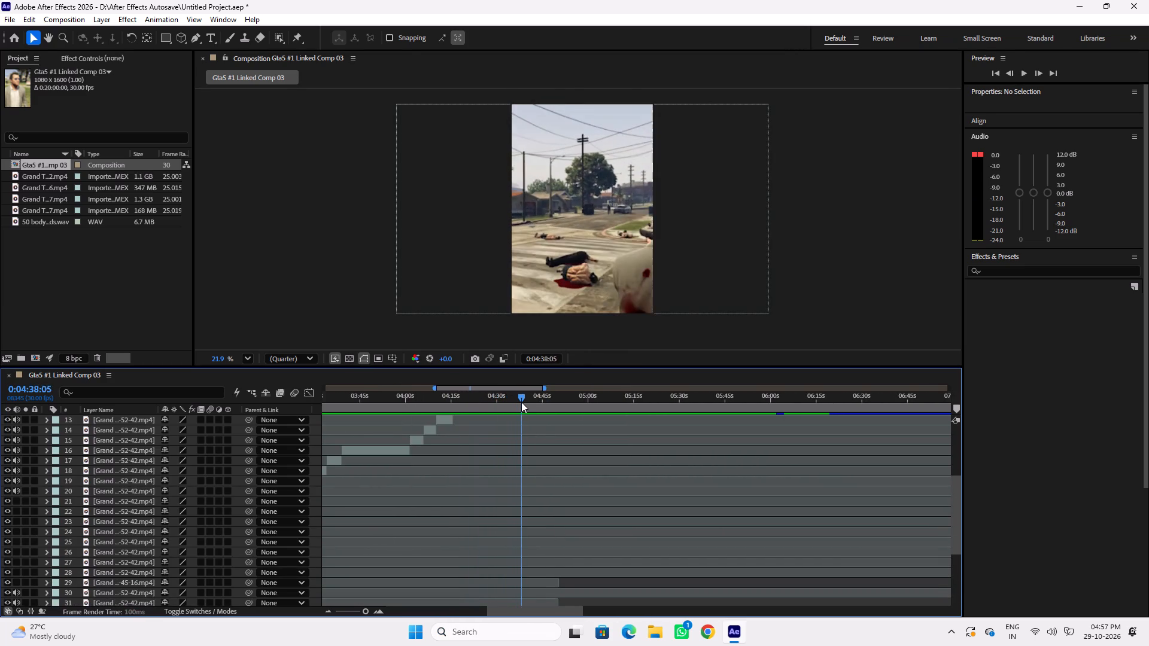
pyautogui.moveTo(521, 402); pyautogui.dragTo(533, 403)
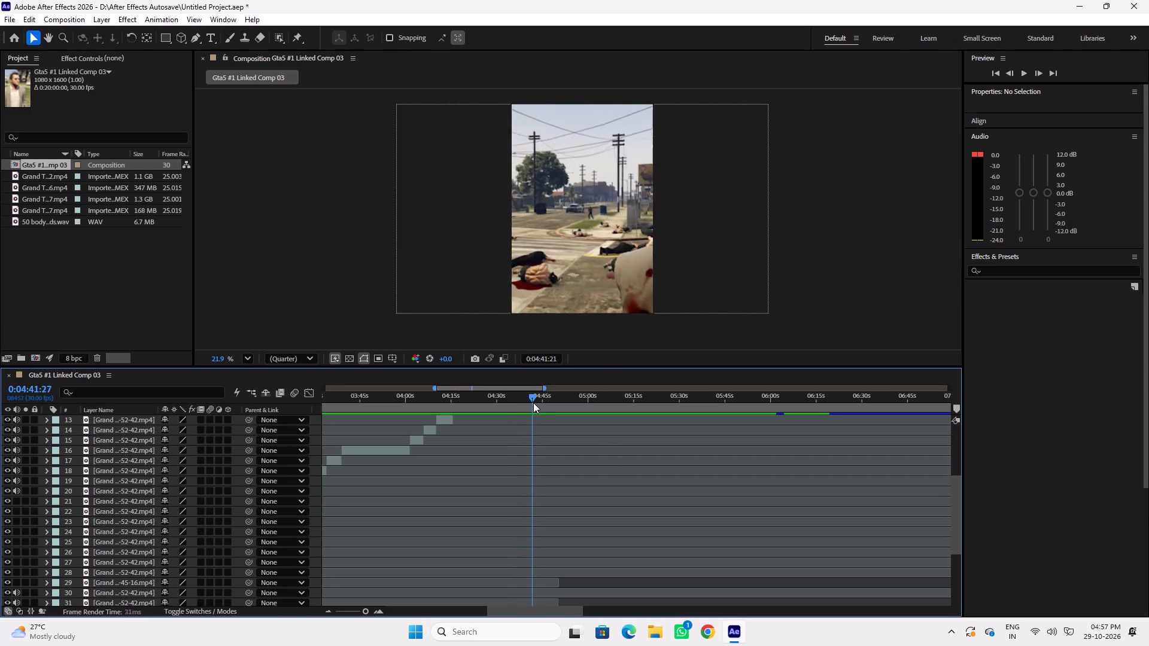
pyautogui.moveTo(533, 403); pyautogui.dragTo(548, 404)
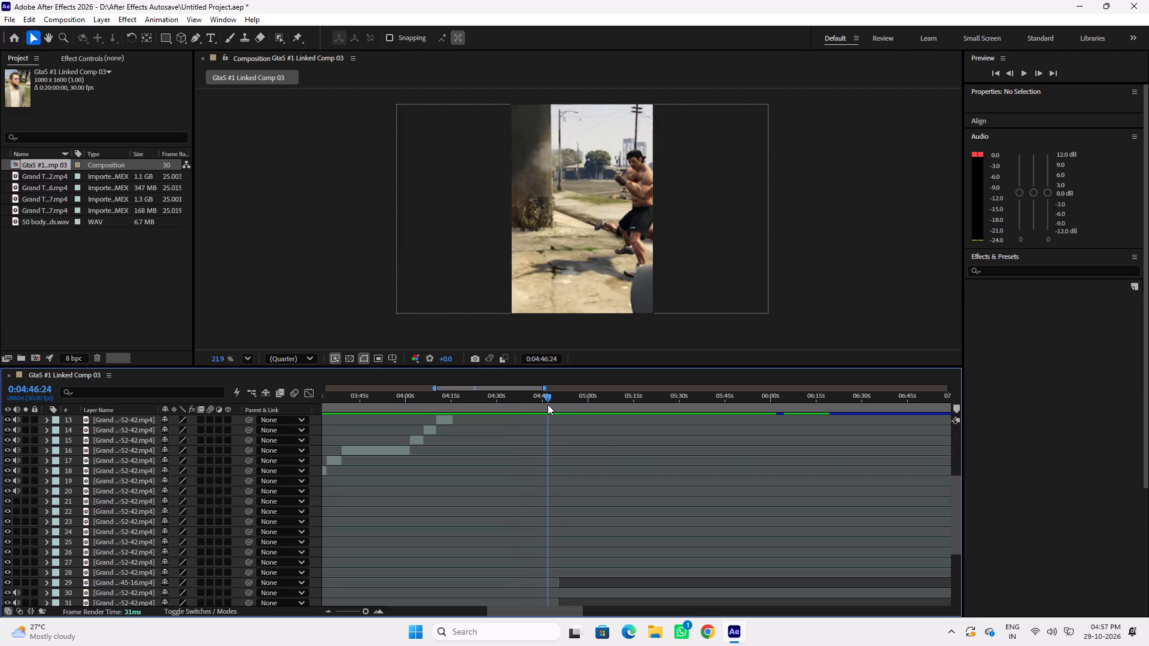
pyautogui.moveTo(548, 404); pyautogui.dragTo(572, 404)
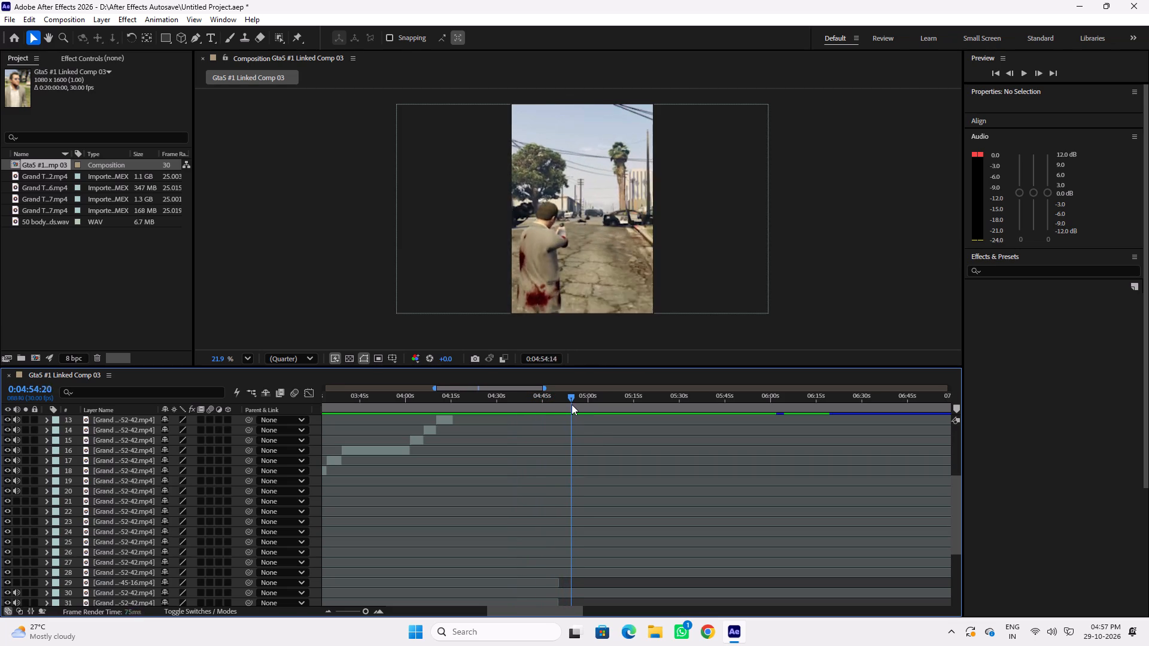
pyautogui.moveTo(572, 404); pyautogui.dragTo(592, 405)
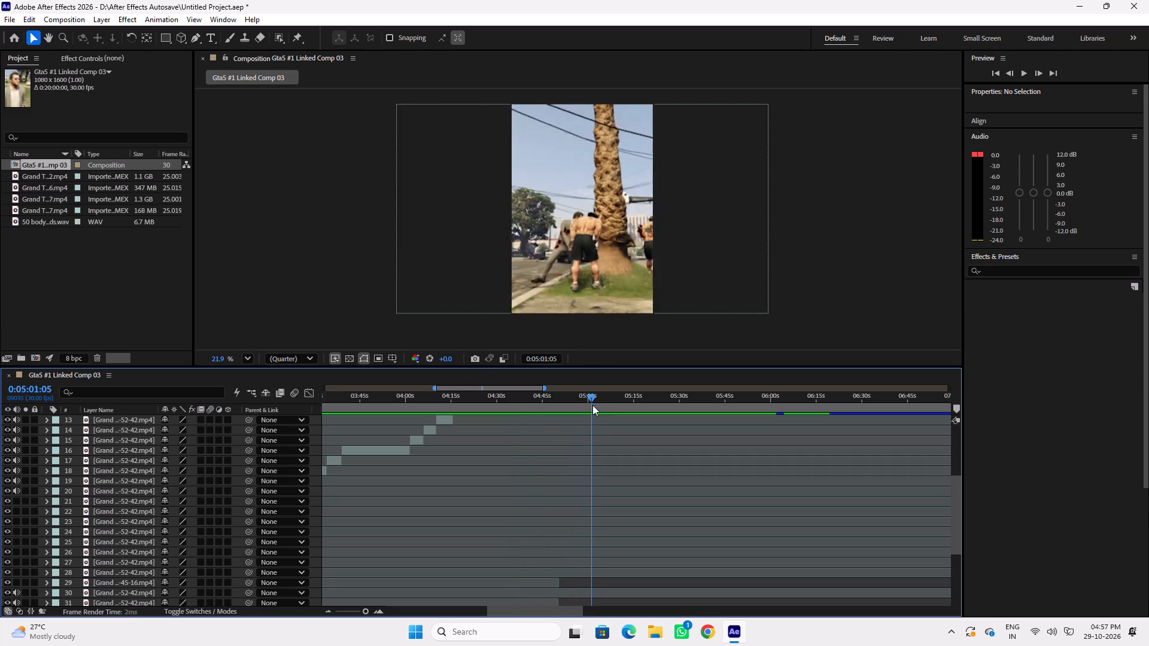
pyautogui.moveTo(592, 405); pyautogui.dragTo(648, 404)
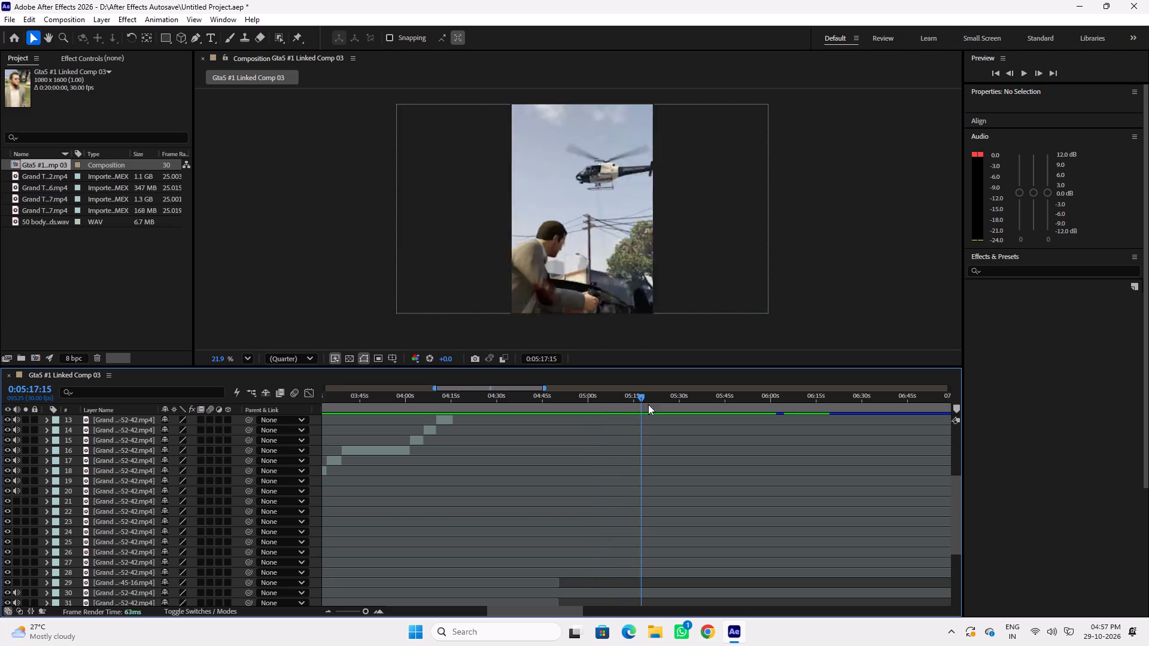
pyautogui.moveTo(648, 404); pyautogui.dragTo(738, 406)
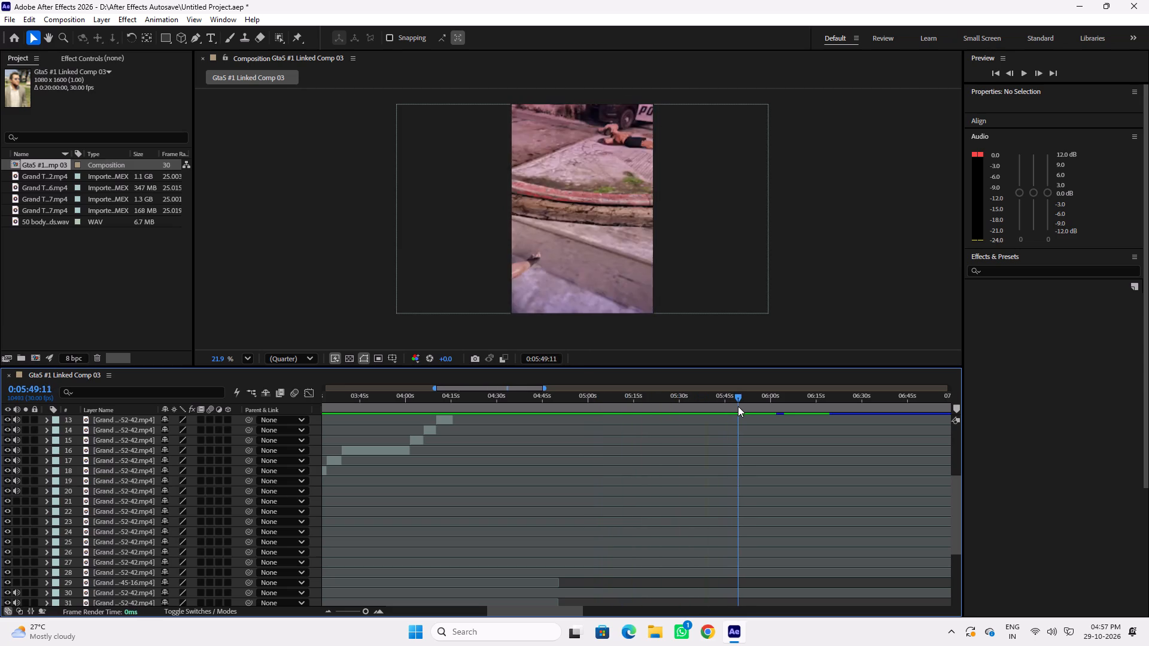
pyautogui.moveTo(738, 406); pyautogui.dragTo(739, 406)
pyautogui.press('space')
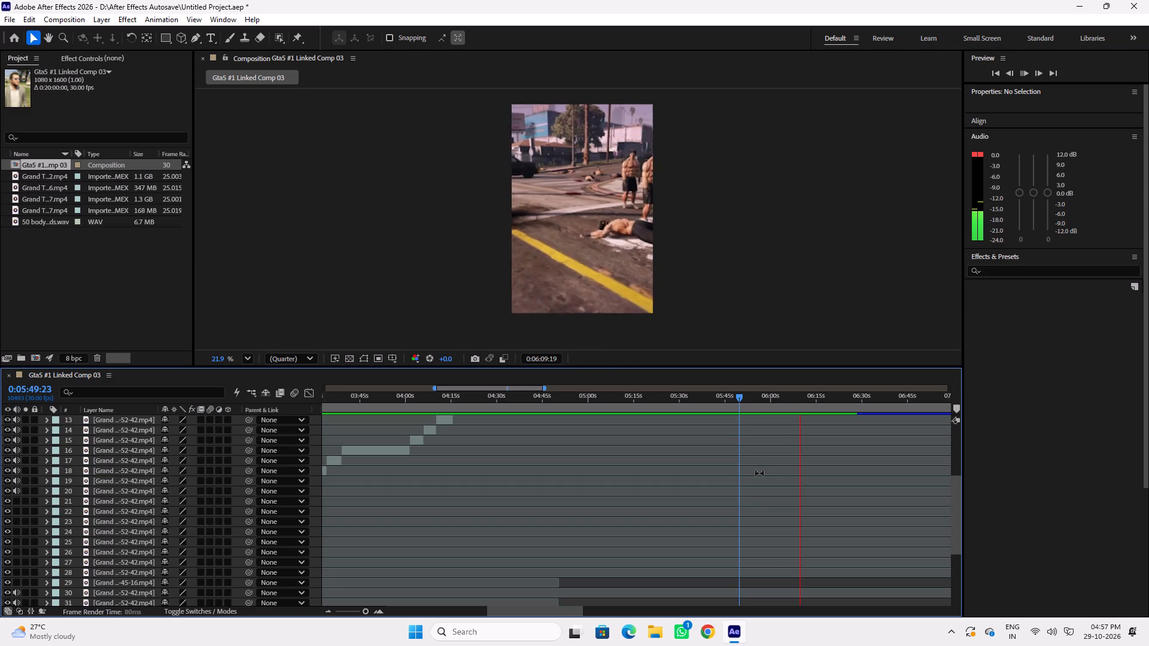
pyautogui.press('space')
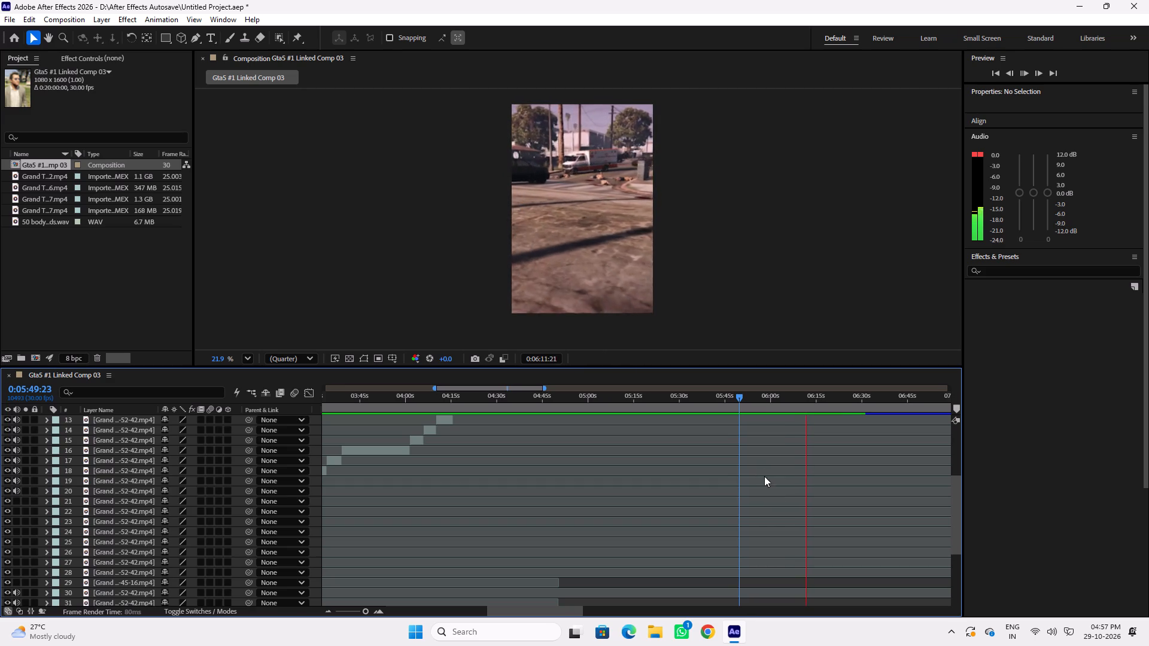
# Examine the clips from about 0:06:30 back to 0:04:28, and preview the footage up to the crouching shot at 0:04:36.
pyautogui.scroll(5, 750, 568)
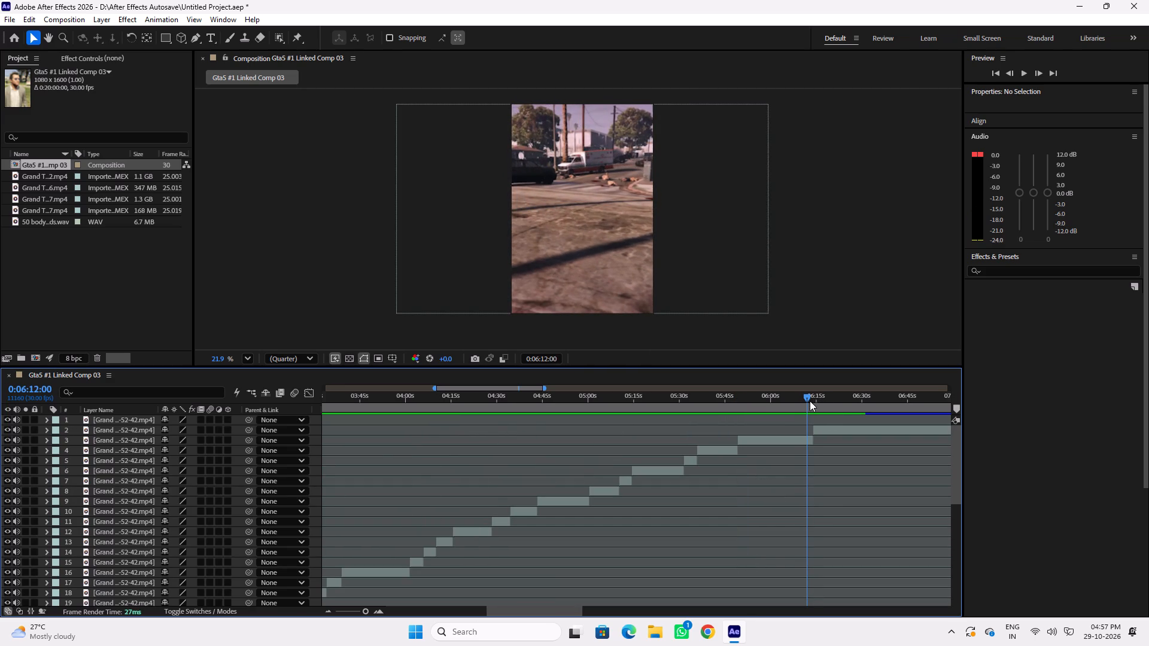
pyautogui.moveTo(810, 401); pyautogui.dragTo(868, 404)
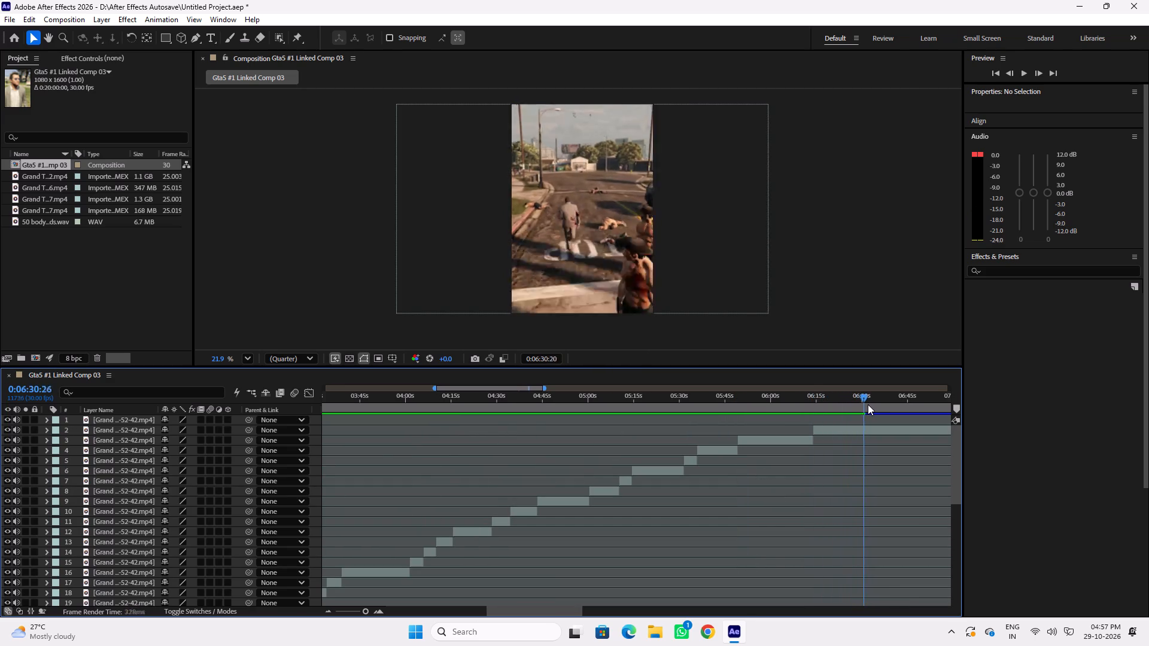
pyautogui.moveTo(868, 404); pyautogui.dragTo(669, 396)
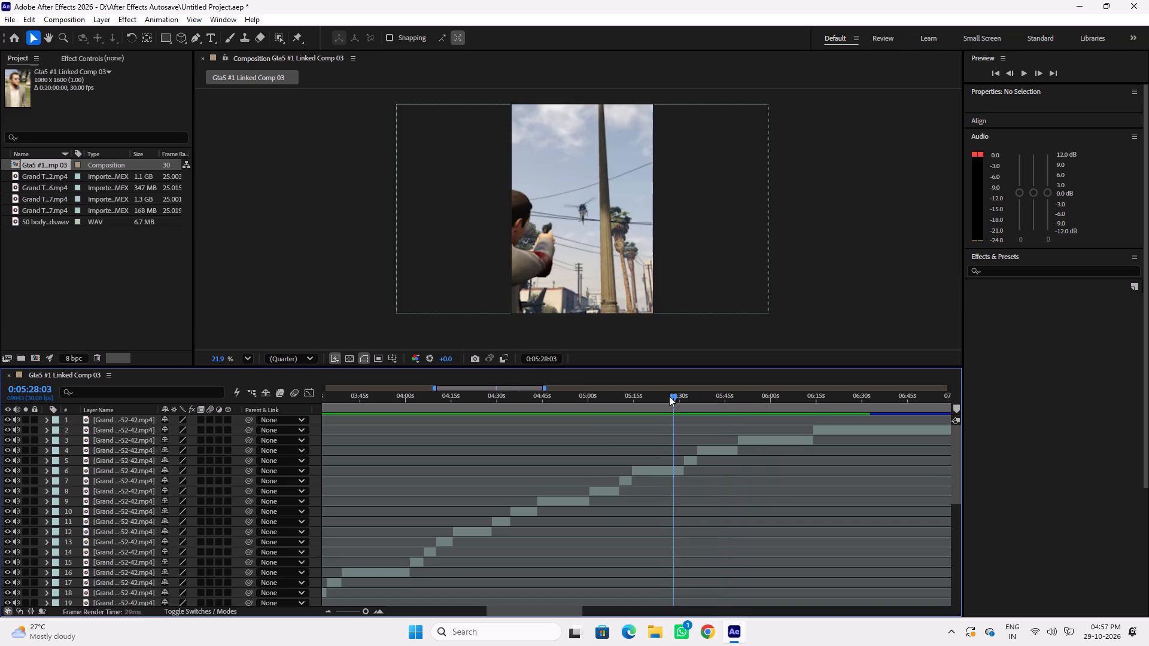
pyautogui.moveTo(669, 396); pyautogui.dragTo(498, 368)
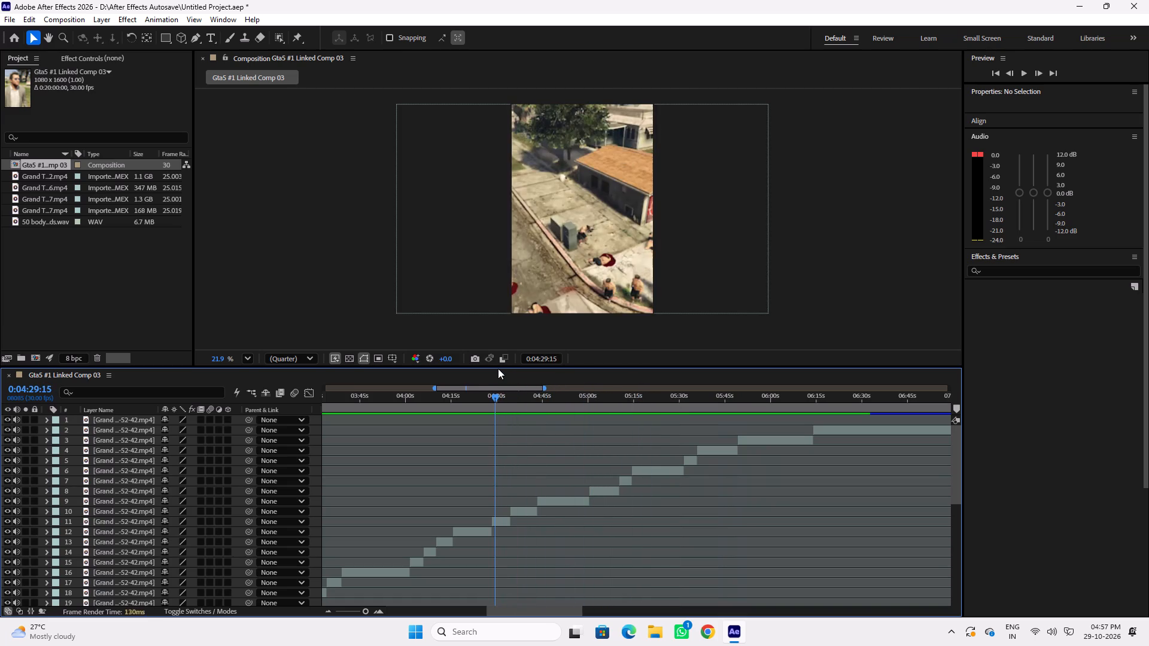
pyautogui.moveTo(498, 368); pyautogui.dragTo(495, 370)
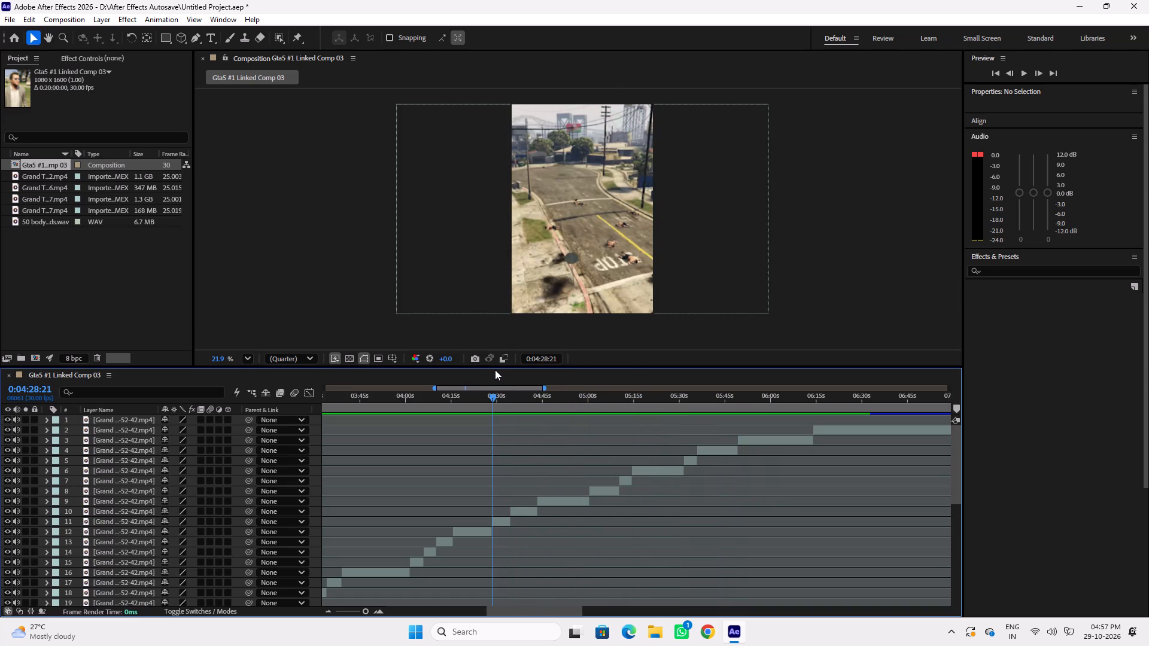
pyautogui.moveTo(495, 370); pyautogui.dragTo(494, 370)
pyautogui.press('space')
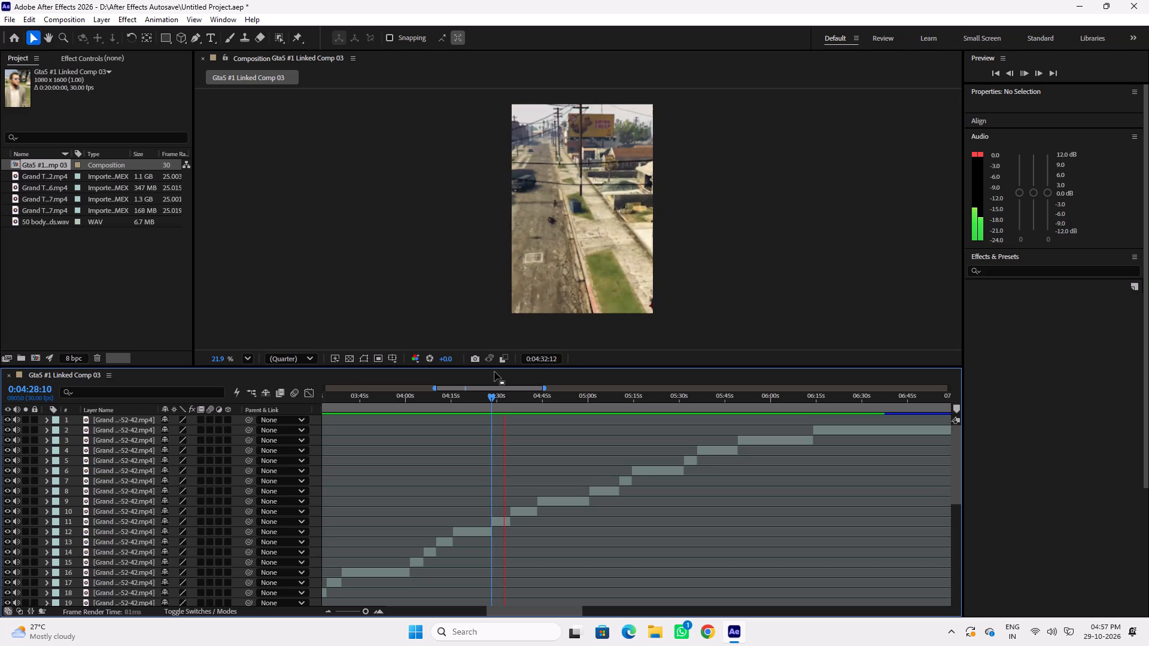
pyautogui.press('space')
pyautogui.moveTo(502, 396); pyautogui.dragTo(508, 397)
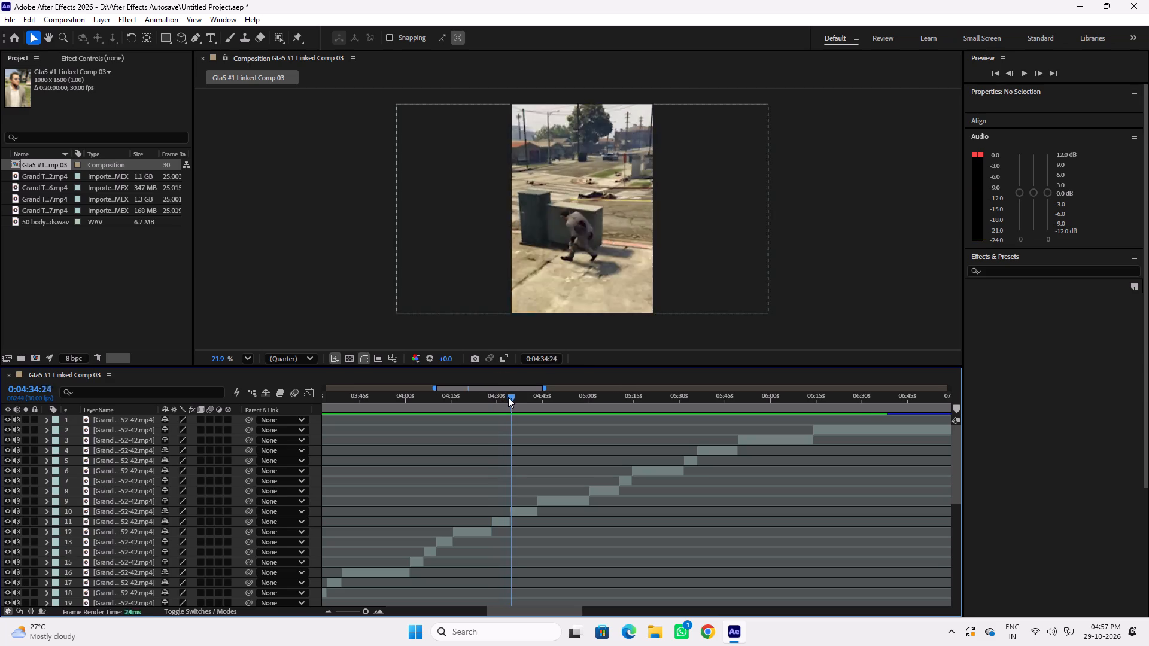
pyautogui.moveTo(508, 397); pyautogui.dragTo(512, 397)
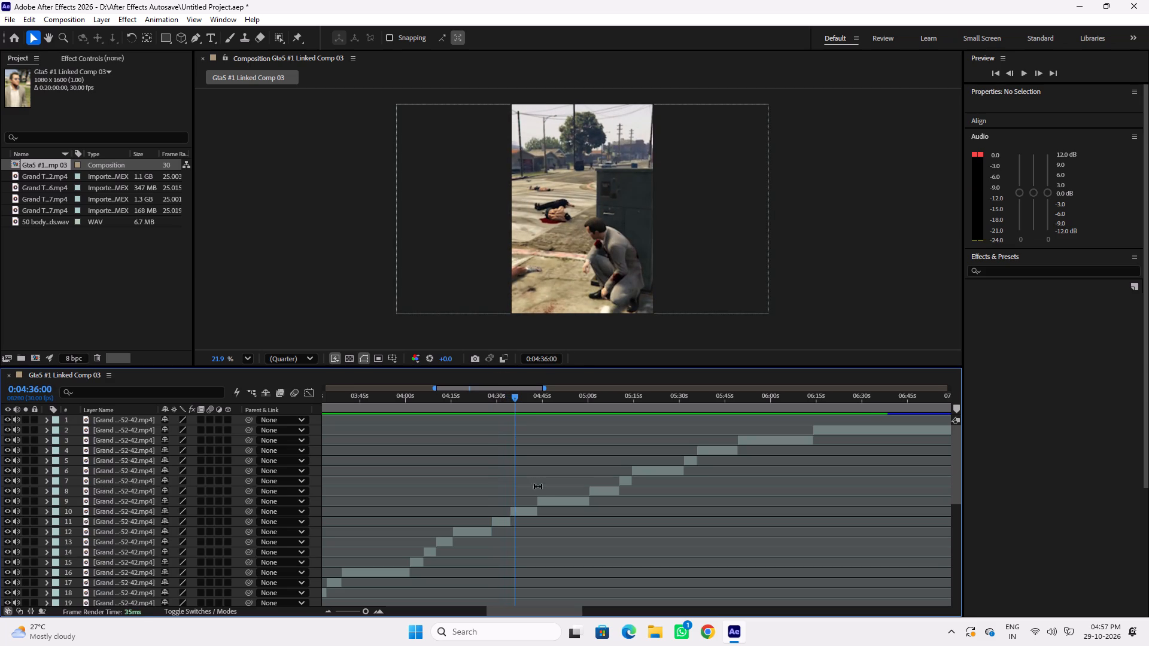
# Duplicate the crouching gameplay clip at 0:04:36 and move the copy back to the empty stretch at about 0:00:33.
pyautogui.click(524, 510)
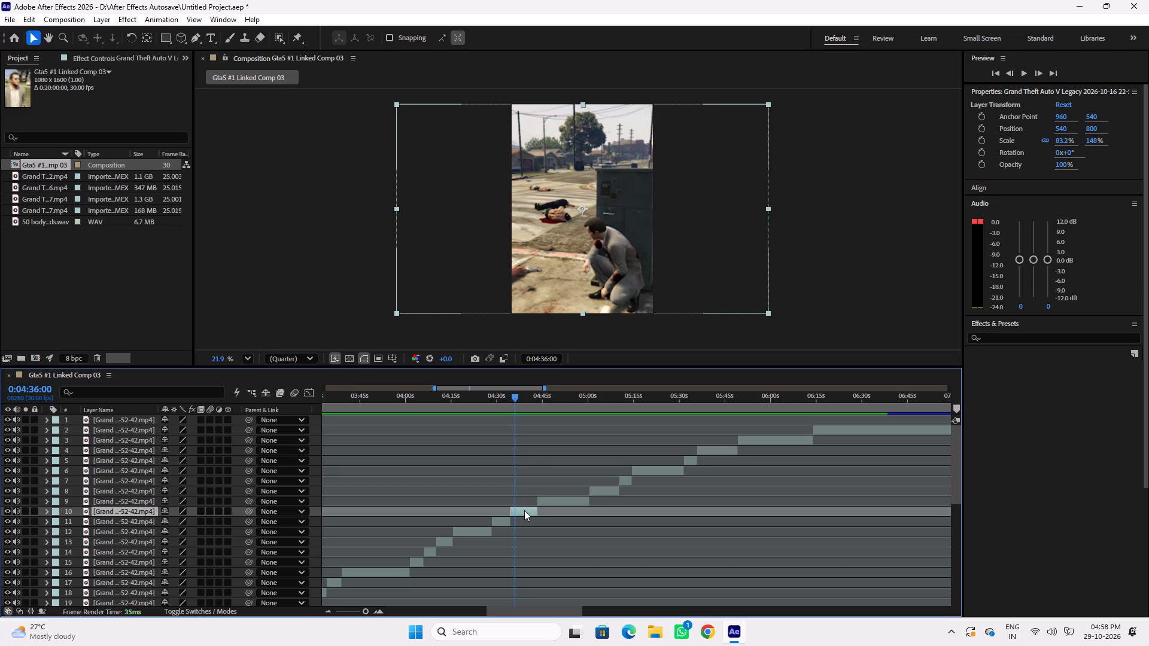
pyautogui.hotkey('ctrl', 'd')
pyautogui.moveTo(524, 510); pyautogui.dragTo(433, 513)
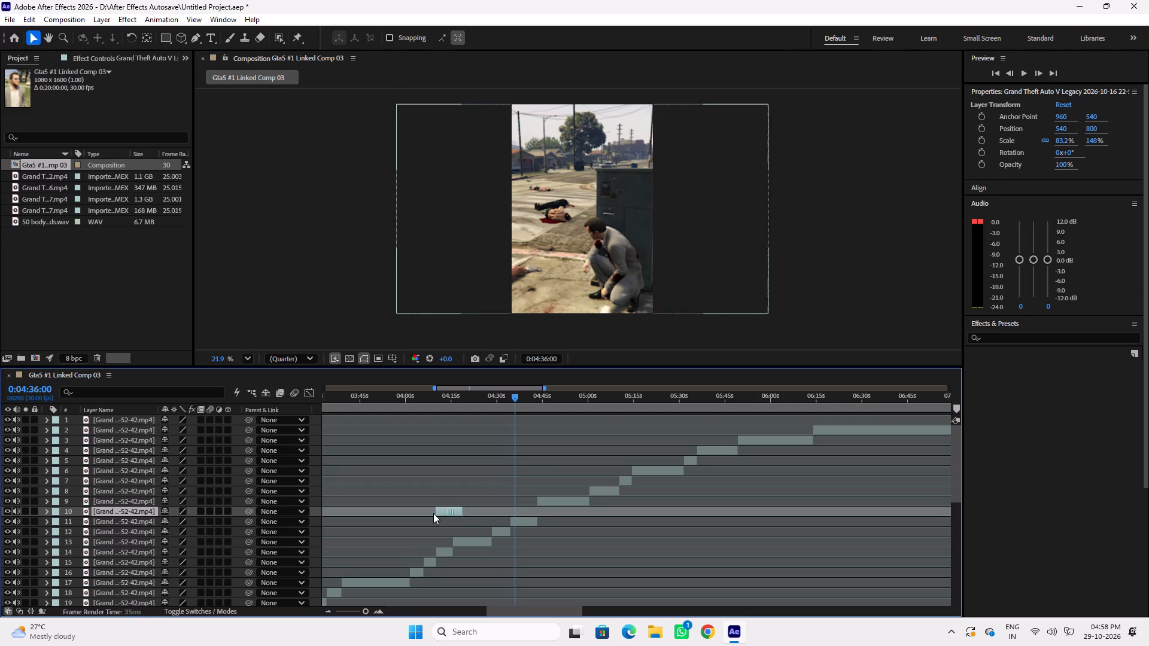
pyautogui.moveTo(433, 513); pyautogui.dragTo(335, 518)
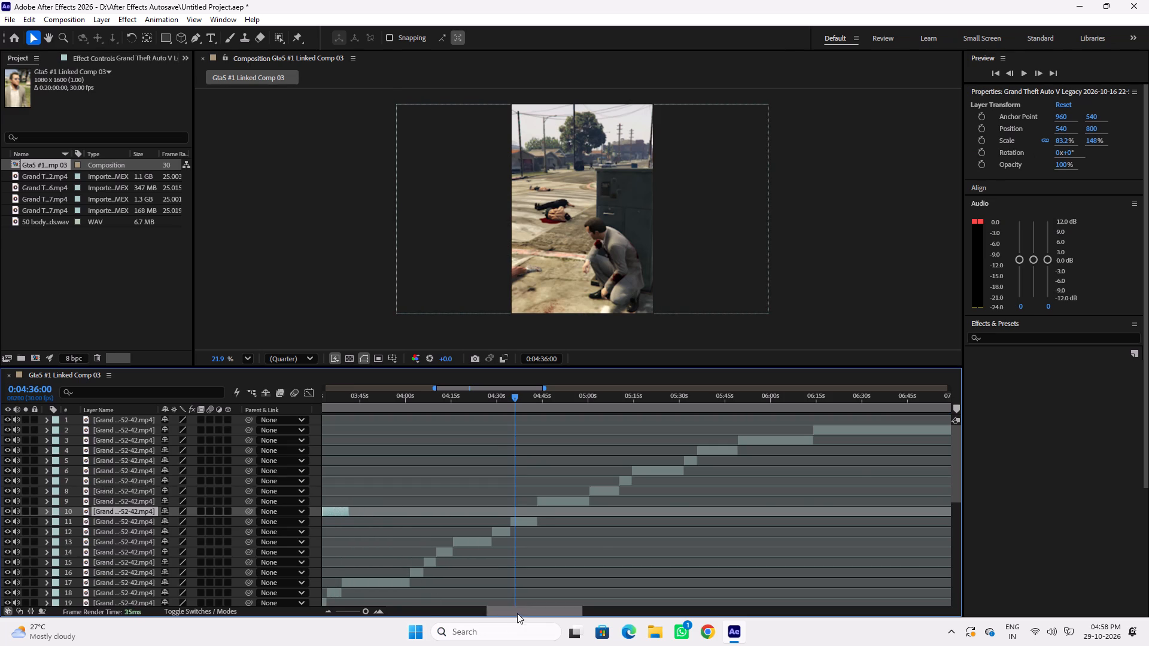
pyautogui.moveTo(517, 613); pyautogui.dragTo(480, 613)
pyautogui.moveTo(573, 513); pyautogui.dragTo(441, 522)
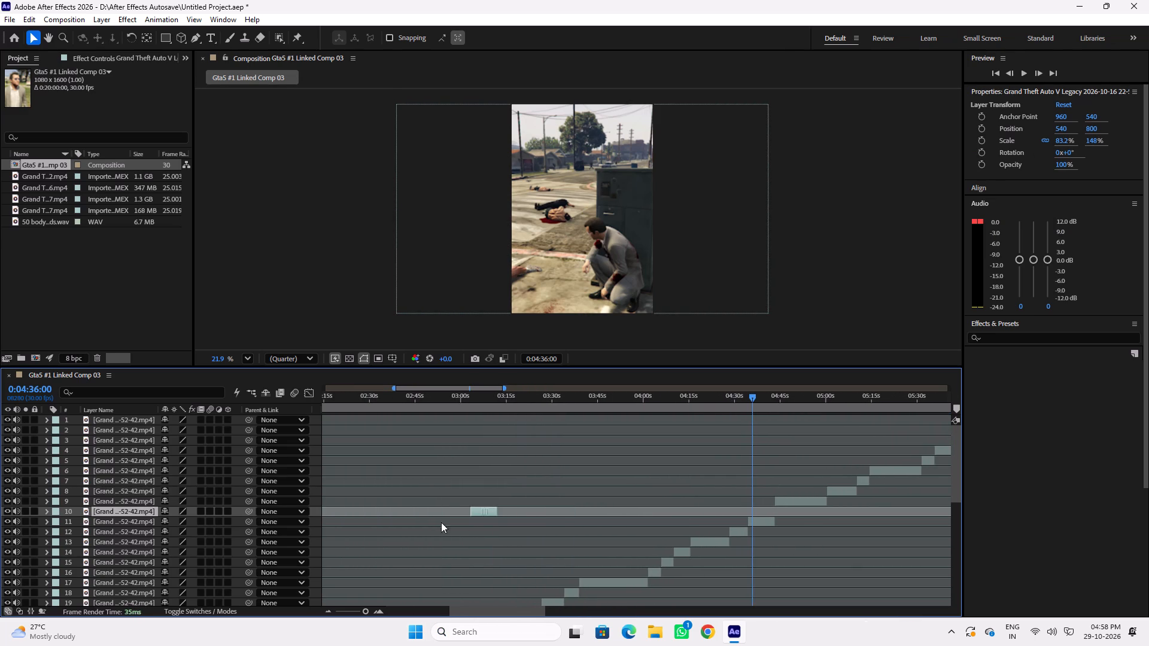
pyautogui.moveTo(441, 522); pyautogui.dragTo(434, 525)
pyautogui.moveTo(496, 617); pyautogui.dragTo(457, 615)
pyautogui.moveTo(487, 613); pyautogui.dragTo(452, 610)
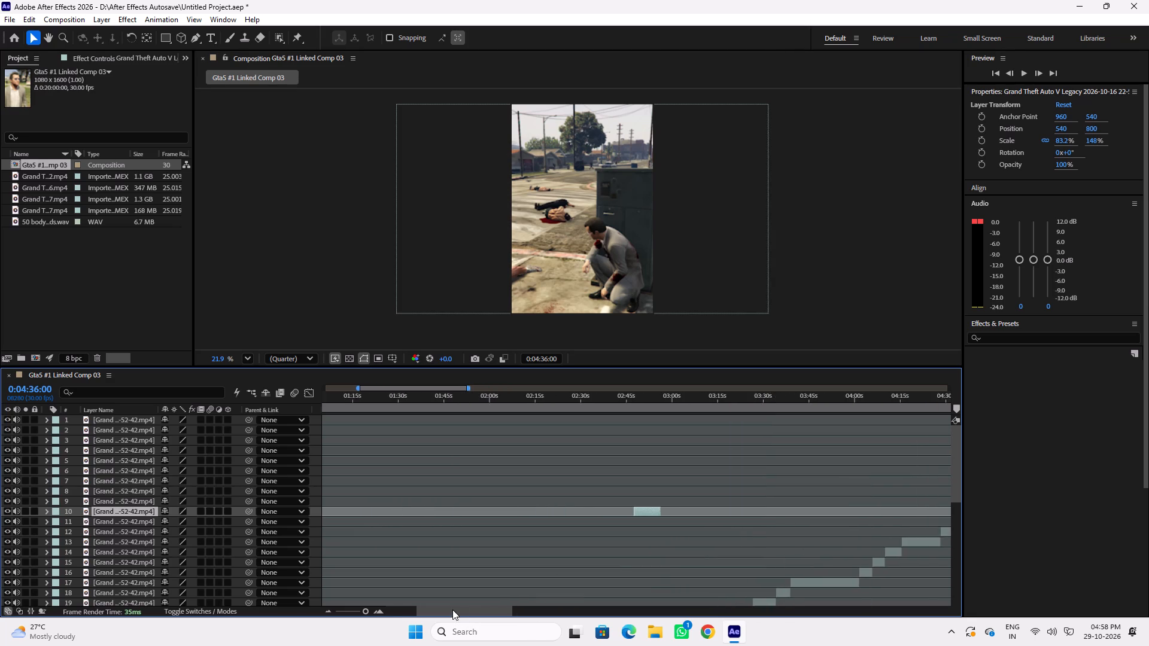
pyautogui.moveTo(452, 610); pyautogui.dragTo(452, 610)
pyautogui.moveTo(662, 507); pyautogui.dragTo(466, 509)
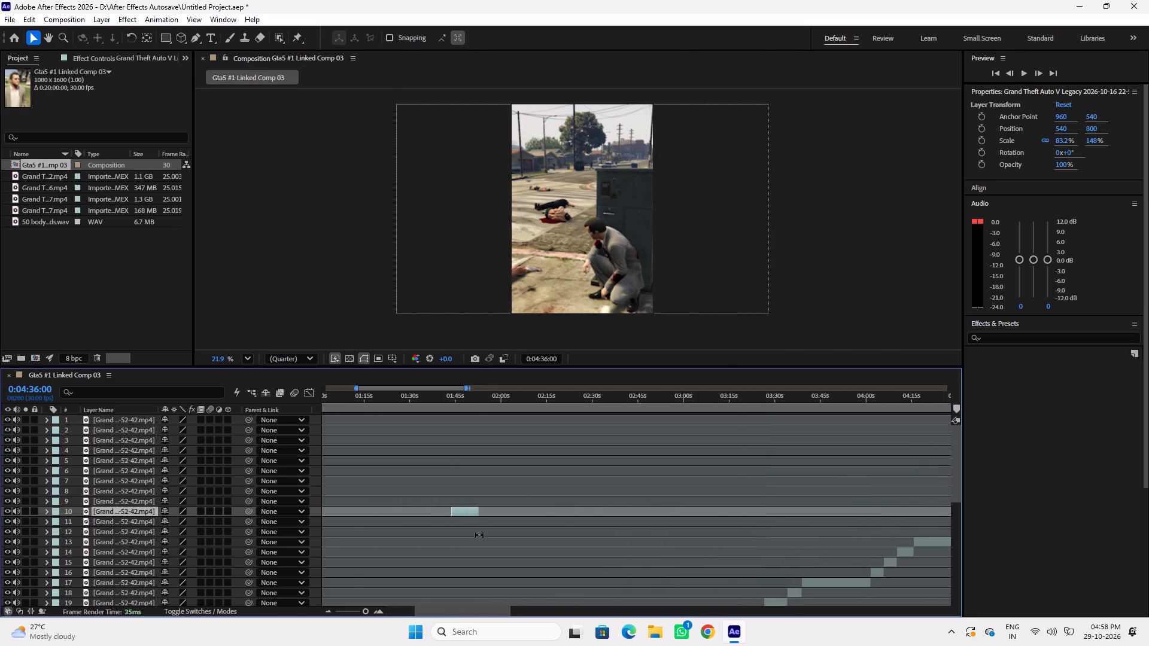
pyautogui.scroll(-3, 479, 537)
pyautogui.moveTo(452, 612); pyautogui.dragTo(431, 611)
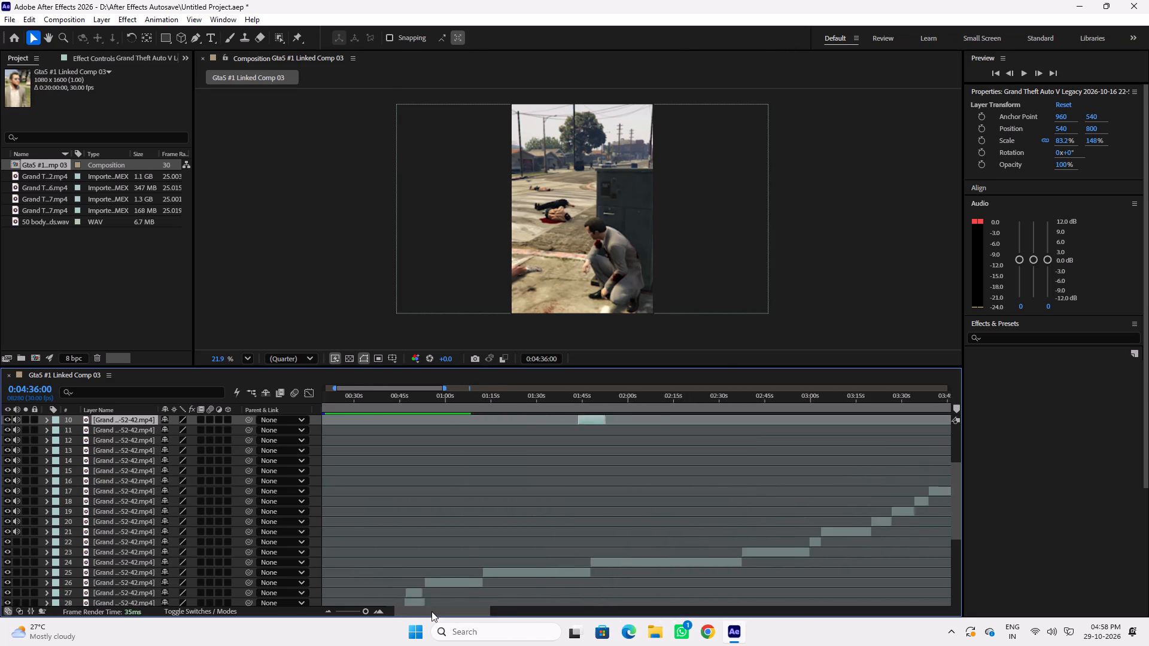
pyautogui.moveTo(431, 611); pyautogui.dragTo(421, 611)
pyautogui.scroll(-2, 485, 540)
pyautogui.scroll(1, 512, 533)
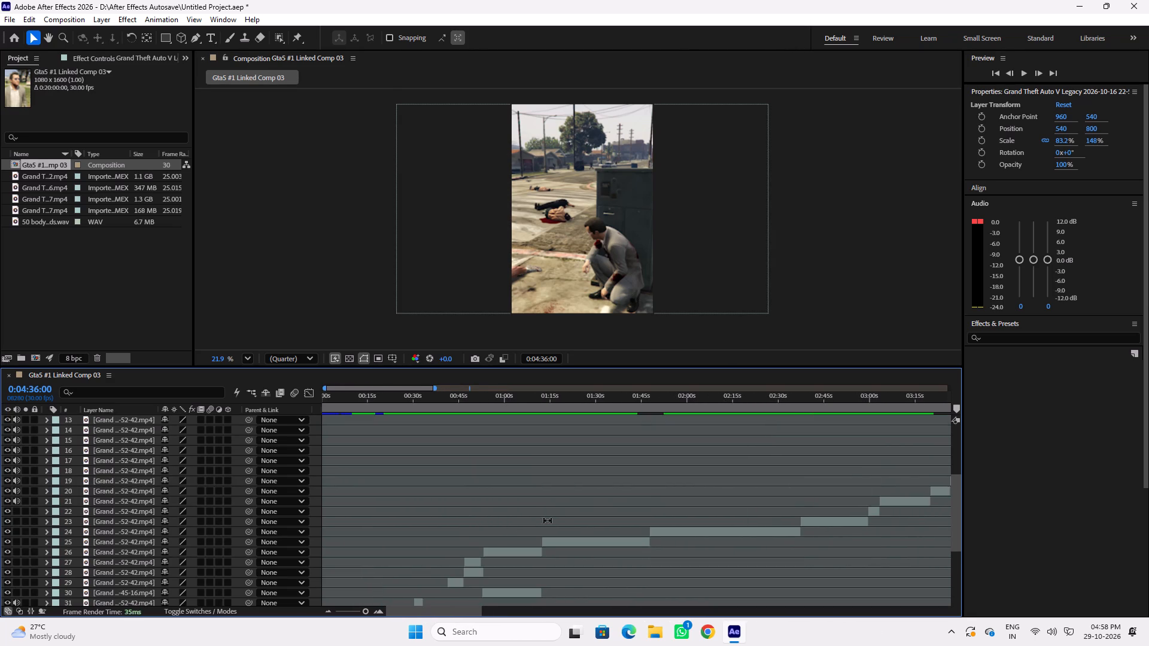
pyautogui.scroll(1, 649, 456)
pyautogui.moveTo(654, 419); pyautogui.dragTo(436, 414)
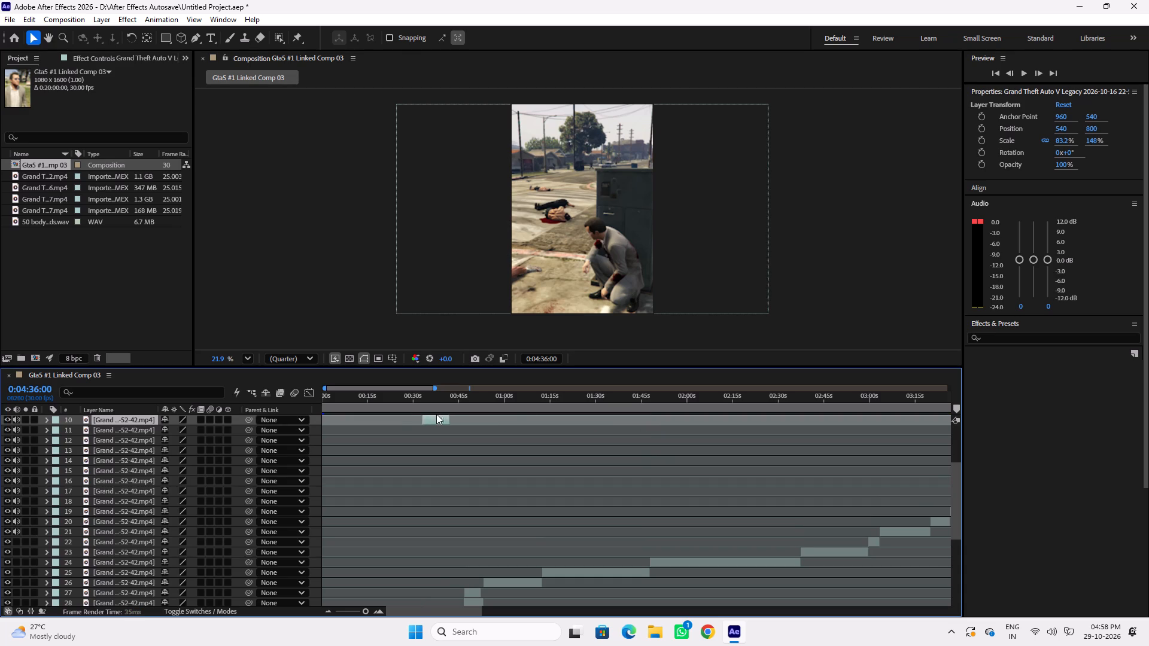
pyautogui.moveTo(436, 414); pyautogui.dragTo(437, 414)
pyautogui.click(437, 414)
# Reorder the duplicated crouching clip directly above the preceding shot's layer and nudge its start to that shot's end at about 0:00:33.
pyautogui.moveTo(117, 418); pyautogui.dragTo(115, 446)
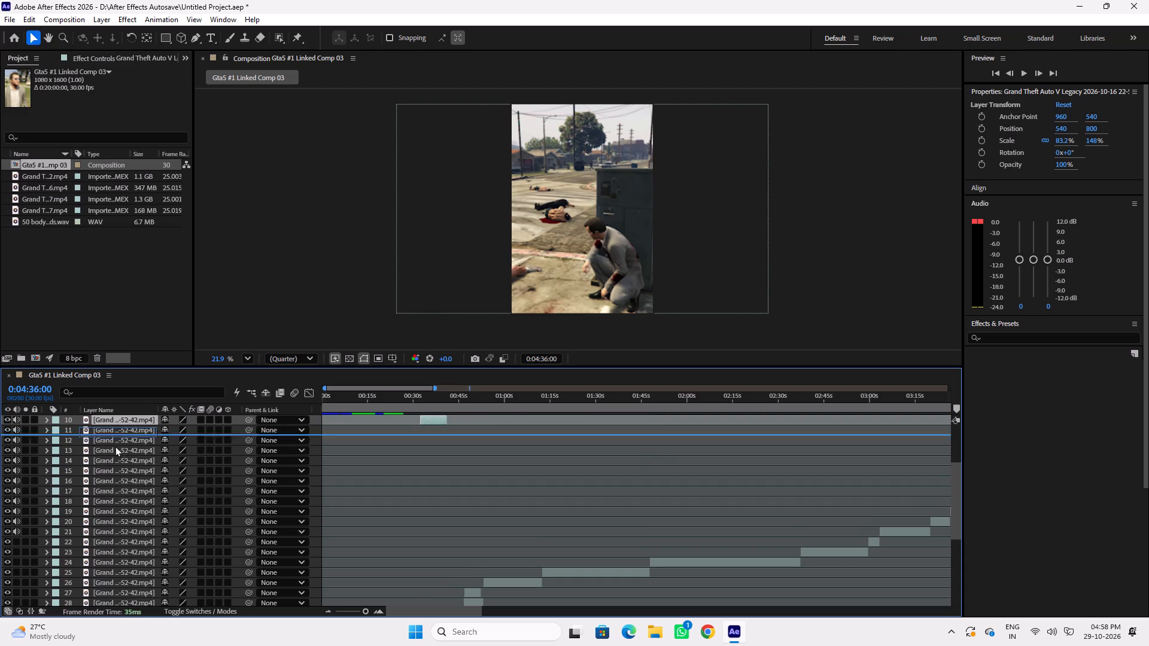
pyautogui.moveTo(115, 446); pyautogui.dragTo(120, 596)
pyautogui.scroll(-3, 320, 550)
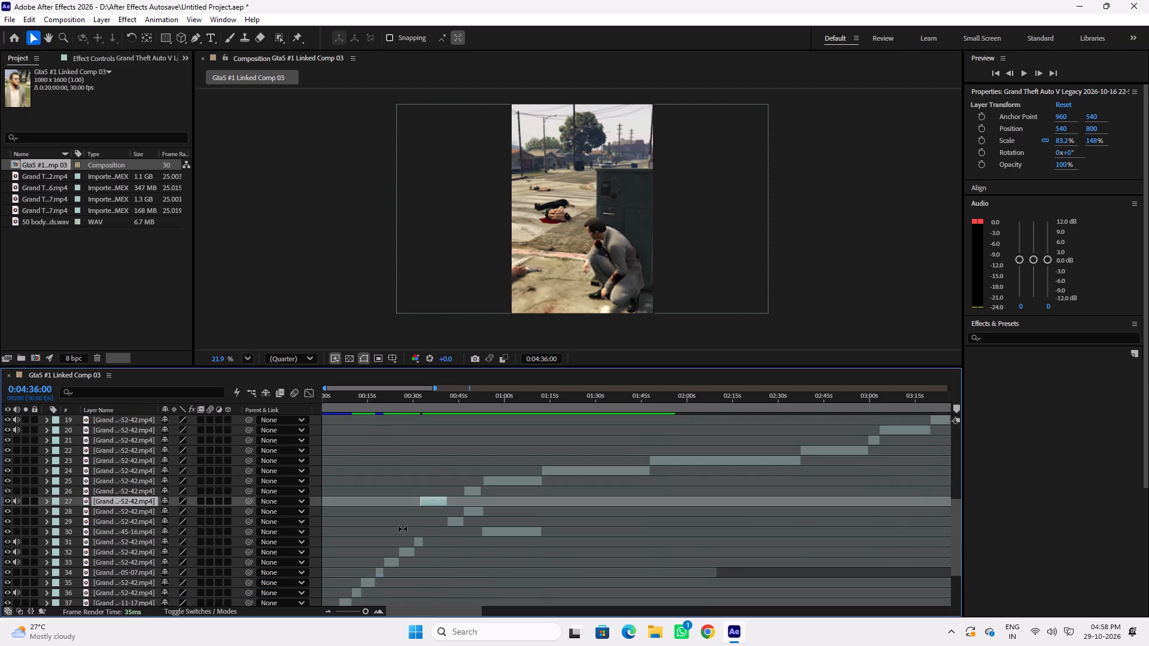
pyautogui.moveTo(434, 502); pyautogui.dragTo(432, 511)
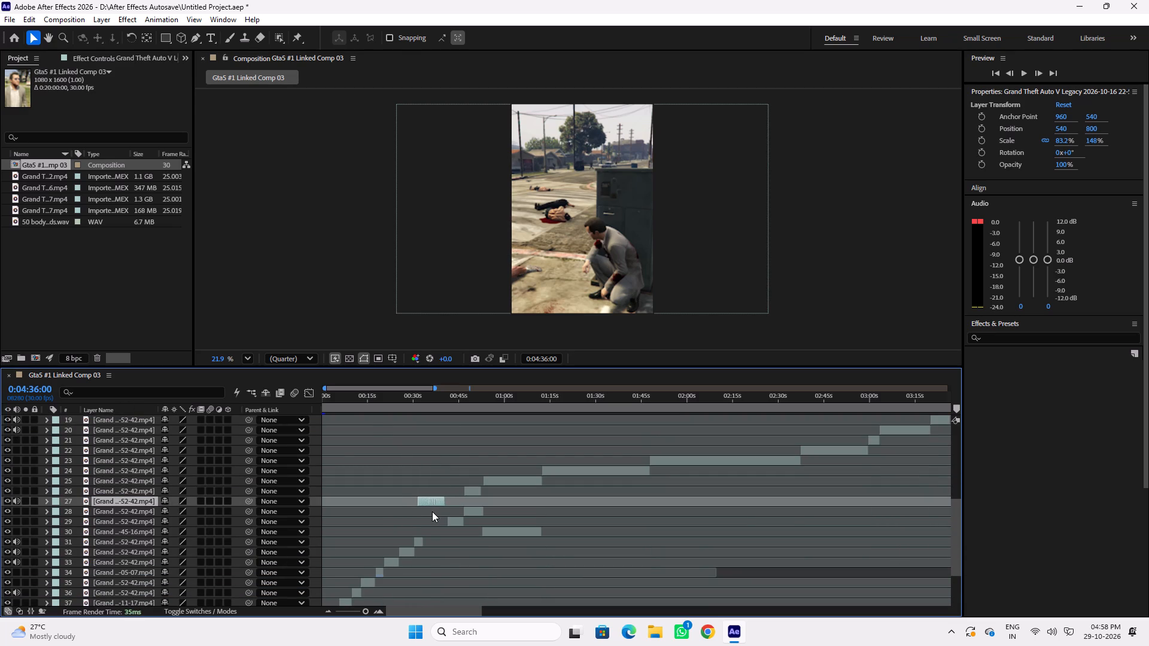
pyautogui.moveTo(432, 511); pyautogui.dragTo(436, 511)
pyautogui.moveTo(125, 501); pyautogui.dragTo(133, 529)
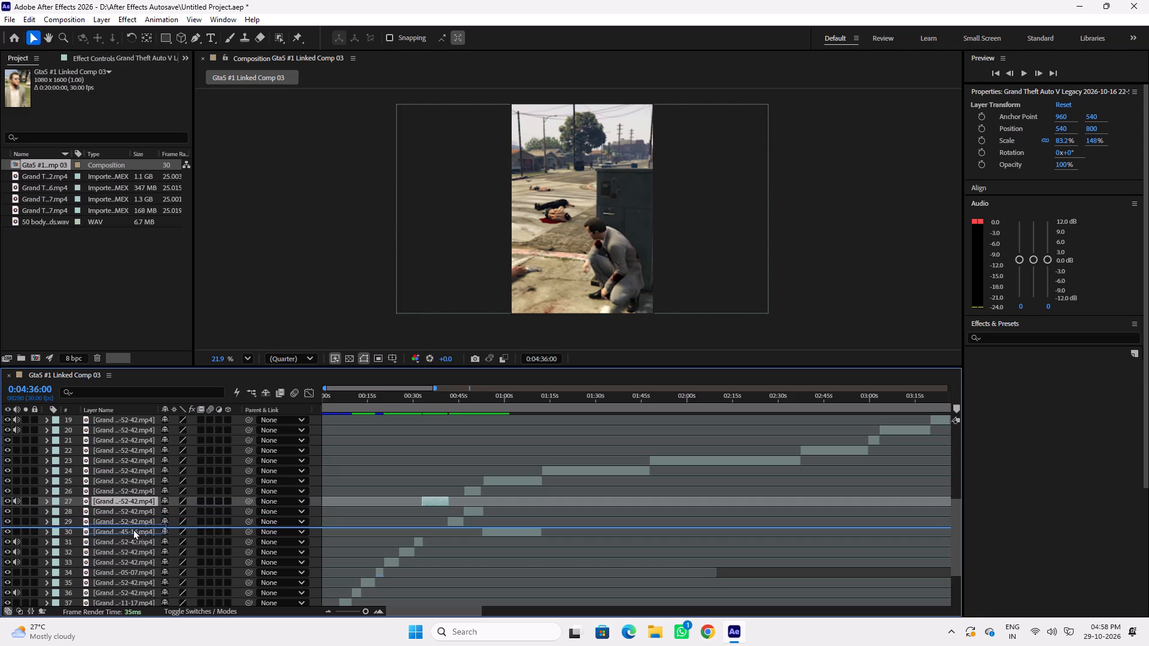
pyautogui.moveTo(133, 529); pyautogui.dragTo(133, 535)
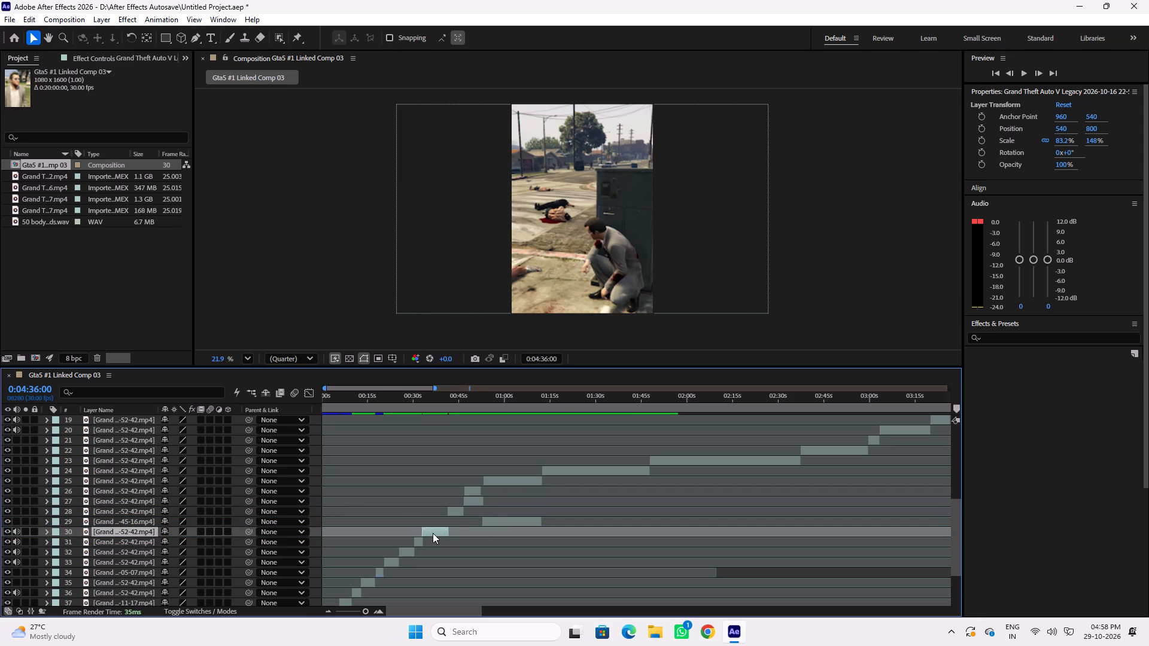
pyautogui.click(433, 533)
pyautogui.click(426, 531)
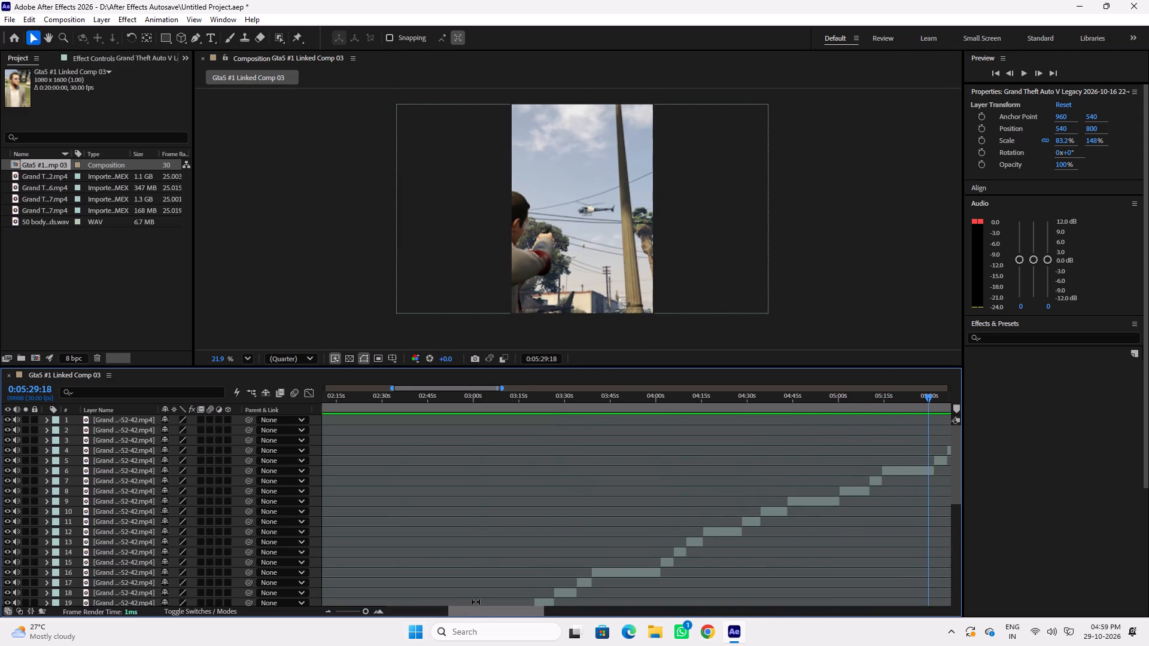
pyautogui.moveTo(485, 609); pyautogui.dragTo(540, 610)
pyautogui.press('space')
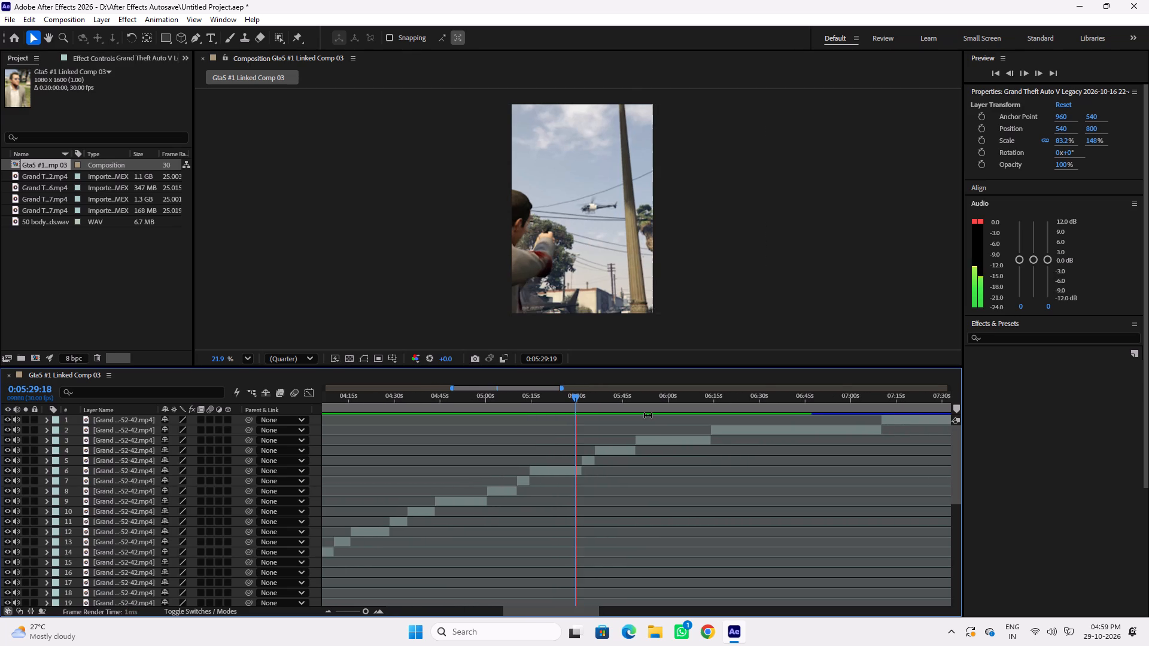
# Examine the footage from about 0:05:30 to 0:06:00, playing parts of the street crossing and bodyguard close-up shots.
pyautogui.moveTo(576, 395); pyautogui.dragTo(591, 401)
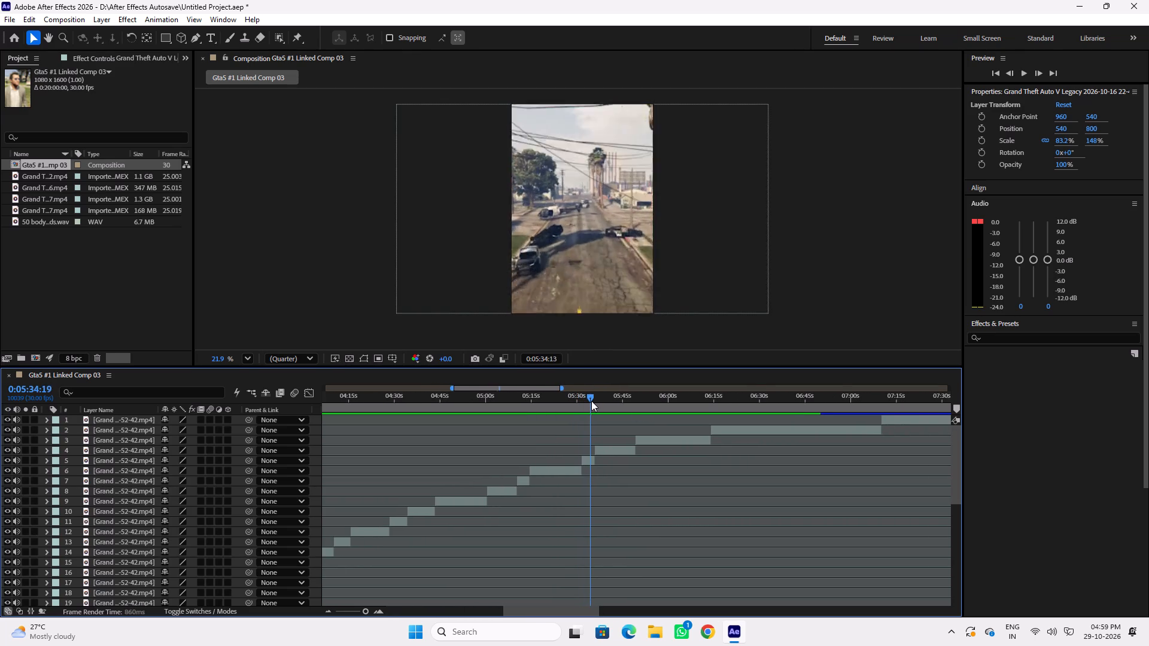
pyautogui.moveTo(591, 401); pyautogui.dragTo(586, 402)
pyautogui.press('space')
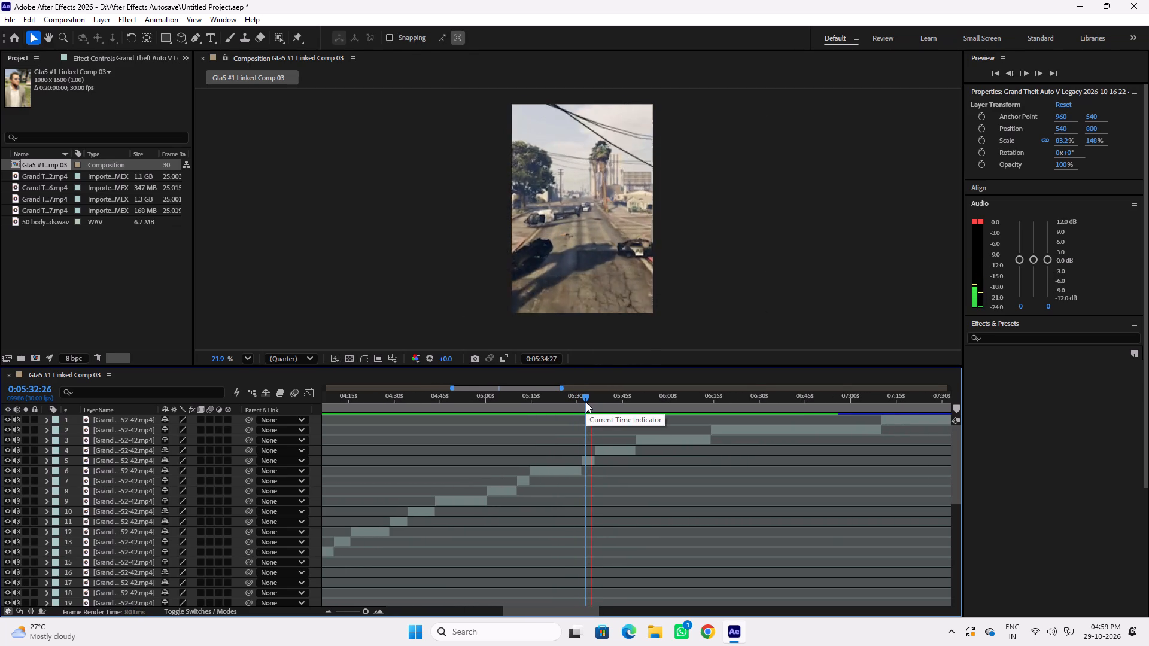
pyautogui.press('space')
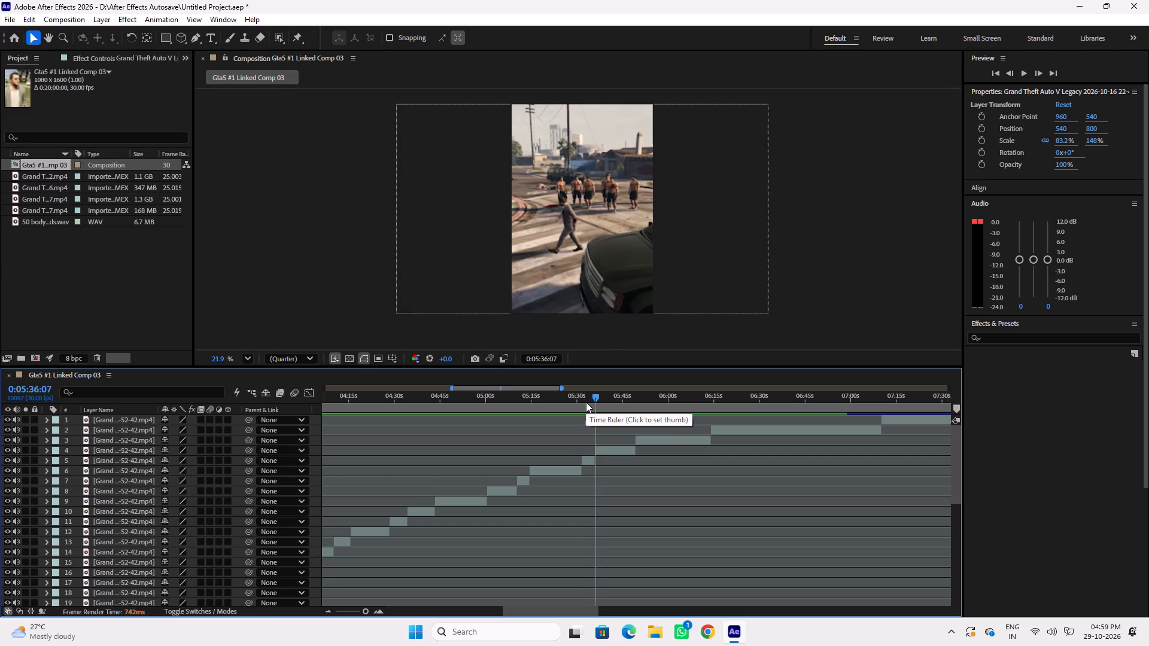
pyautogui.moveTo(592, 399); pyautogui.dragTo(604, 400)
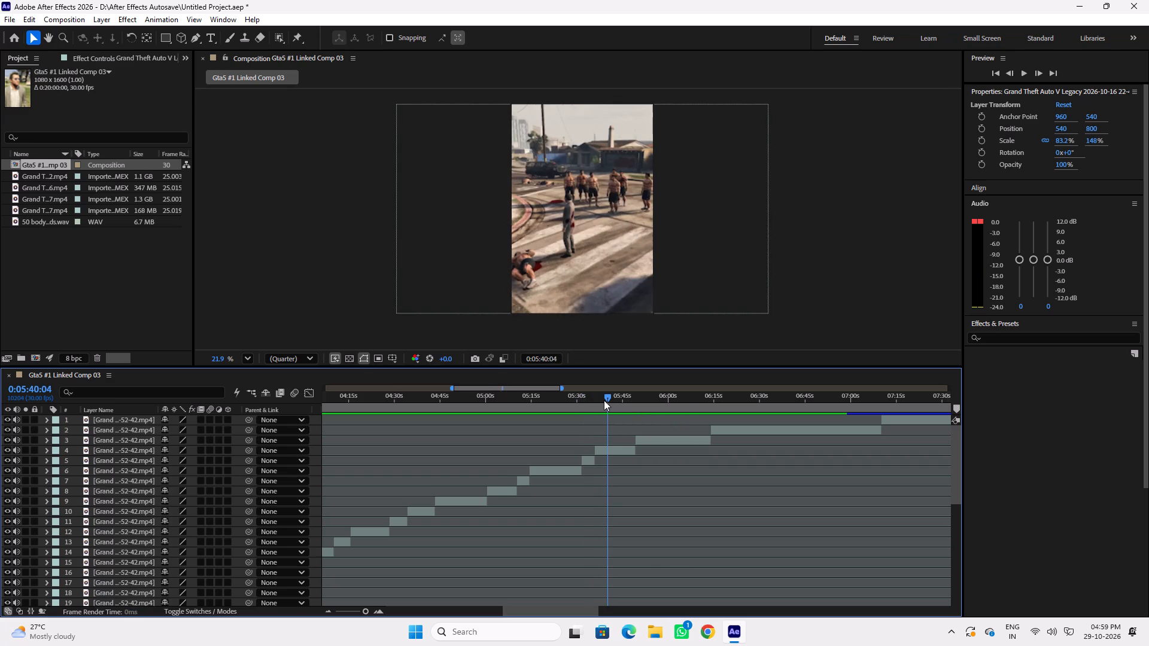
pyautogui.moveTo(604, 400); pyautogui.dragTo(605, 403)
pyautogui.press('space')
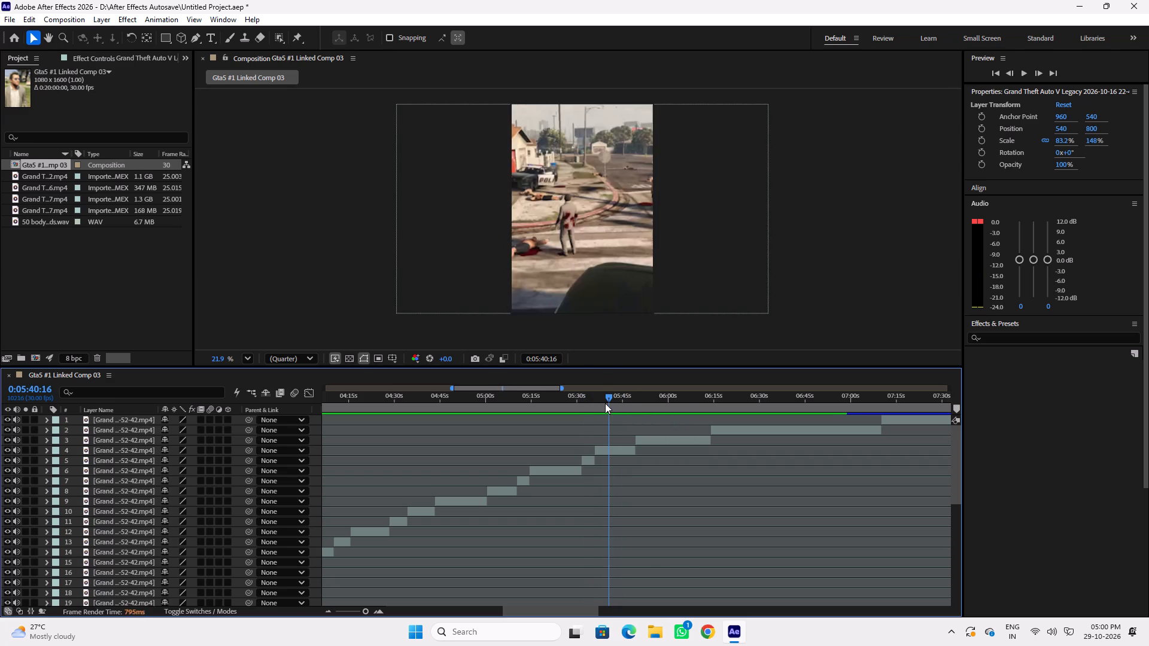
pyautogui.moveTo(612, 398); pyautogui.dragTo(619, 398)
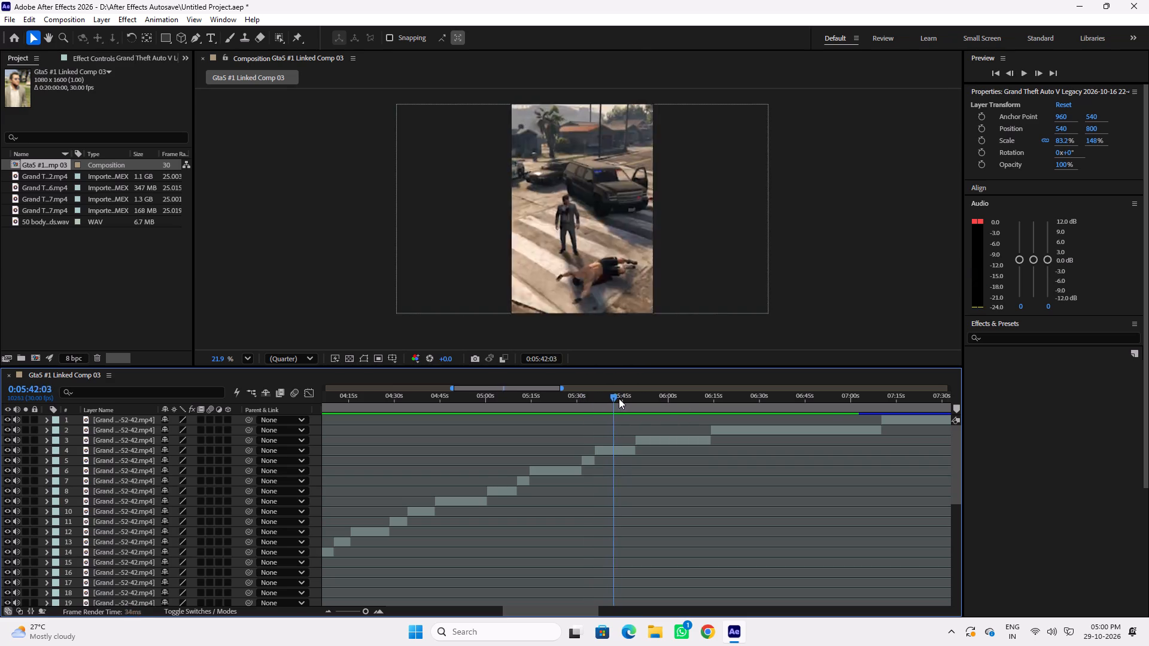
pyautogui.moveTo(619, 398); pyautogui.dragTo(652, 401)
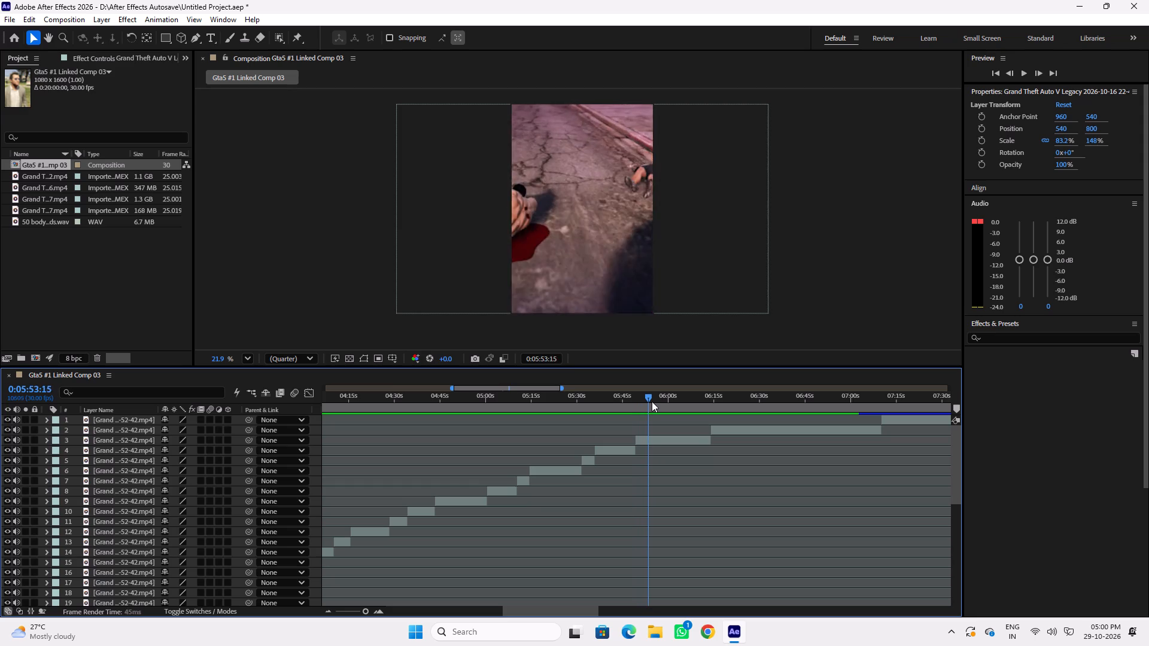
pyautogui.moveTo(652, 401); pyautogui.dragTo(669, 402)
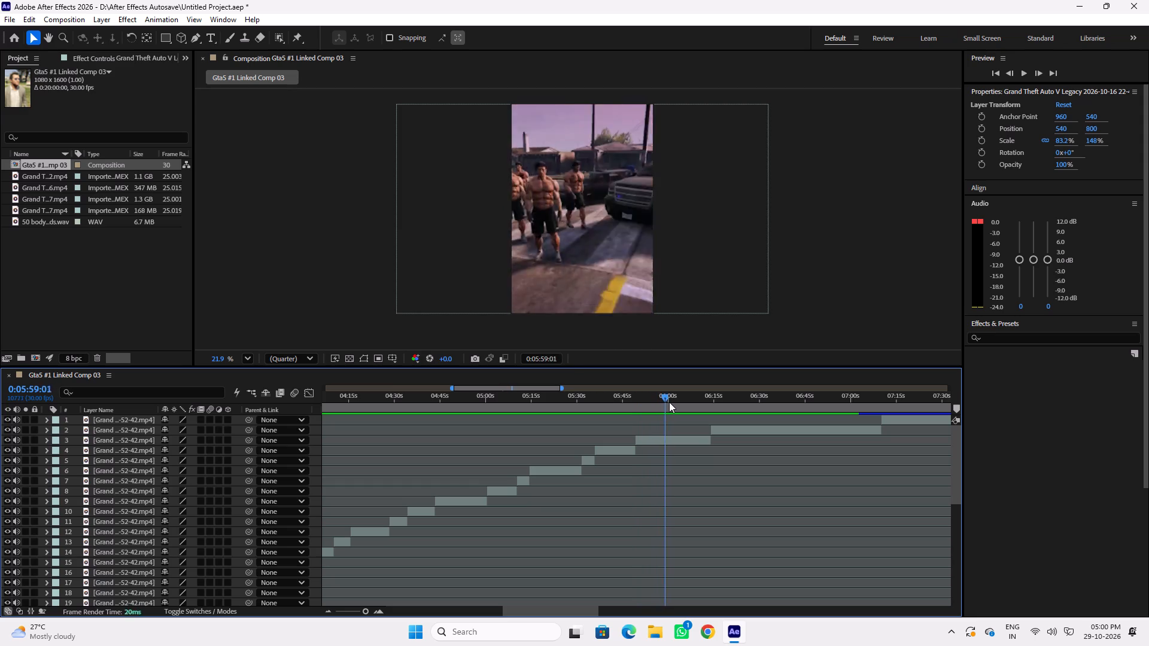
pyautogui.moveTo(669, 402); pyautogui.dragTo(667, 403)
pyautogui.press('space')
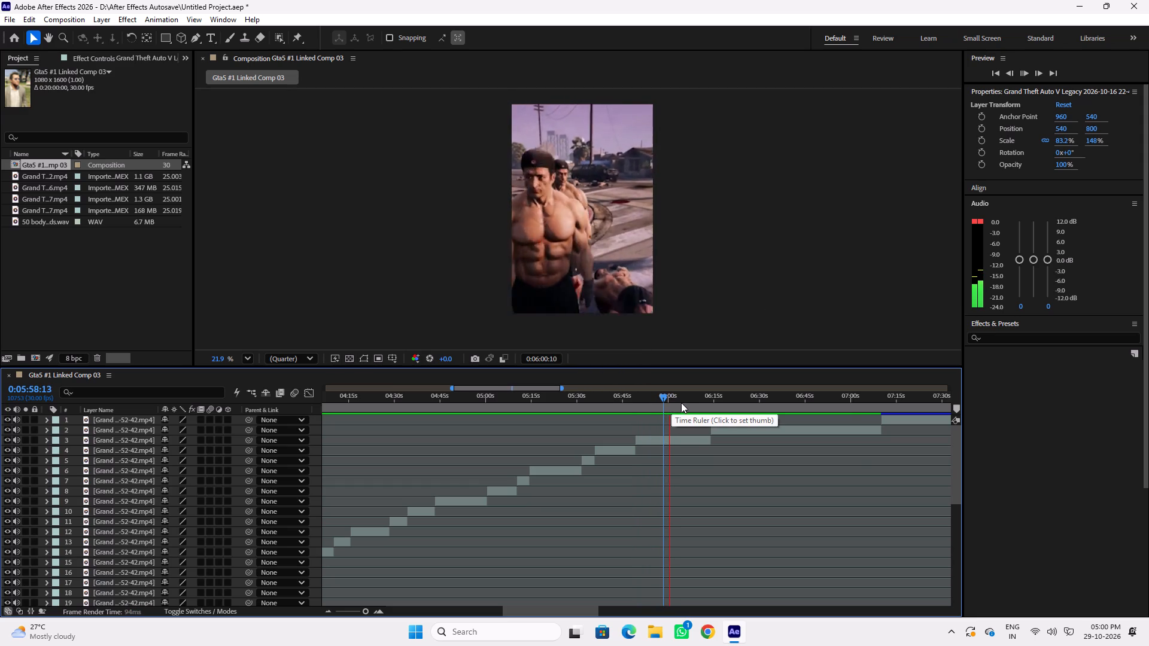
# Examine the remaining gameplay footage from about 0:06:00 to its end near 0:07:47, and look back as far as about 0:04:42.
pyautogui.moveTo(674, 398); pyautogui.dragTo(704, 400)
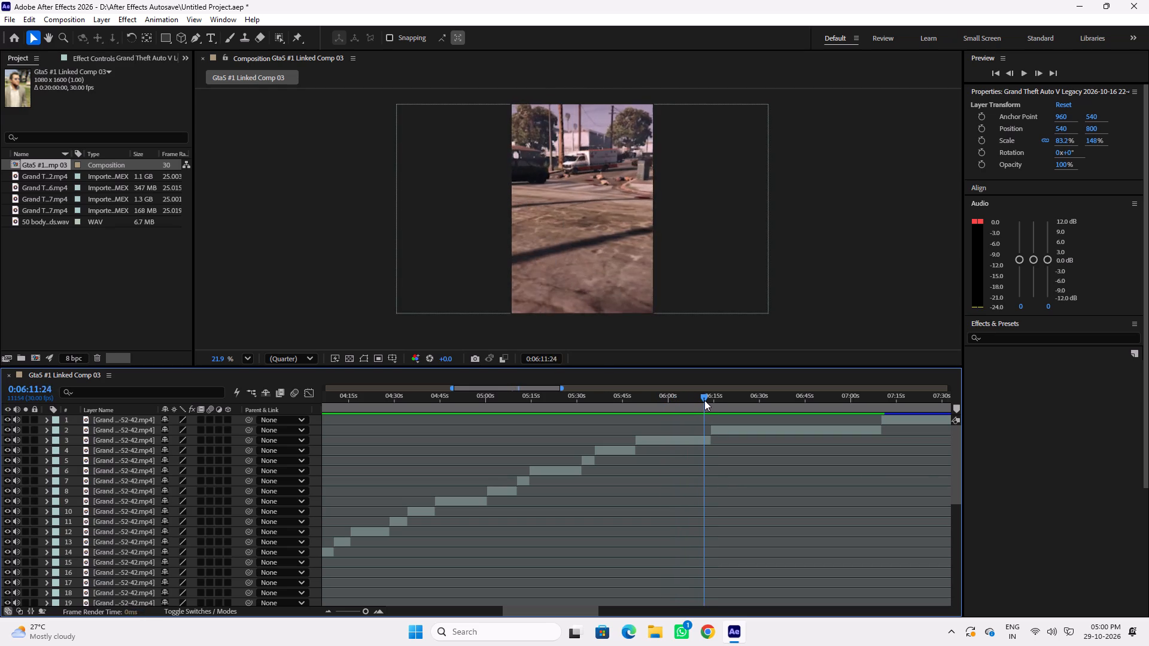
pyautogui.moveTo(704, 400); pyautogui.dragTo(752, 401)
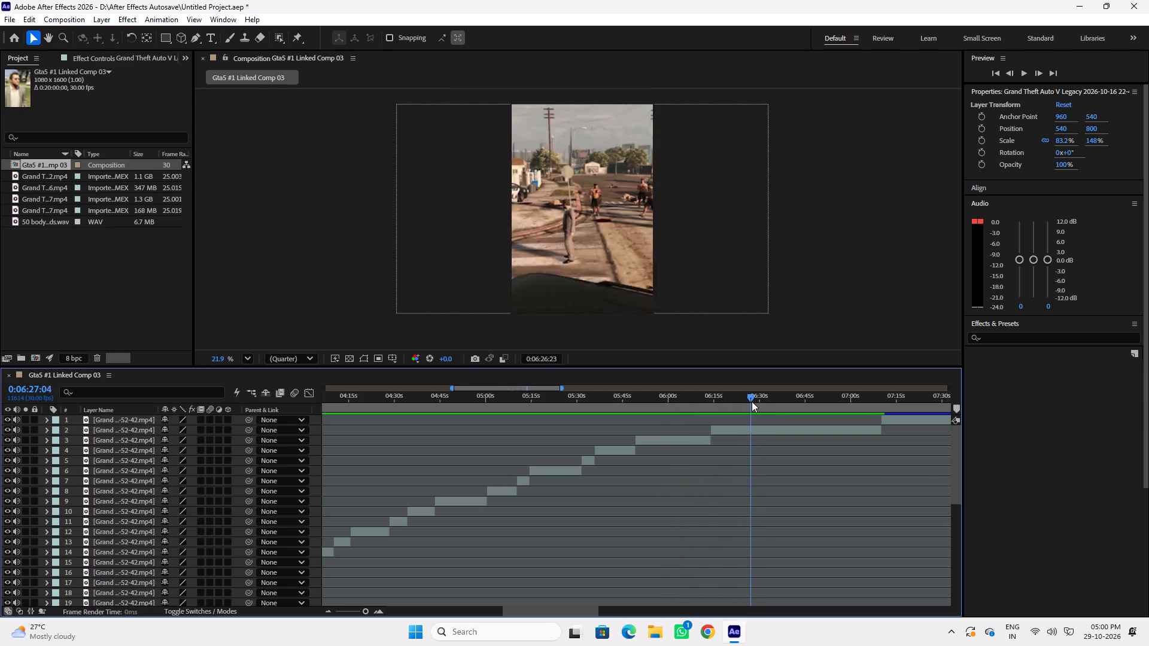
pyautogui.moveTo(752, 401); pyautogui.dragTo(837, 403)
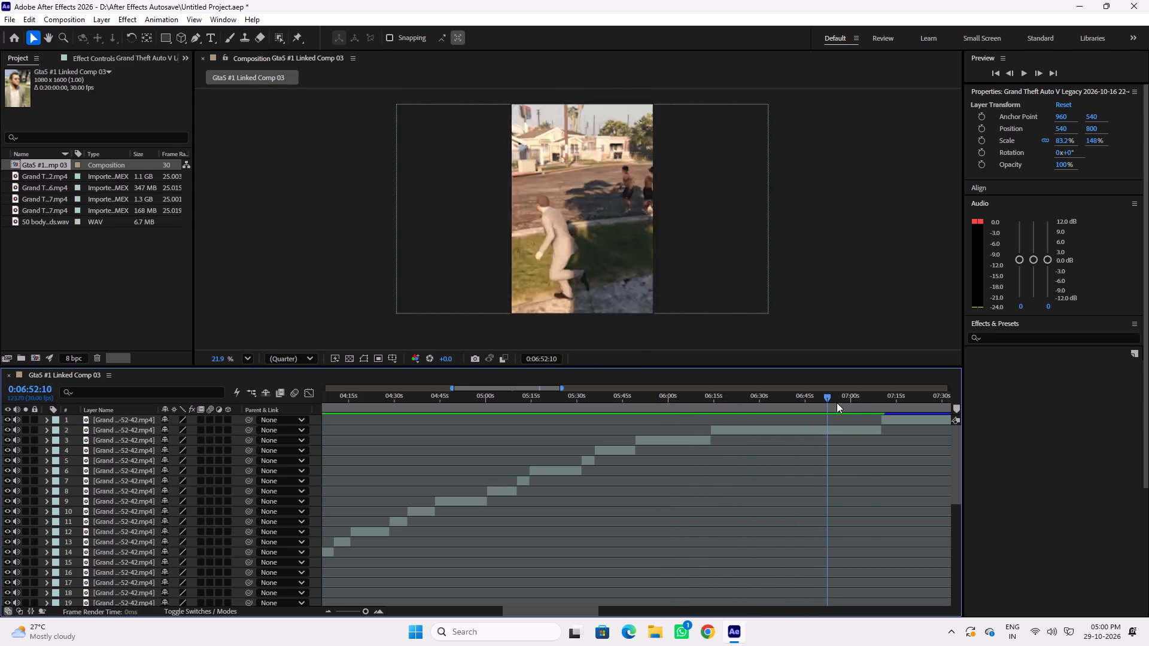
pyautogui.moveTo(837, 403); pyautogui.dragTo(919, 409)
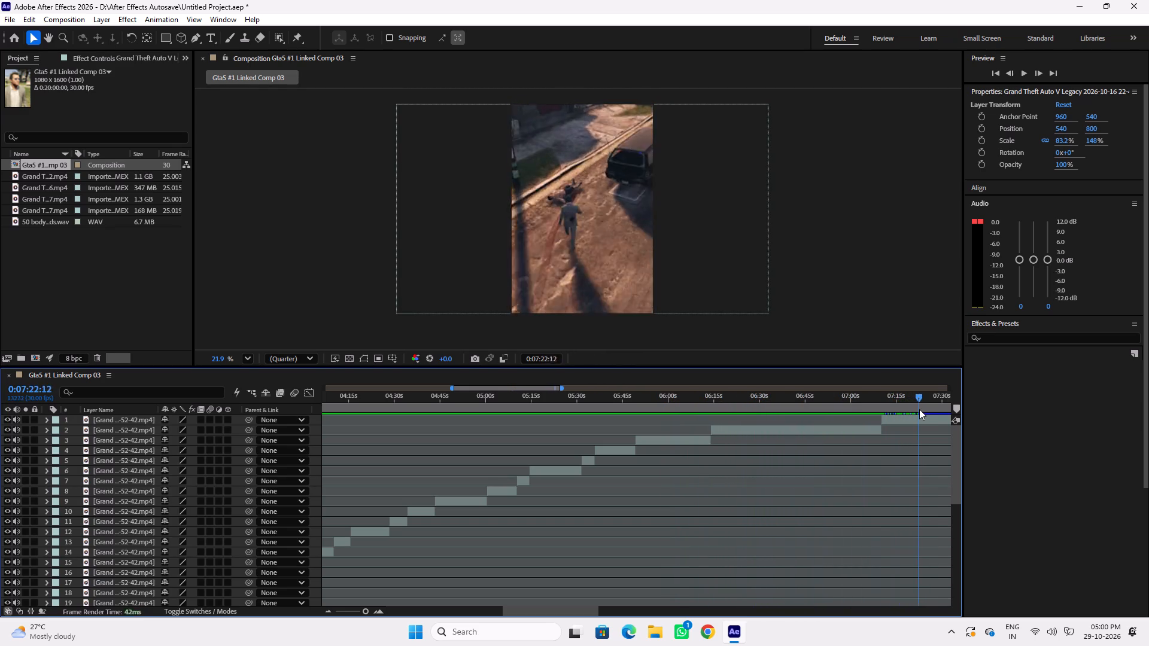
pyautogui.moveTo(919, 409); pyautogui.dragTo(945, 409)
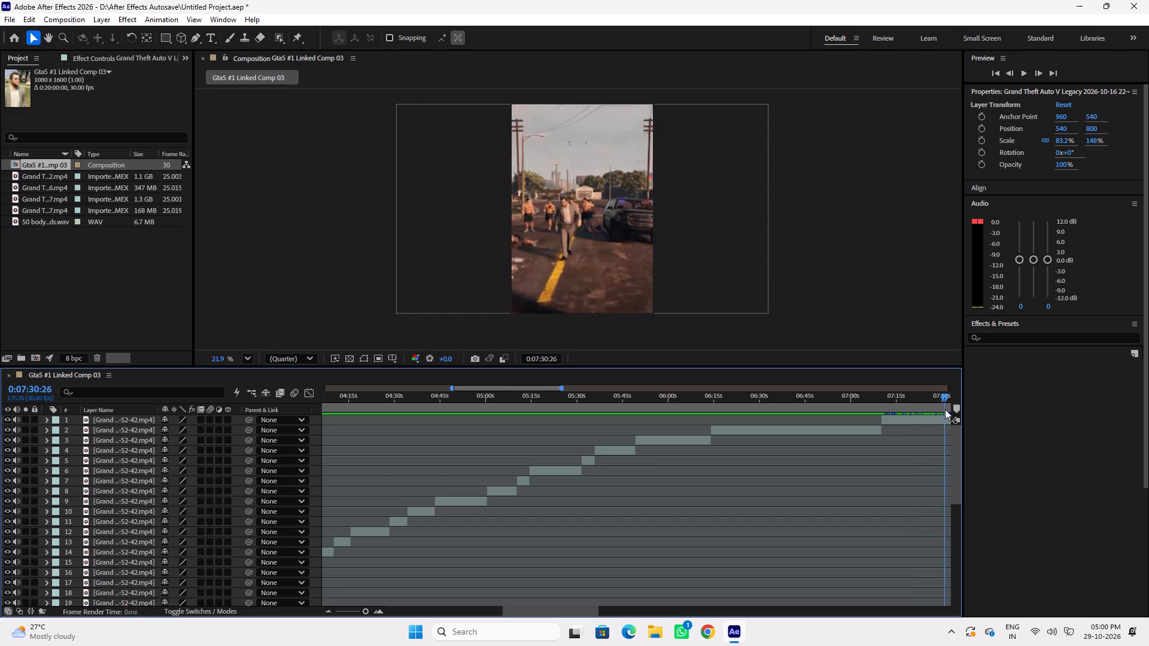
pyautogui.moveTo(945, 409); pyautogui.dragTo(704, 409)
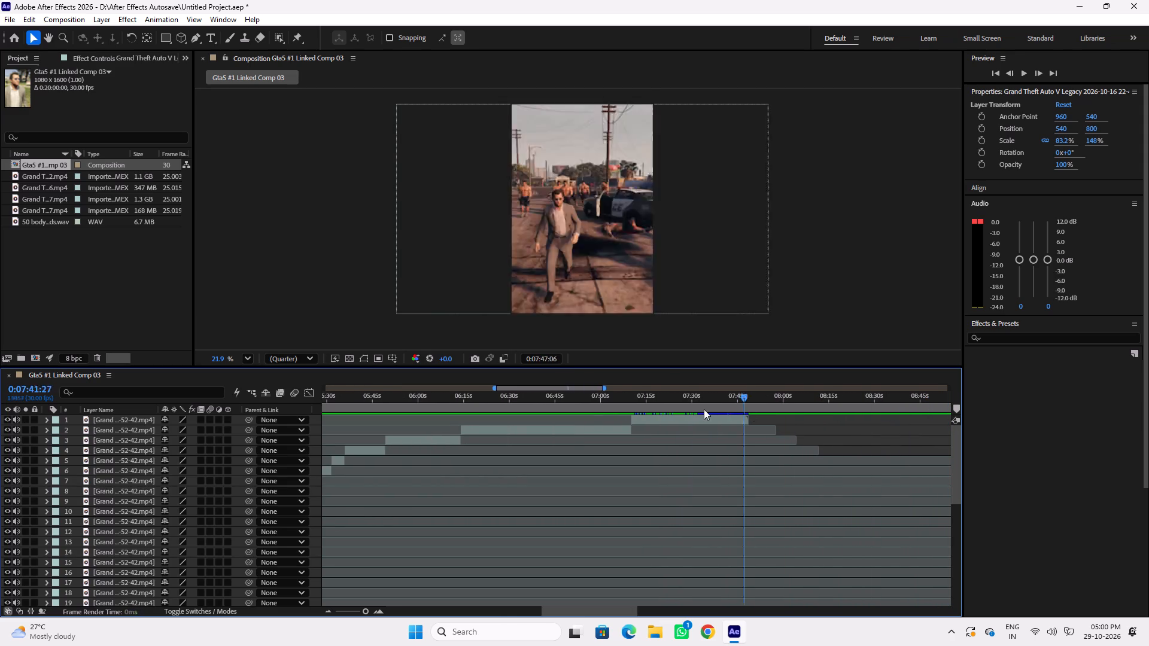
pyautogui.moveTo(704, 409); pyautogui.dragTo(468, 398)
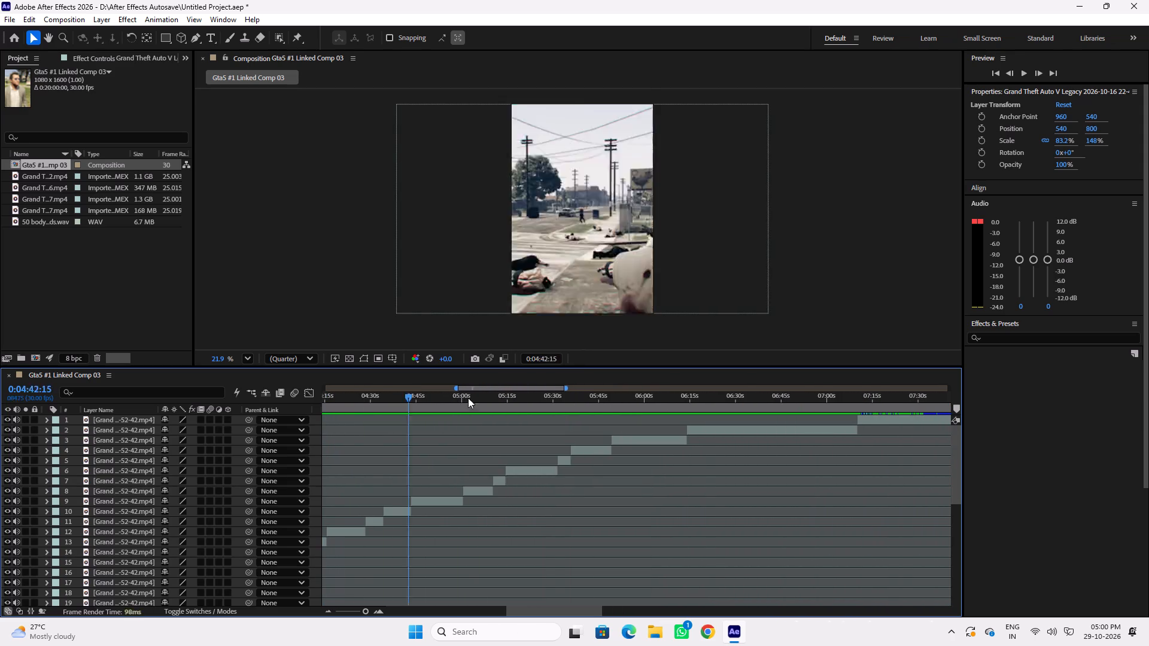
# Examine the gameplay footage between about 0:04:28 and 0:05:57 again for a usable shot, ending on the aerial street view near 0:05:34.
pyautogui.moveTo(468, 398); pyautogui.dragTo(636, 407)
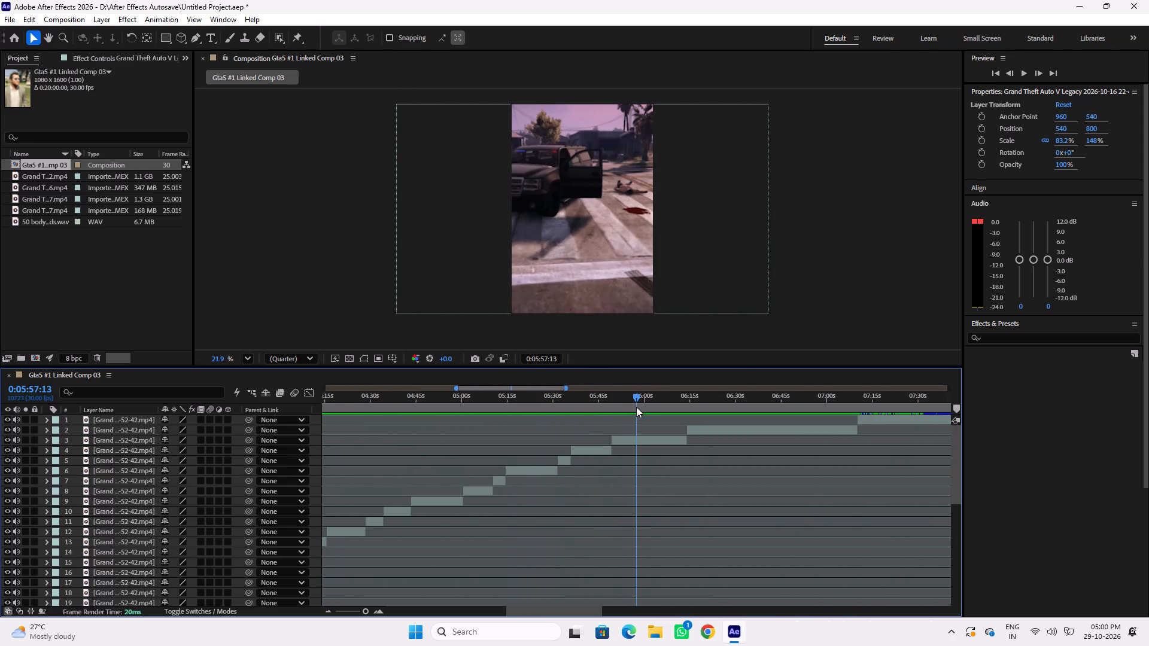
pyautogui.moveTo(636, 407); pyautogui.dragTo(627, 407)
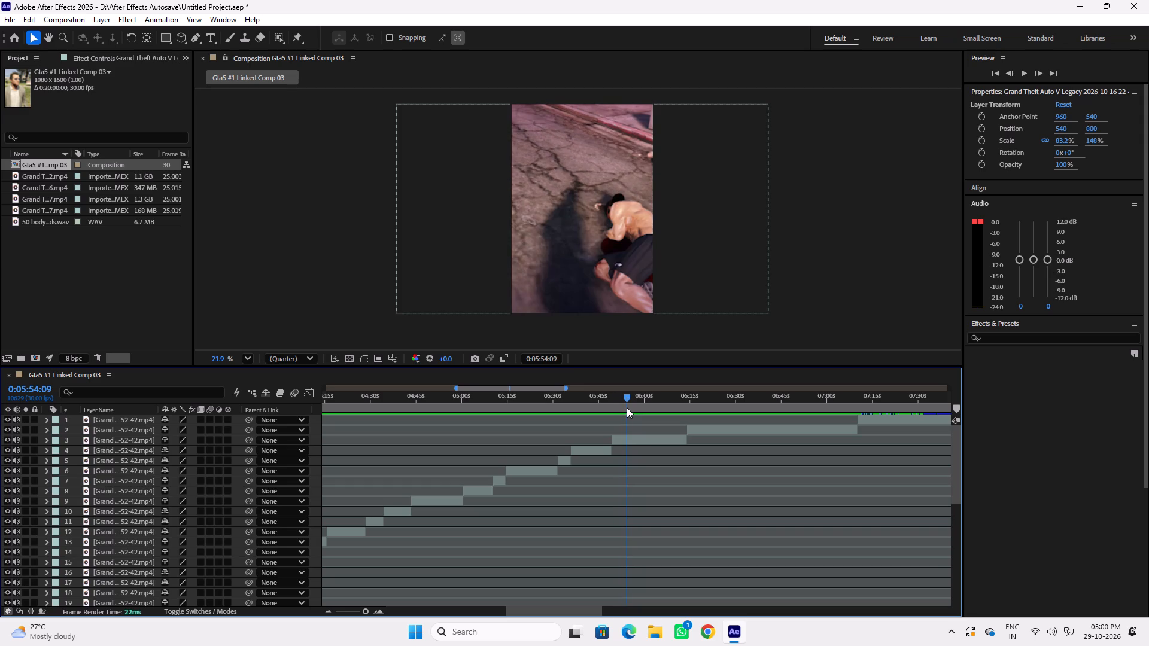
pyautogui.moveTo(627, 407); pyautogui.dragTo(628, 409)
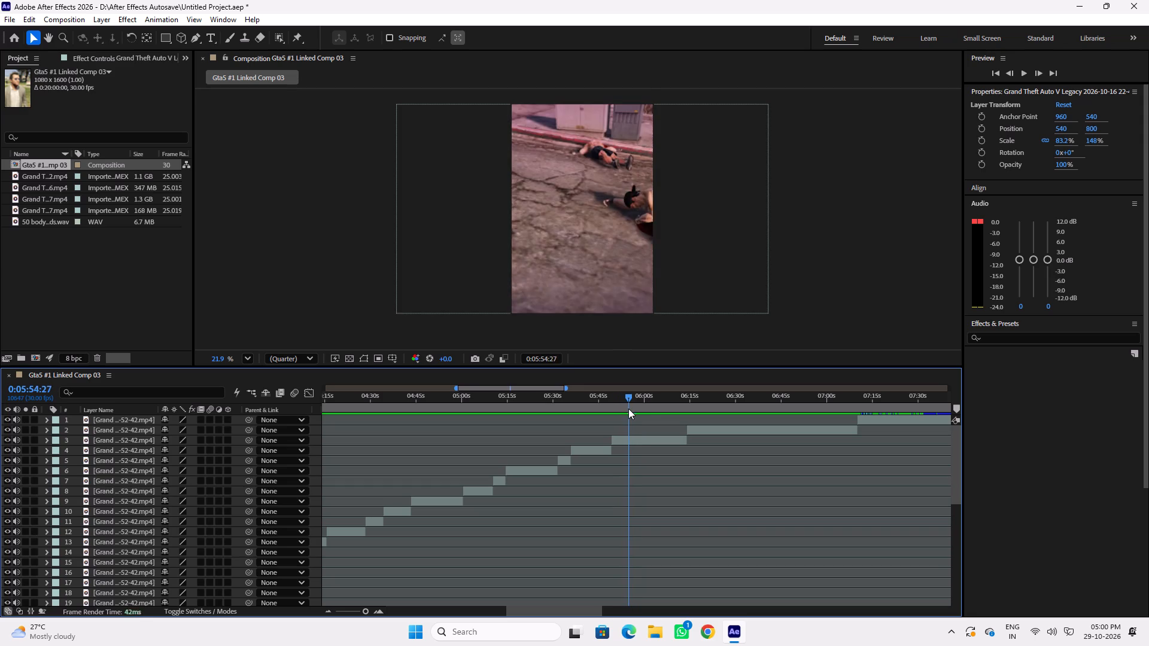
pyautogui.moveTo(628, 409); pyautogui.dragTo(560, 414)
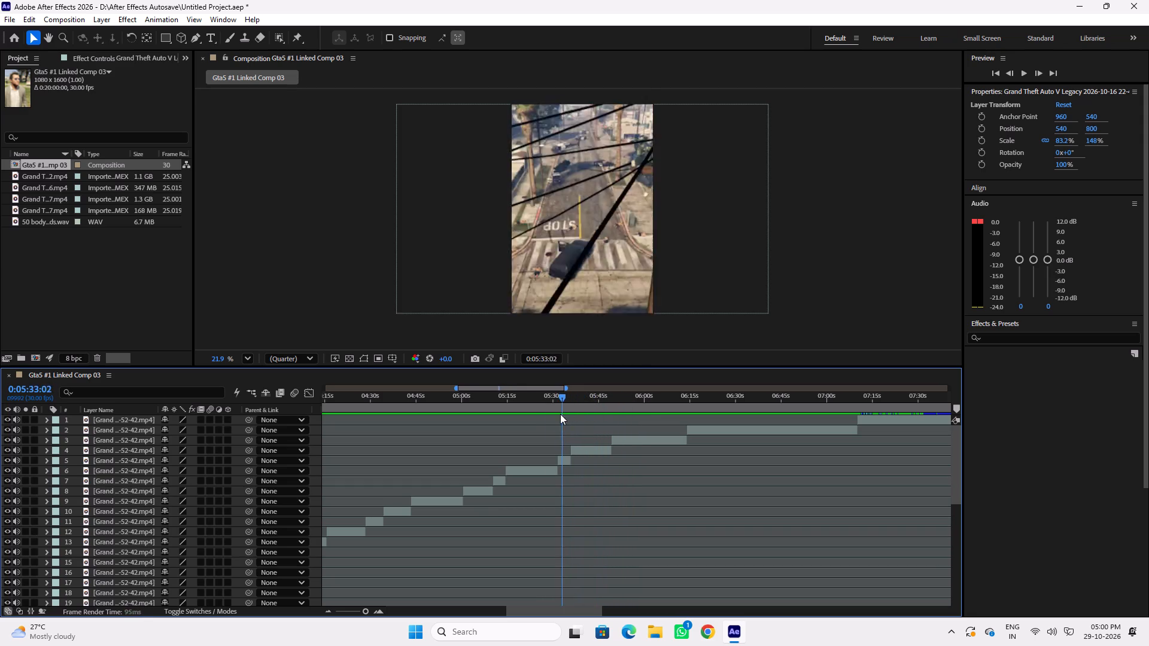
pyautogui.moveTo(560, 414); pyautogui.dragTo(503, 417)
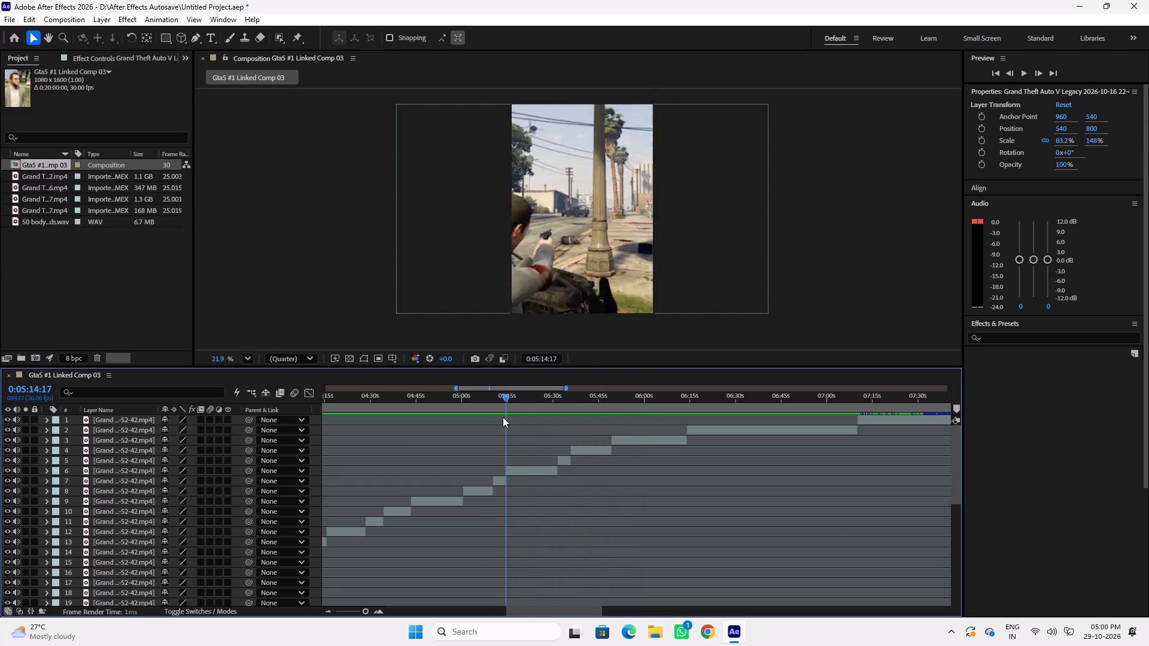
pyautogui.moveTo(503, 417); pyautogui.dragTo(427, 418)
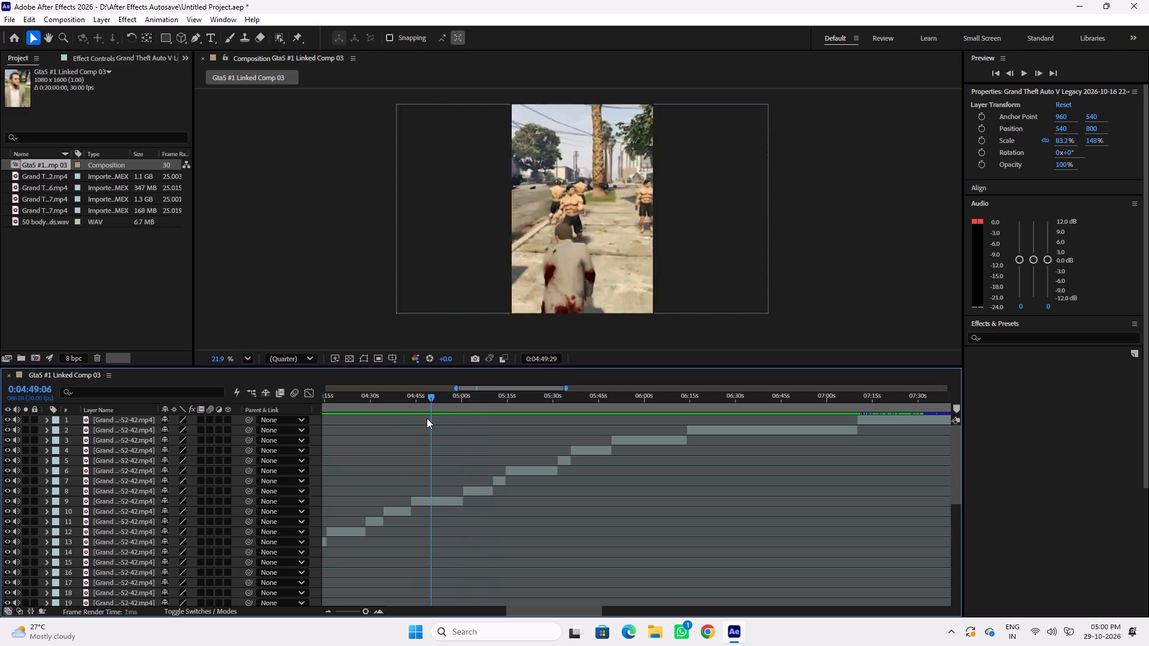
pyautogui.moveTo(427, 418); pyautogui.dragTo(367, 418)
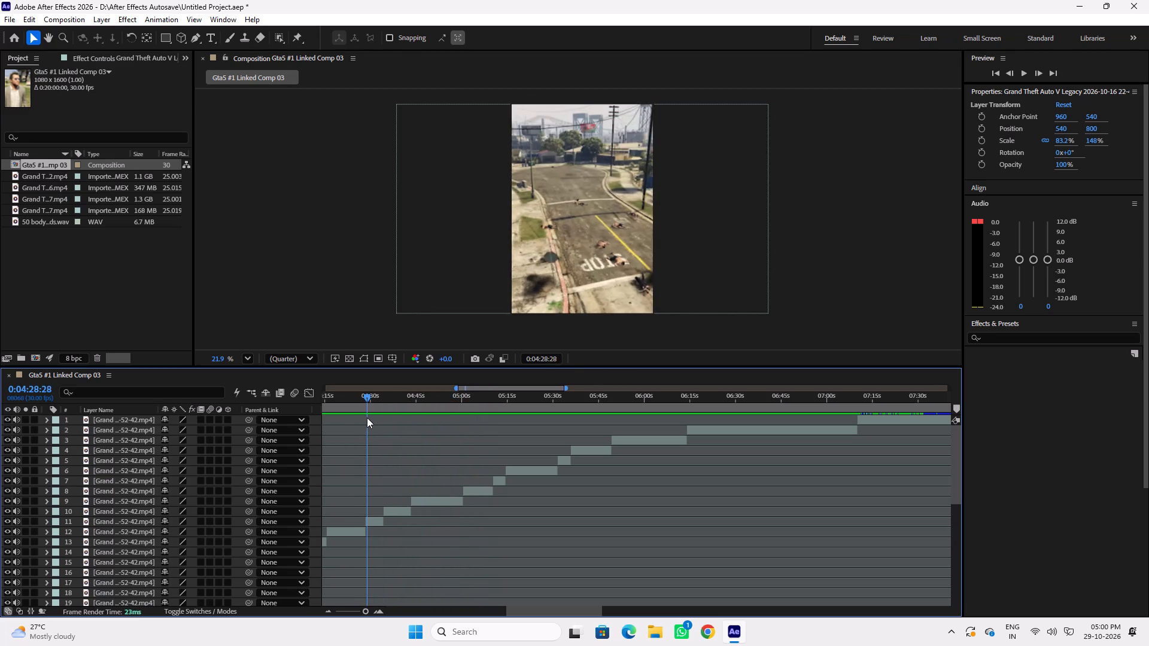
pyautogui.moveTo(367, 418); pyautogui.dragTo(408, 418)
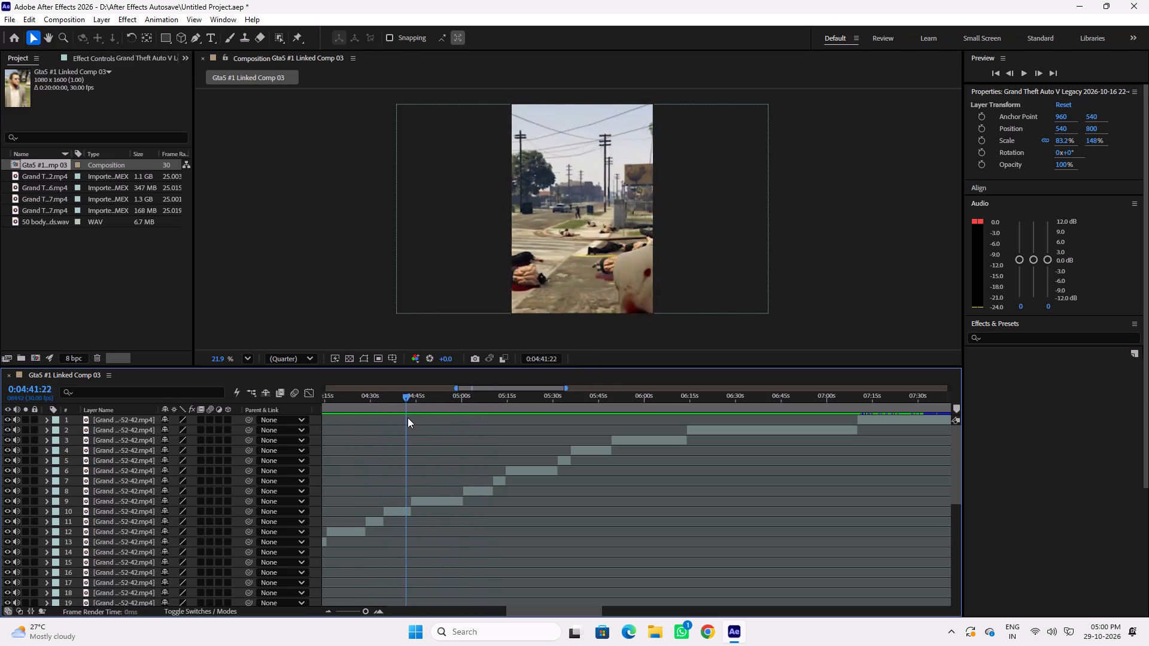
pyautogui.moveTo(408, 418); pyautogui.dragTo(473, 425)
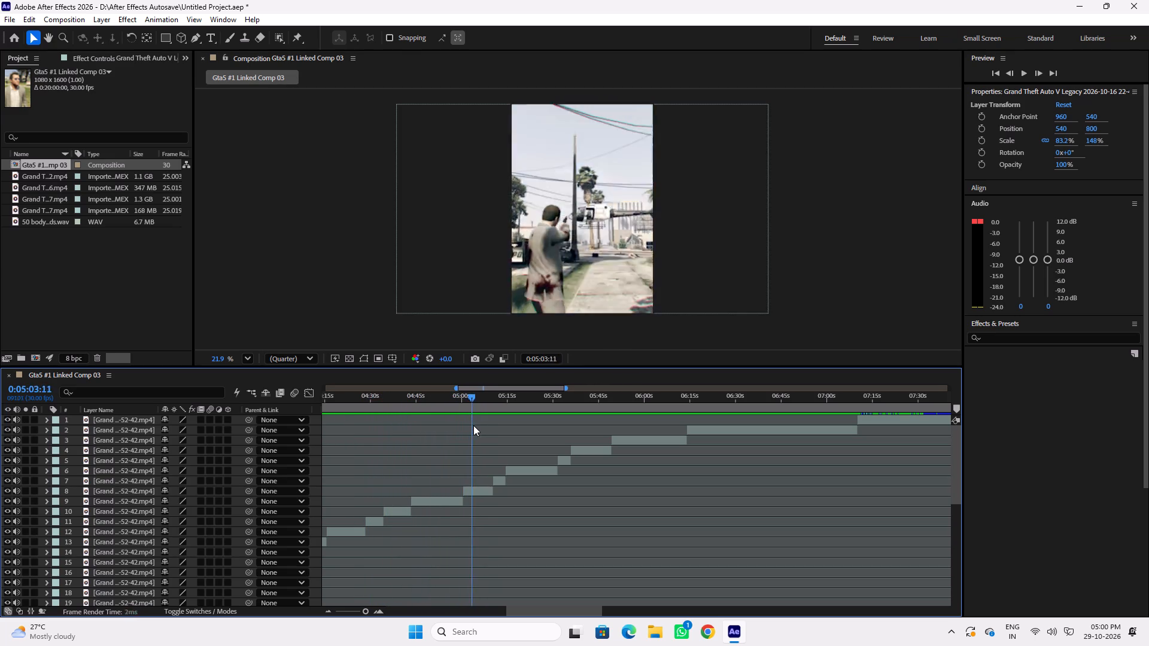
pyautogui.moveTo(473, 425); pyautogui.dragTo(539, 431)
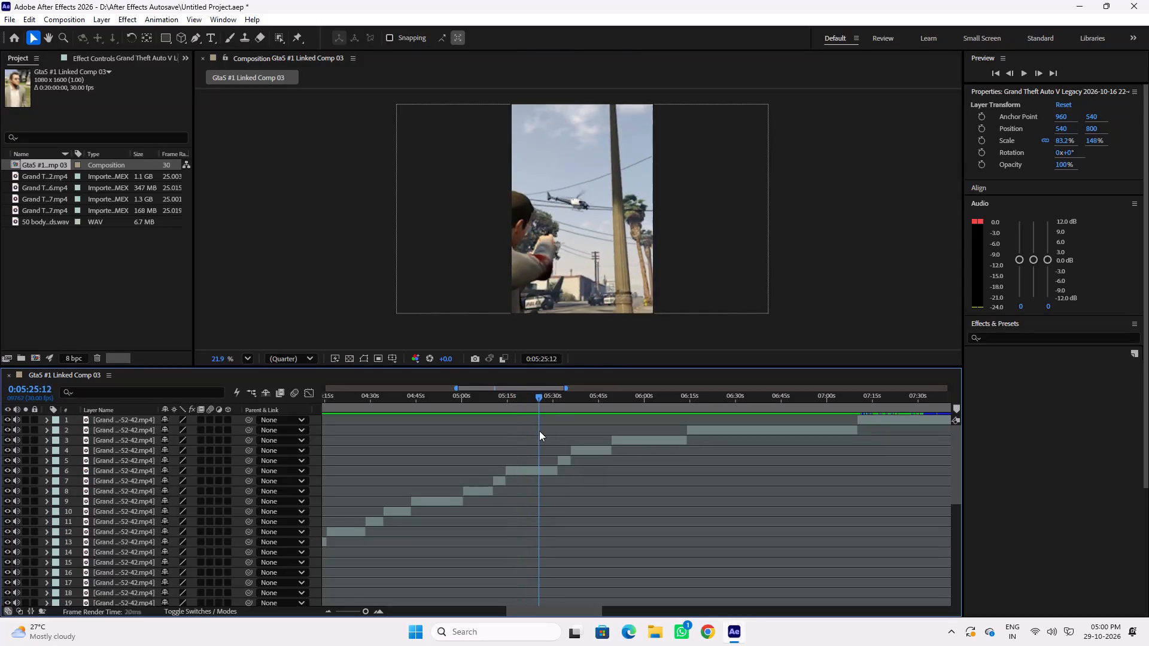
pyautogui.moveTo(539, 431); pyautogui.dragTo(570, 434)
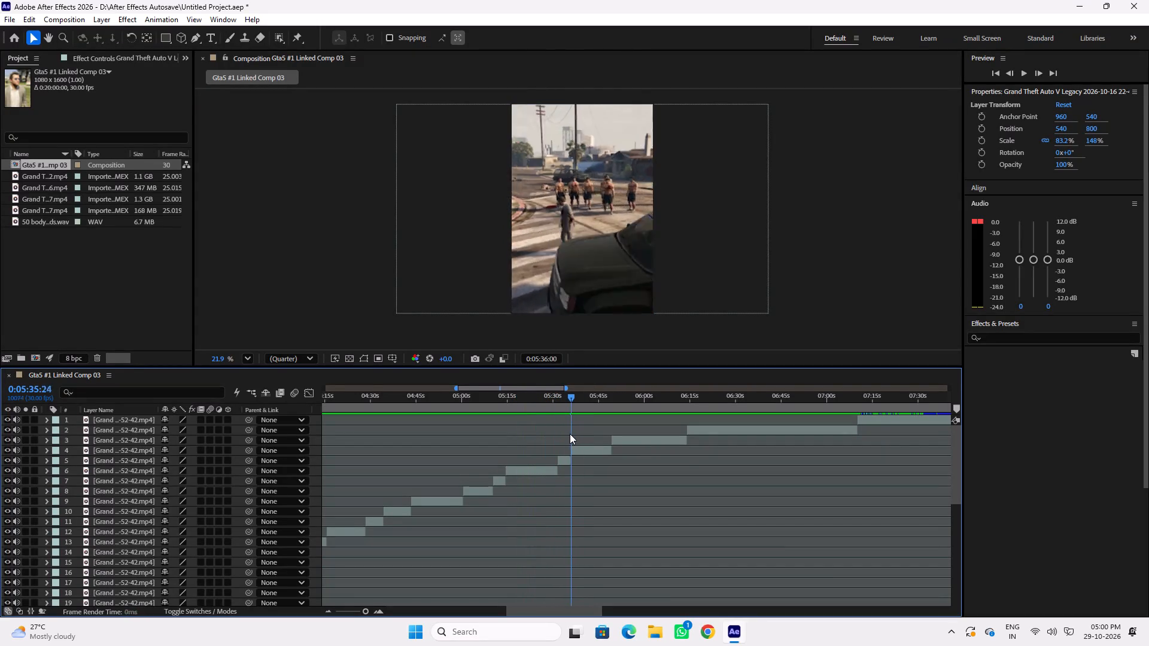
pyautogui.moveTo(570, 434); pyautogui.dragTo(565, 435)
# Duplicate the short aerial street clip near 0:05:34 and move the copy to about 0:00:35 in the edited sequence.
pyautogui.click(563, 462)
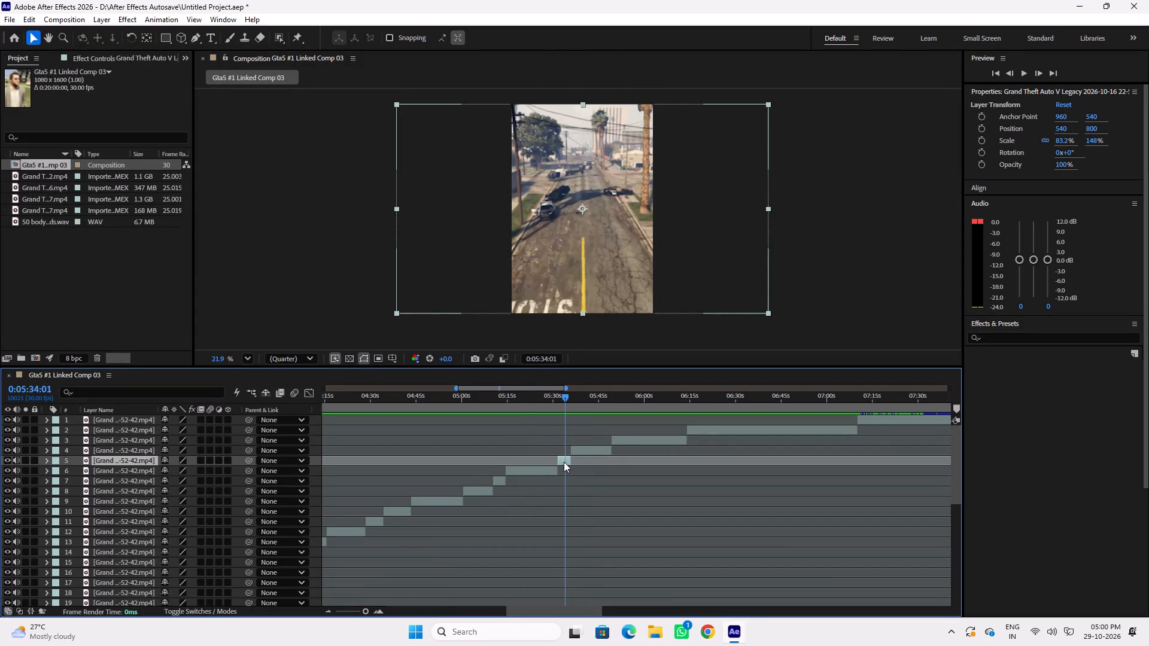
pyautogui.hotkey('ctrl', 'd')
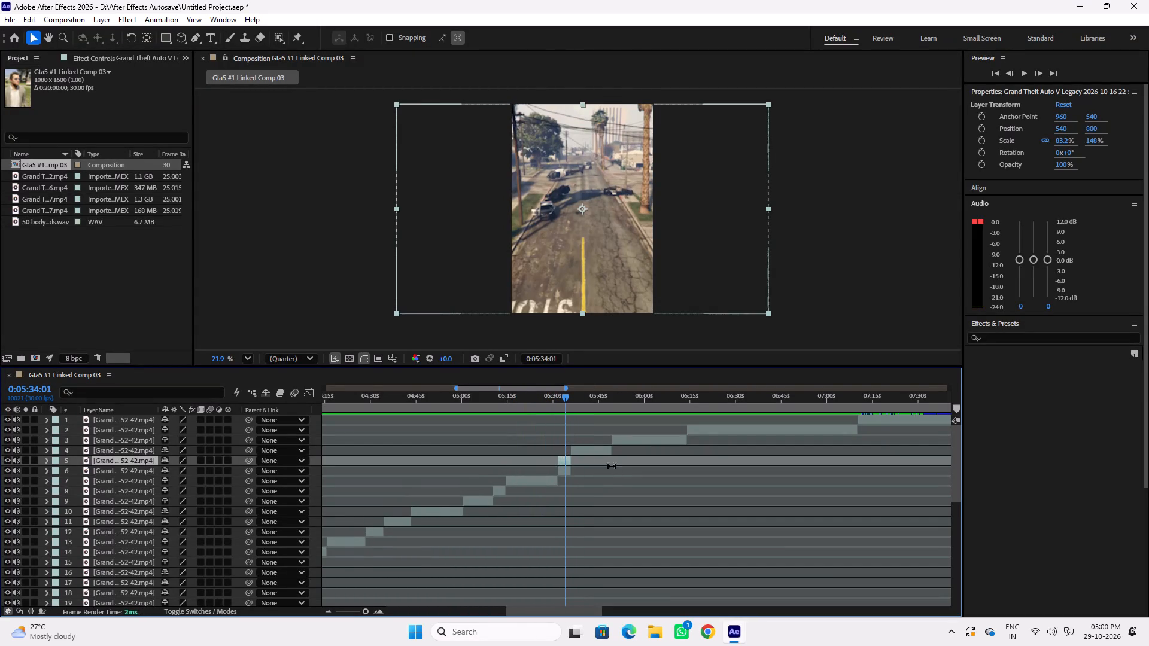
pyautogui.moveTo(562, 459); pyautogui.dragTo(445, 470)
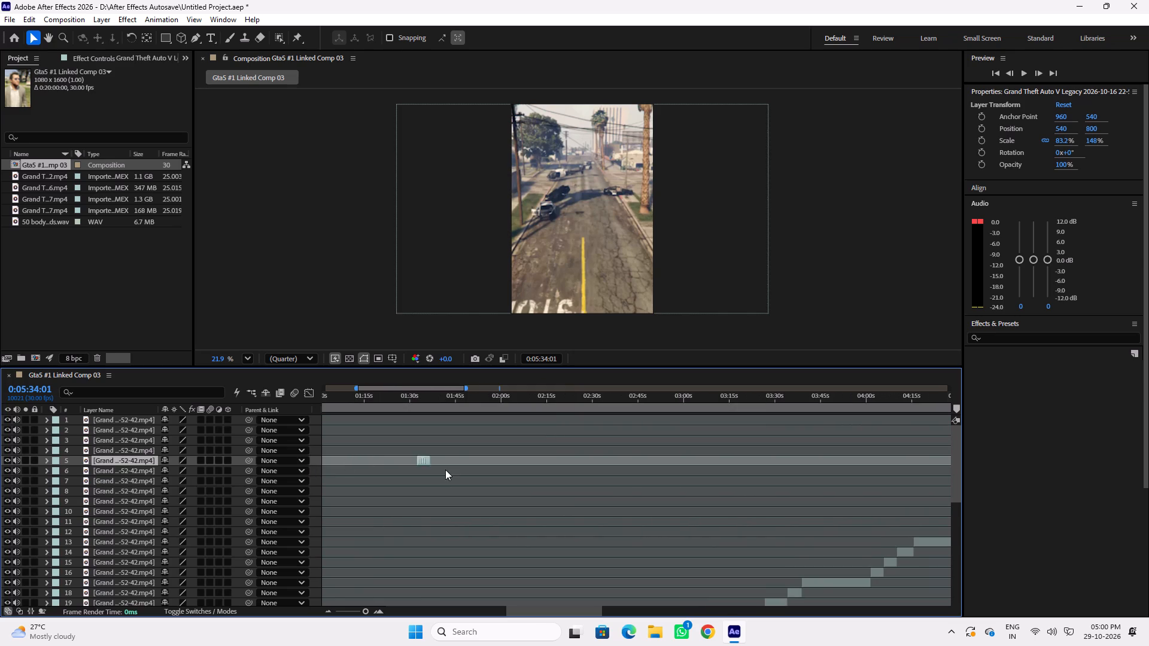
pyautogui.moveTo(445, 470); pyautogui.dragTo(391, 478)
pyautogui.moveTo(126, 461); pyautogui.dragTo(138, 632)
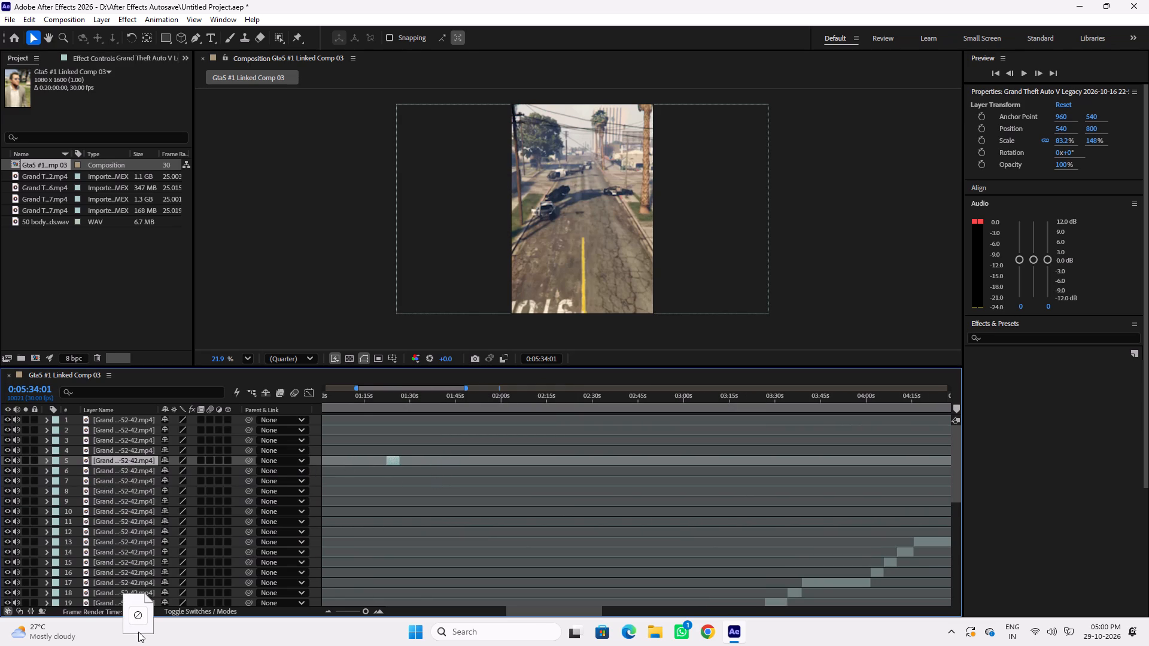
pyautogui.moveTo(138, 632); pyautogui.dragTo(137, 580)
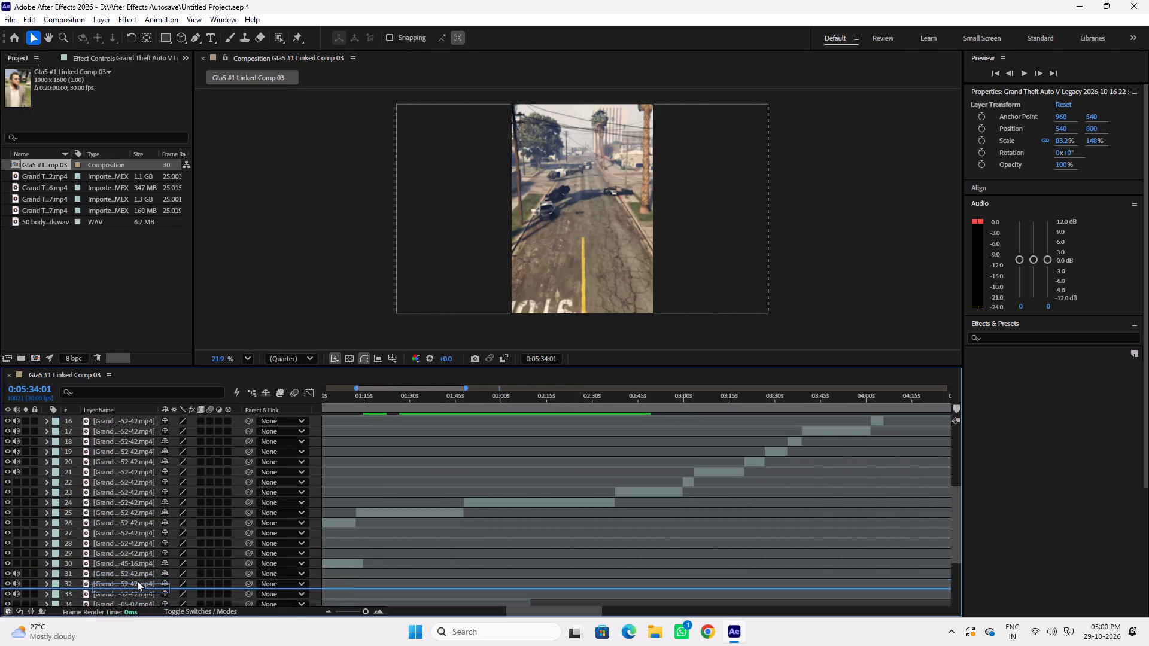
pyautogui.moveTo(137, 580); pyautogui.dragTo(145, 495)
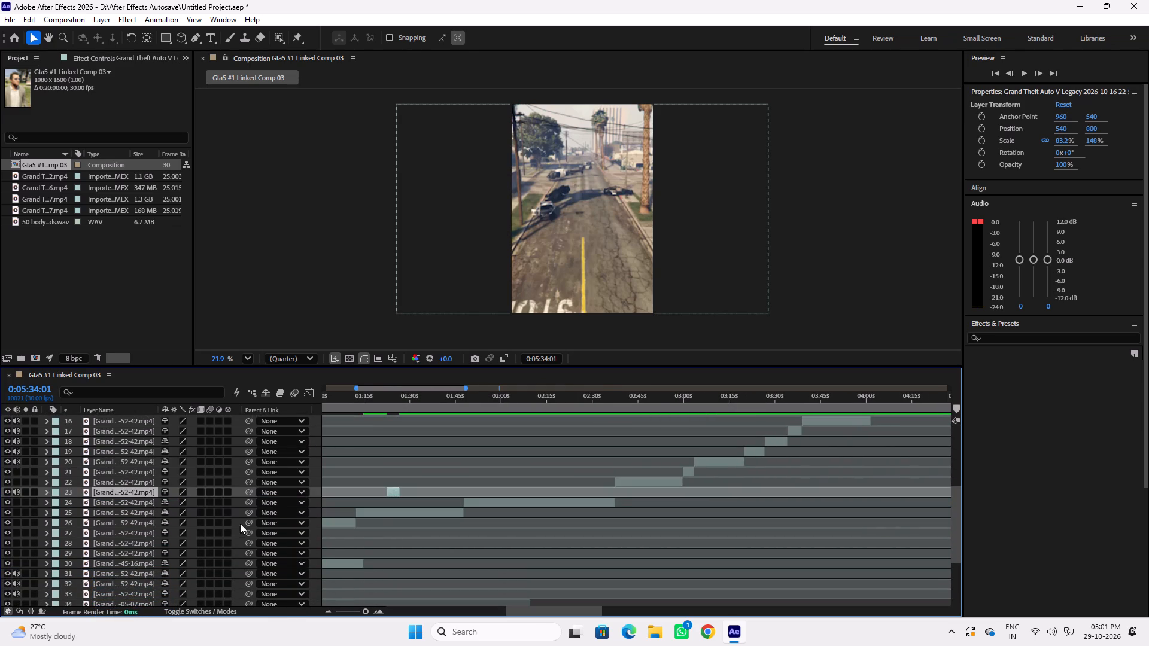
pyautogui.moveTo(391, 492); pyautogui.dragTo(320, 495)
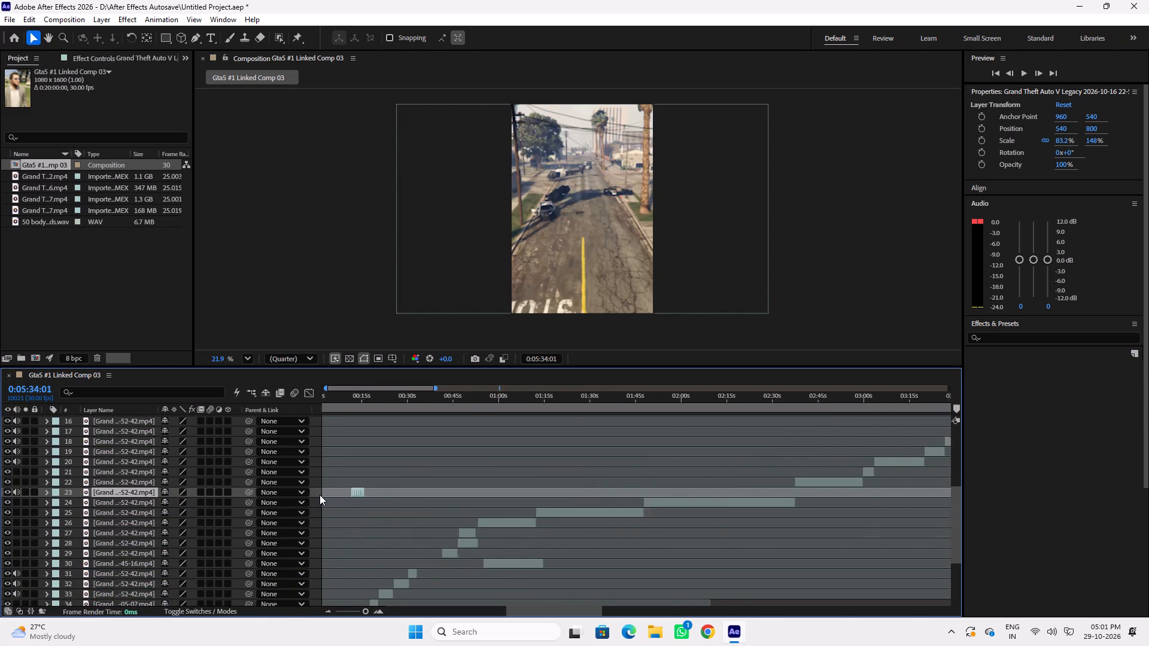
pyautogui.moveTo(320, 495); pyautogui.dragTo(439, 517)
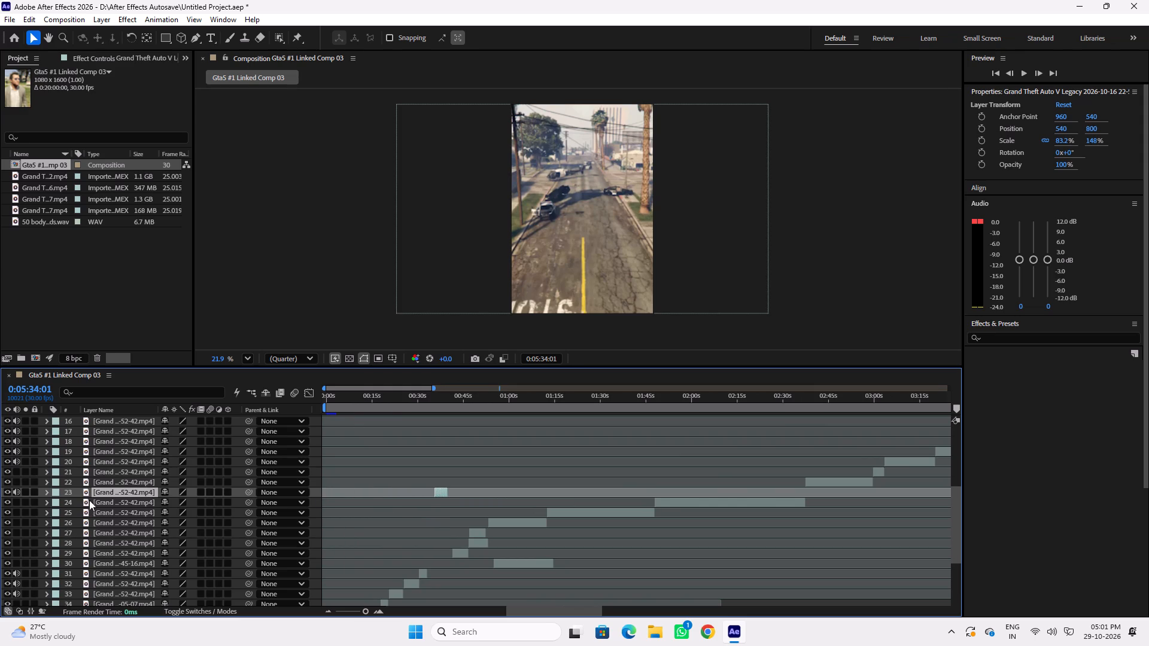
# Stack the copied aerial clip directly above the last placed clip, start it where that clip ends at about 0:00:33, and save the project.
pyautogui.moveTo(105, 493); pyautogui.dragTo(118, 569)
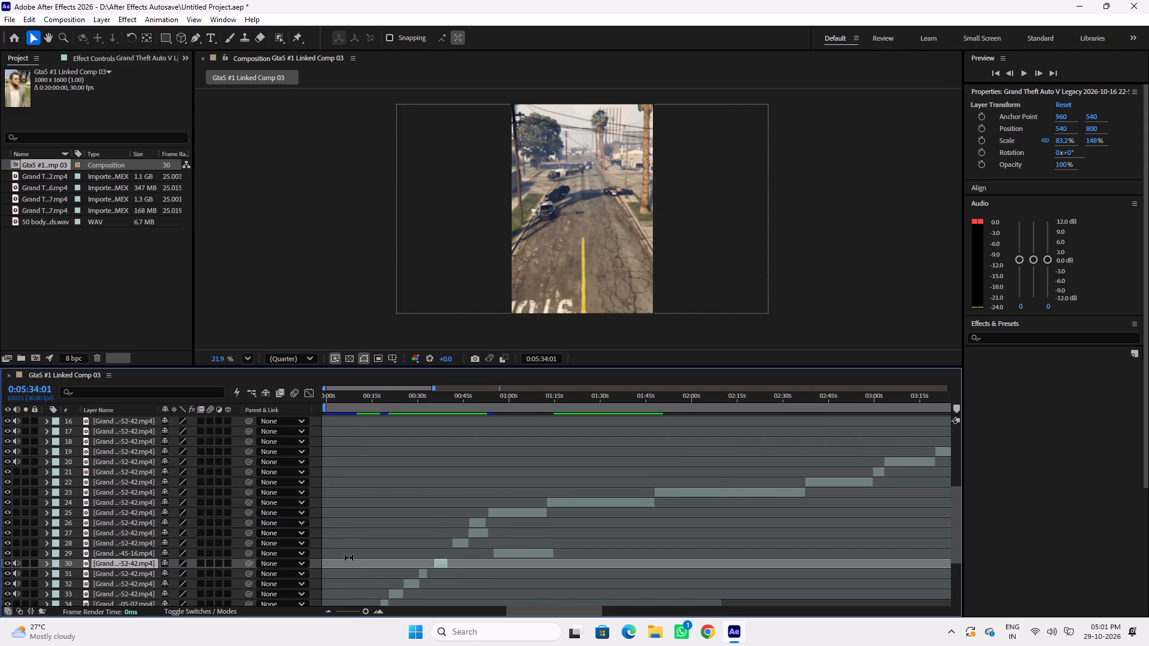
pyautogui.moveTo(439, 563); pyautogui.dragTo(434, 565)
pyautogui.moveTo(434, 565); pyautogui.dragTo(431, 565)
pyautogui.moveTo(421, 400); pyautogui.dragTo(424, 405)
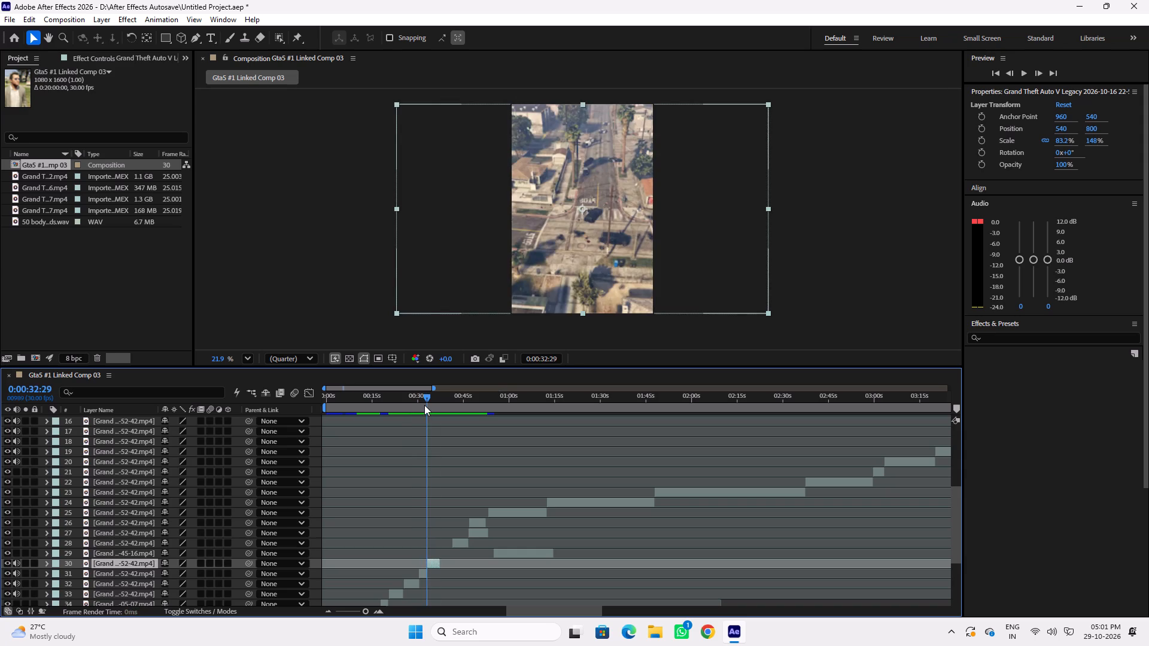
pyautogui.moveTo(424, 405); pyautogui.dragTo(427, 407)
pyautogui.click(427, 563)
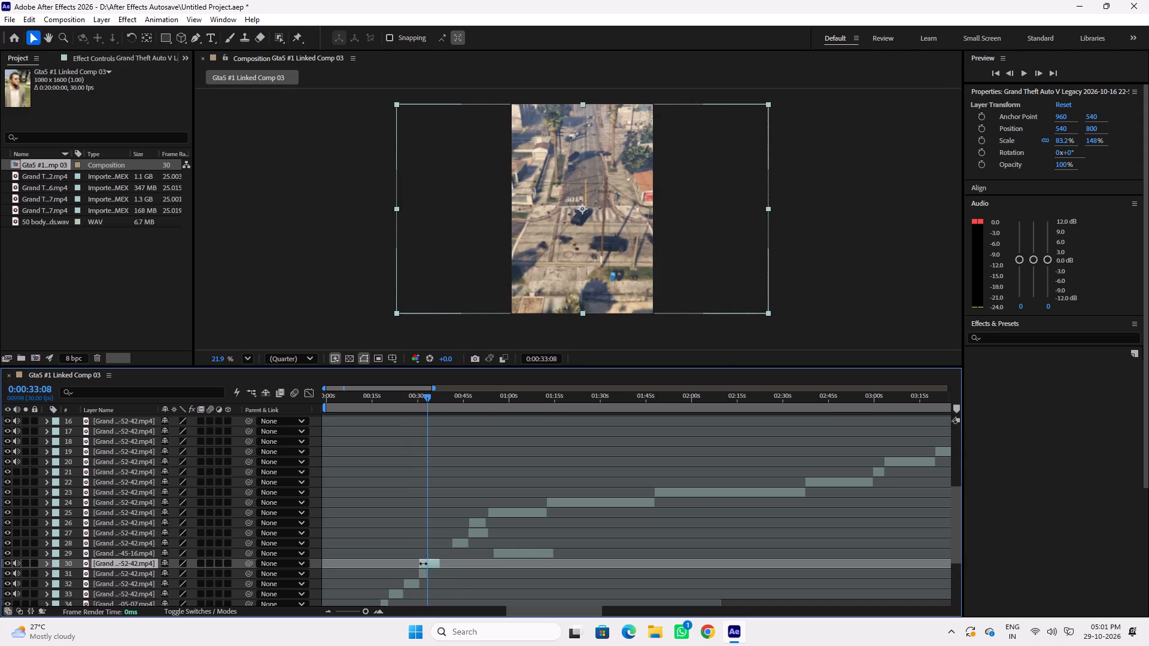
pyautogui.hotkey('ctrl', 's')
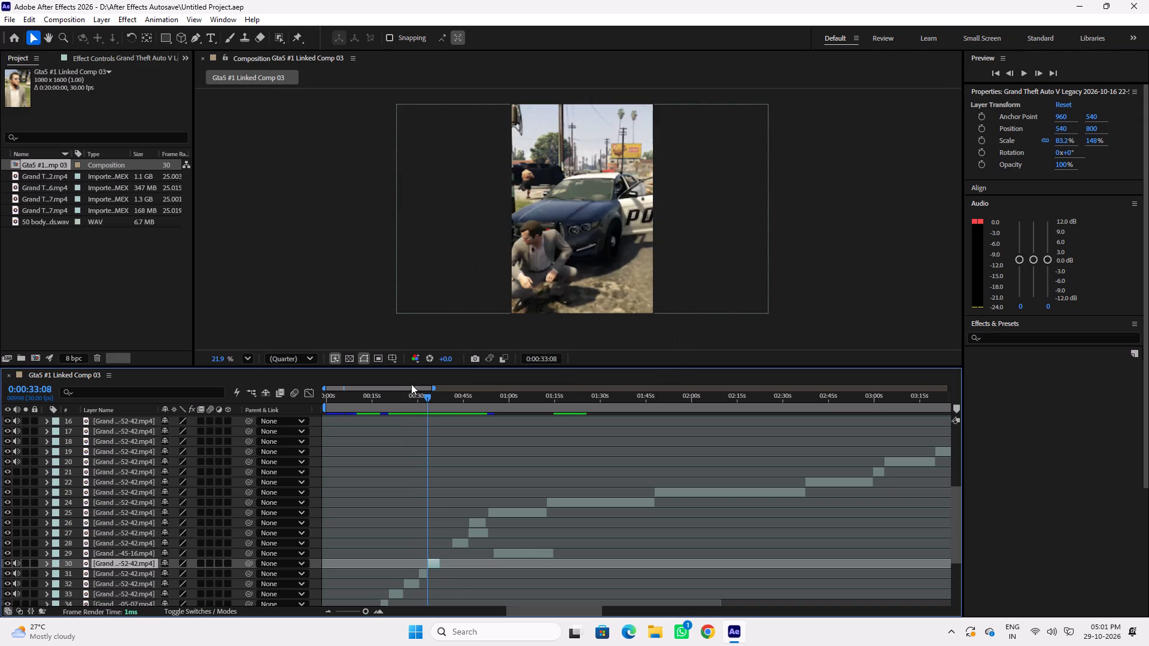
# Preview the edit from about 0:00:28, time-reverse the newly placed aerial clip, play it back from about 0:00:32 and save the project.
pyautogui.click(414, 395)
pyautogui.press('space')
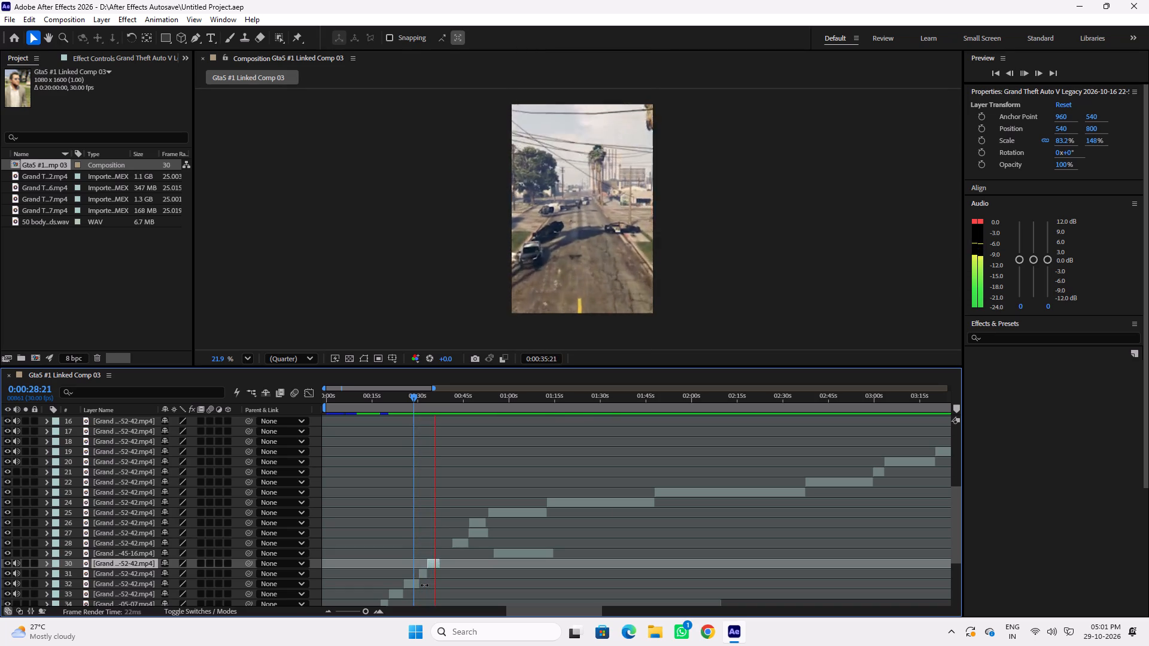
pyautogui.press('space')
pyautogui.rightClick(431, 565)
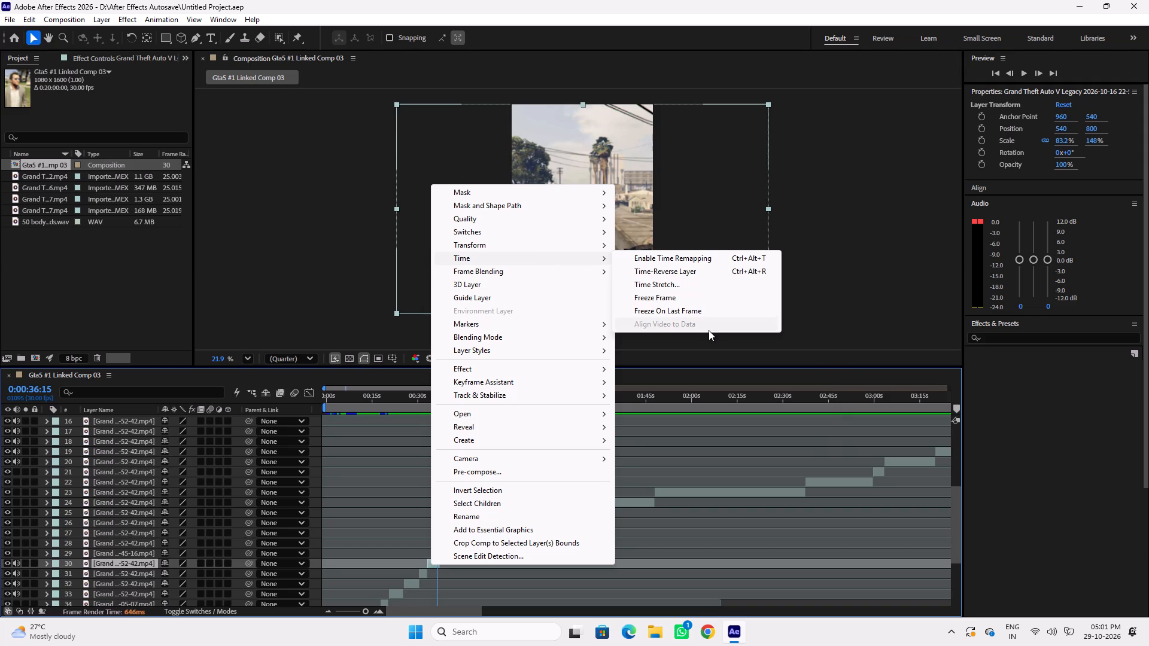
pyautogui.click(689, 269)
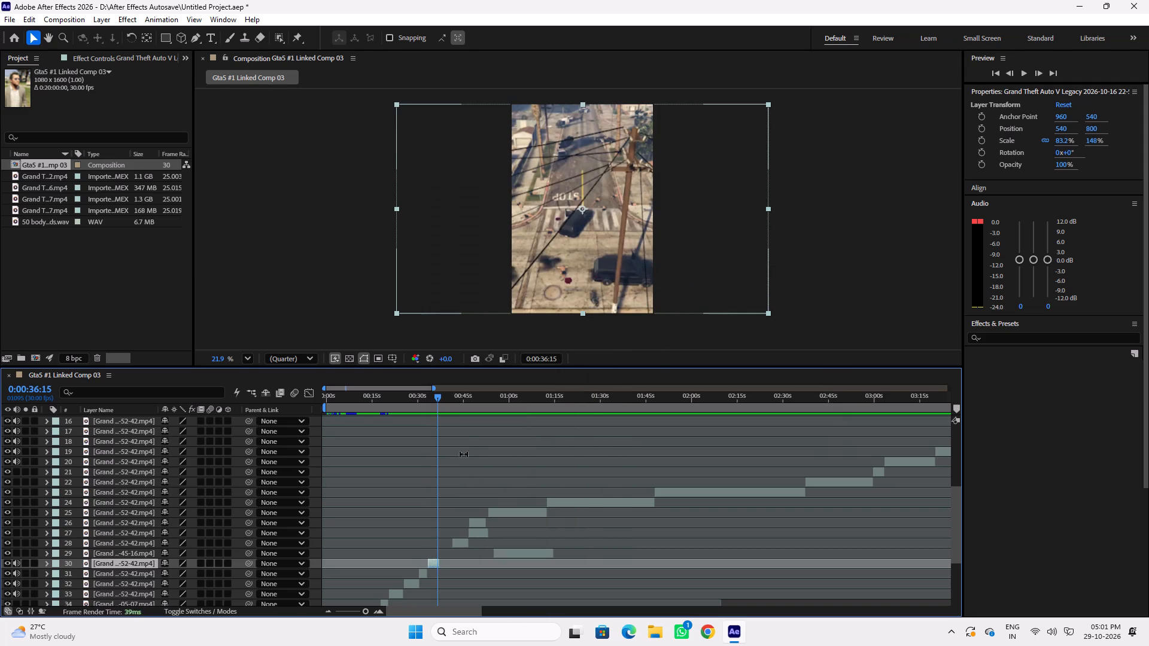
pyautogui.click(425, 395)
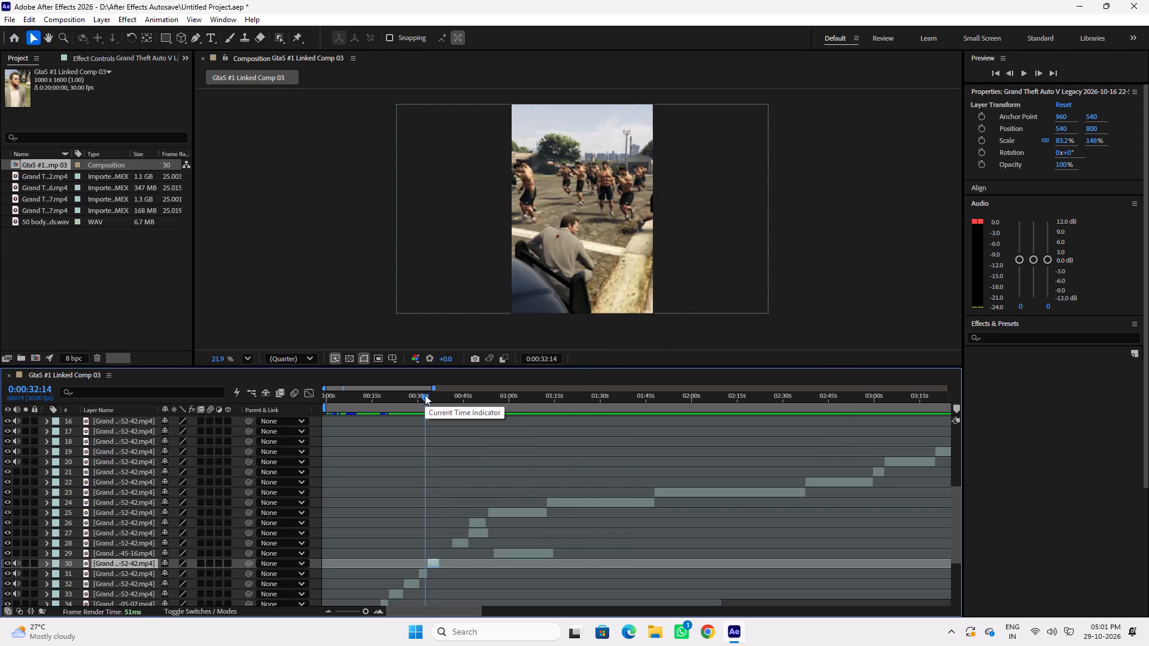
pyautogui.press('space')
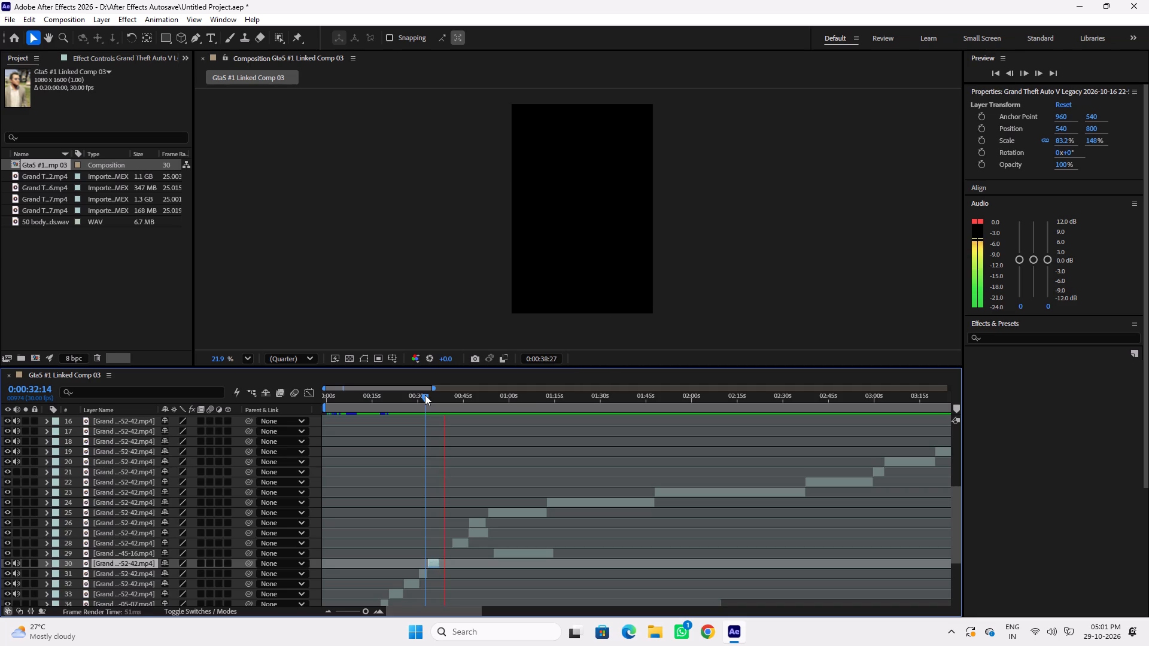
pyautogui.press('space')
pyautogui.hotkey('ctrl', 's')
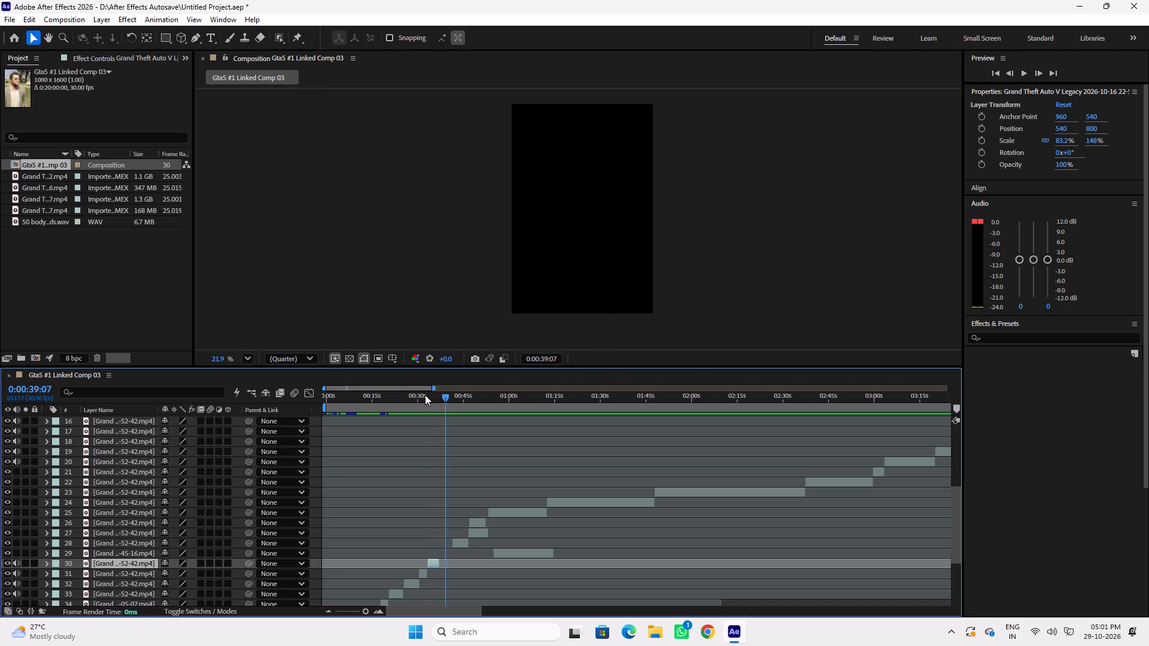
# Play back the edit from about 0:00:37 to hear the voiceover over the empty stretch after the reversed aerial clip.
pyautogui.click(441, 395)
pyautogui.press('space')
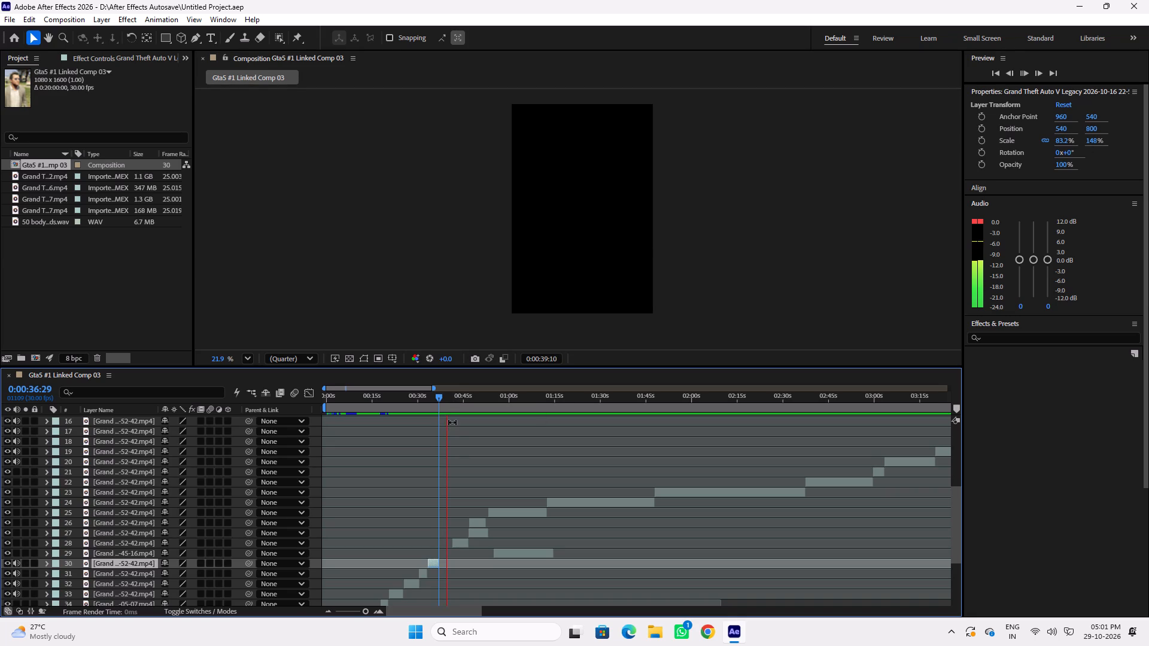
pyautogui.press('space')
pyautogui.press('space')
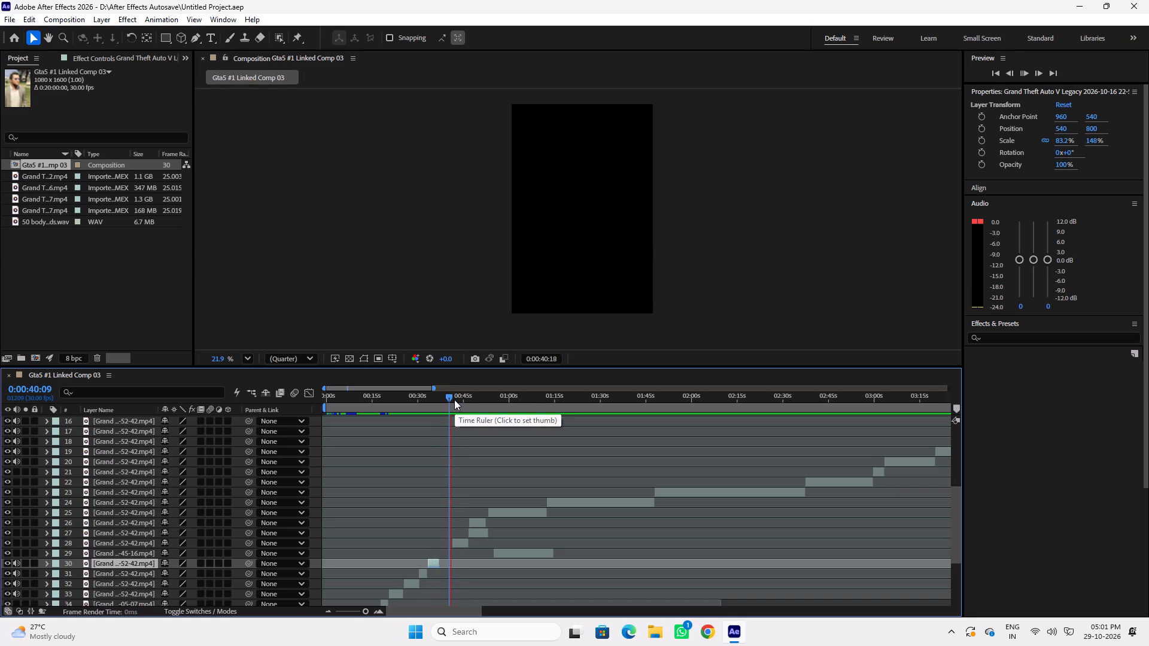
# Examine the leftover gameplay footage between about 0:00:40 and 0:02:41 for a usable closing shot, saving the project along the way.
pyautogui.moveTo(452, 398); pyautogui.dragTo(476, 402)
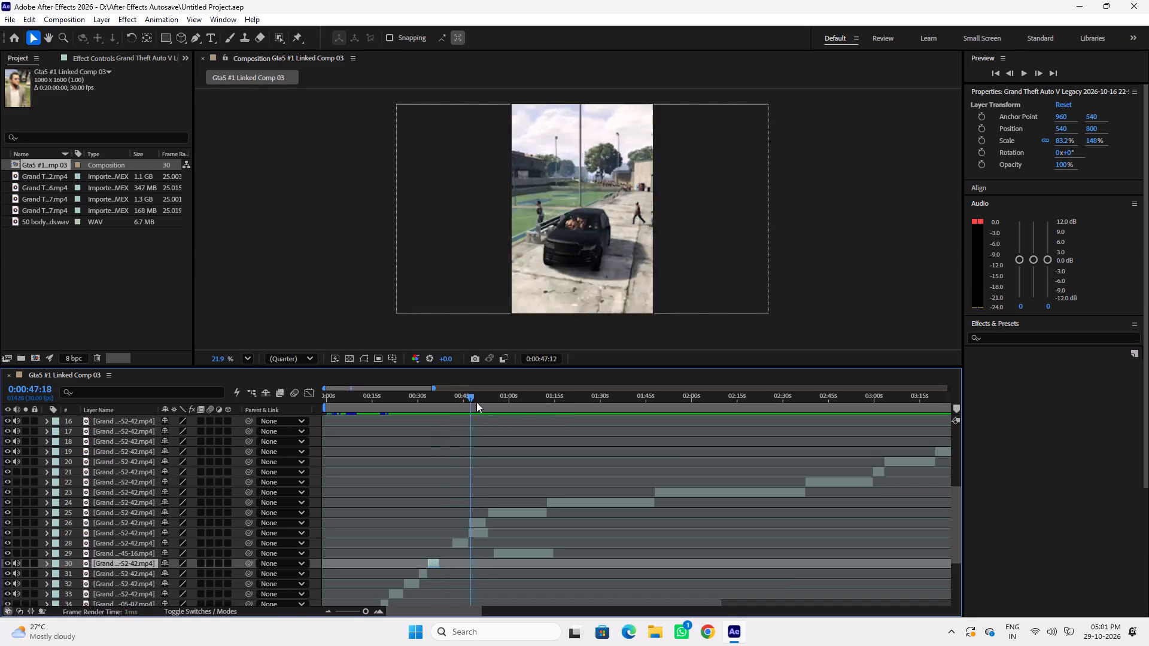
pyautogui.moveTo(476, 402); pyautogui.dragTo(506, 404)
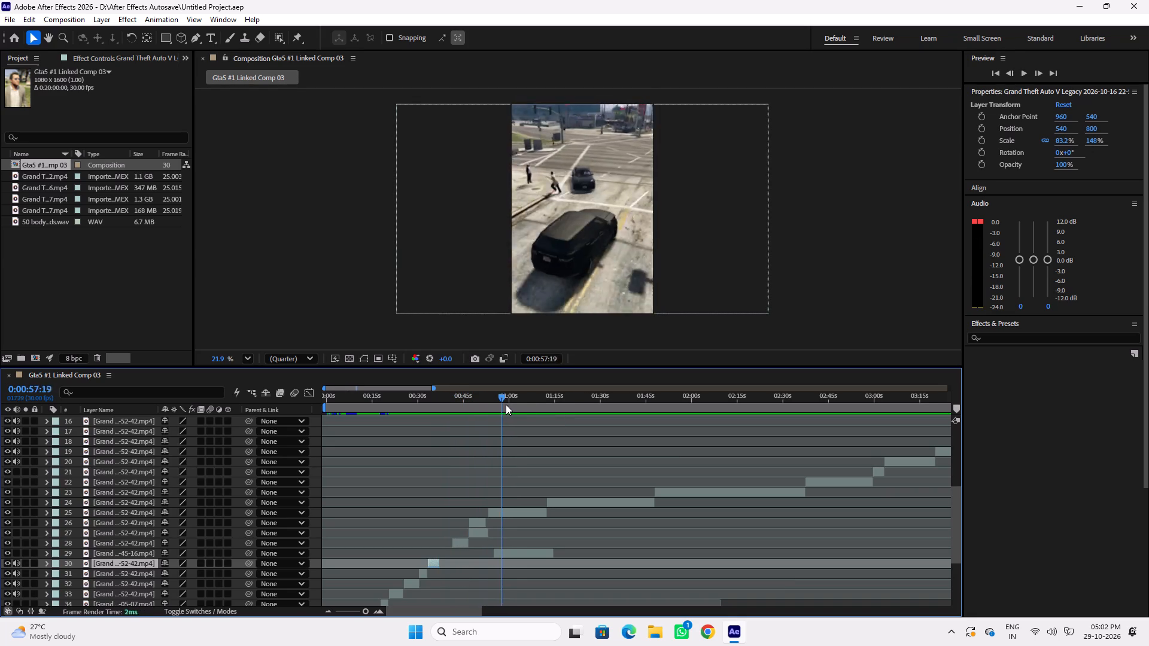
pyautogui.moveTo(506, 404); pyautogui.dragTo(535, 407)
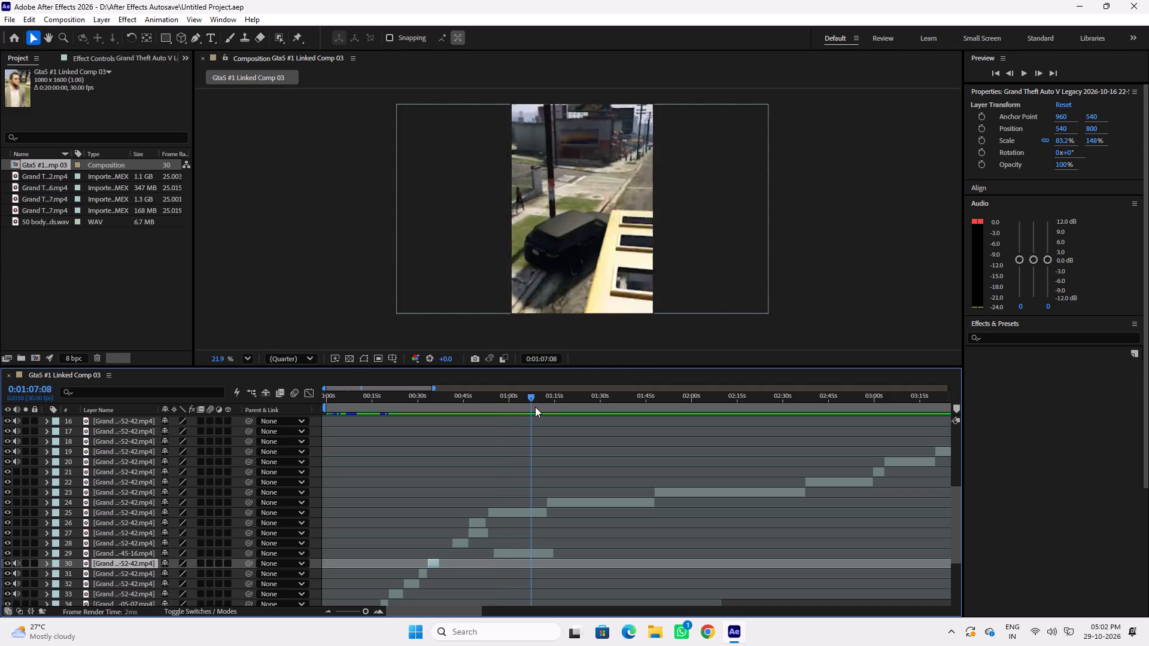
pyautogui.moveTo(535, 407); pyautogui.dragTo(566, 407)
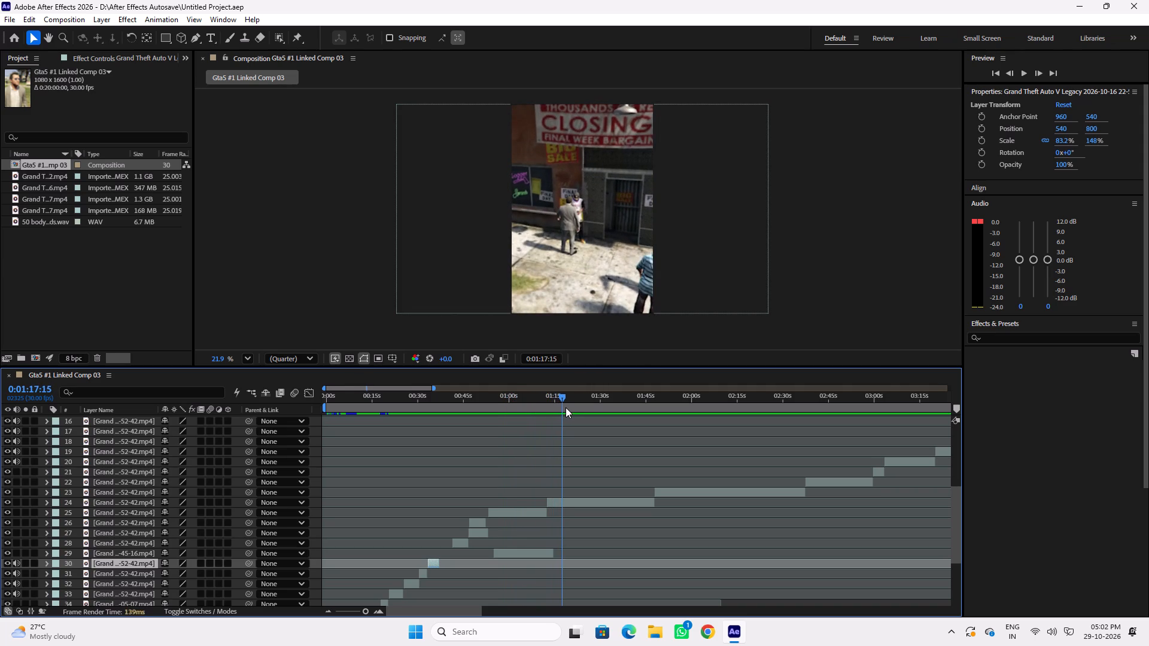
pyautogui.hotkey('ctrl', 's')
pyautogui.moveTo(559, 395); pyautogui.dragTo(599, 397)
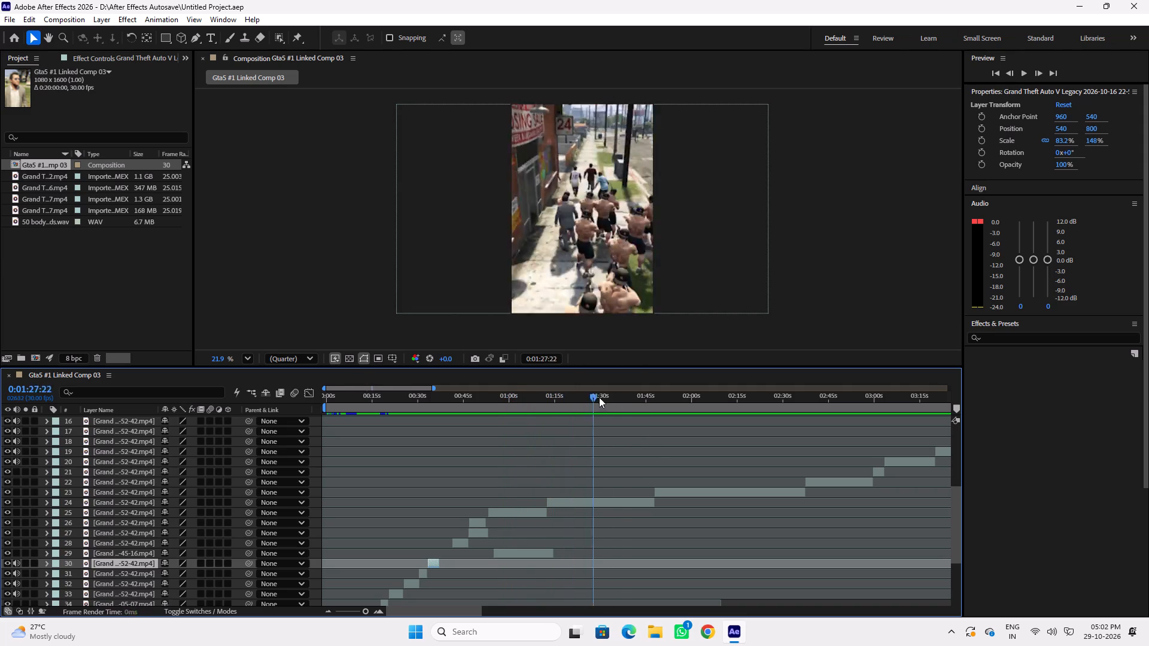
pyautogui.moveTo(599, 397); pyautogui.dragTo(615, 400)
pyautogui.press('space')
pyautogui.moveTo(602, 397); pyautogui.dragTo(599, 397)
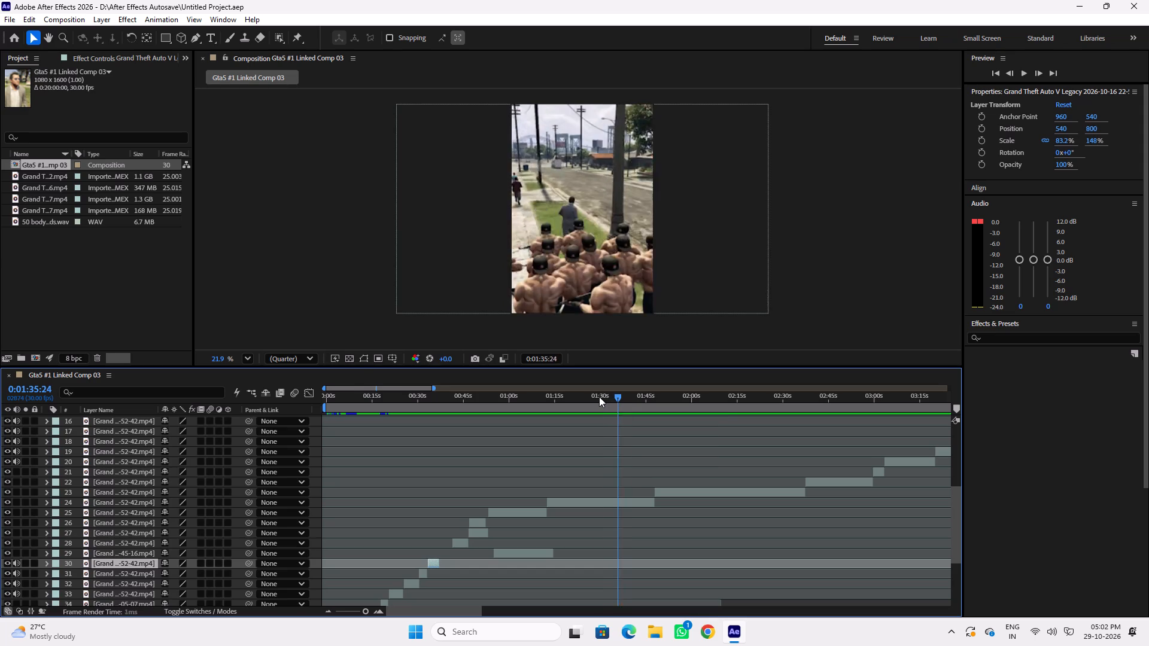
pyautogui.moveTo(599, 397); pyautogui.dragTo(639, 406)
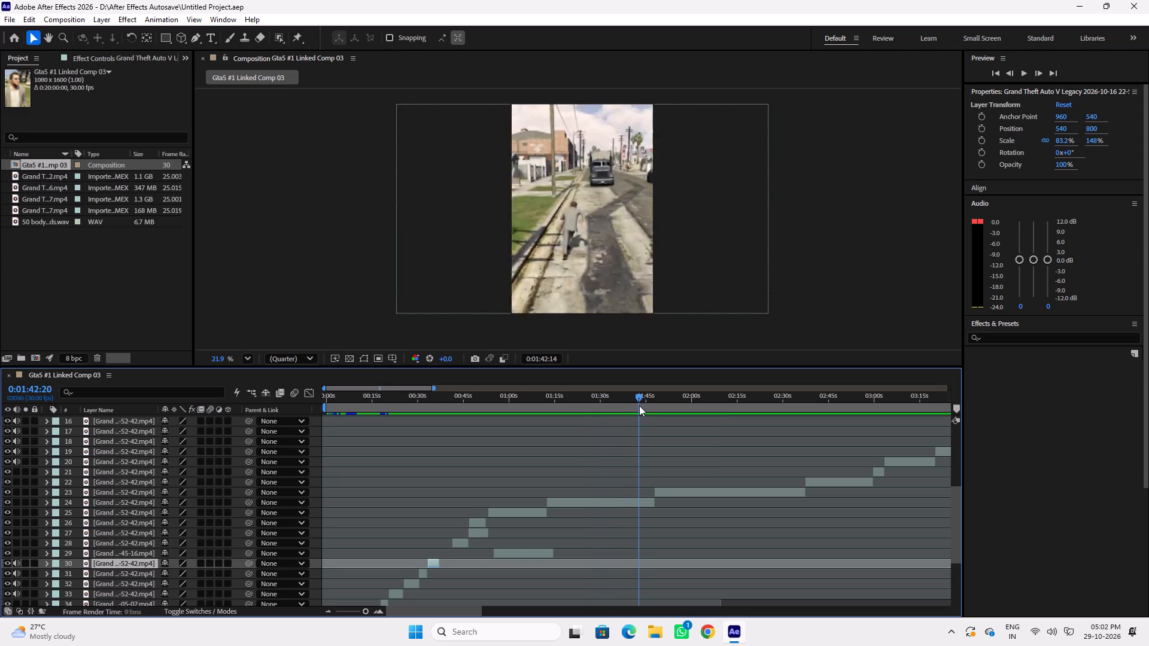
pyautogui.moveTo(639, 406); pyautogui.dragTo(663, 407)
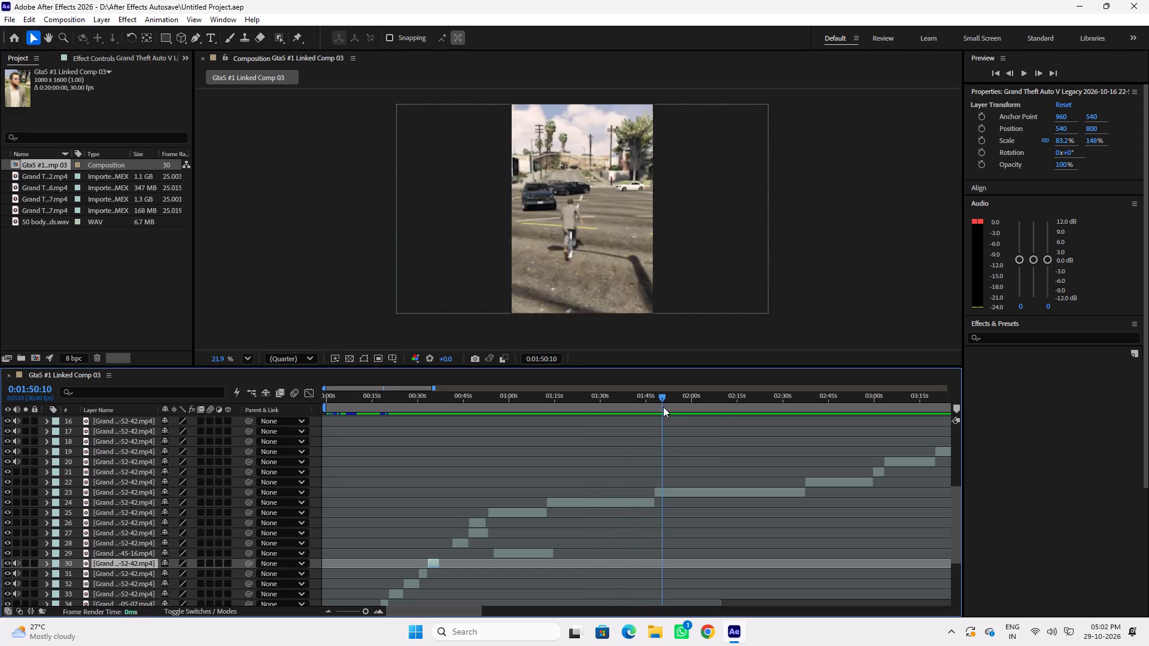
pyautogui.moveTo(663, 407); pyautogui.dragTo(768, 410)
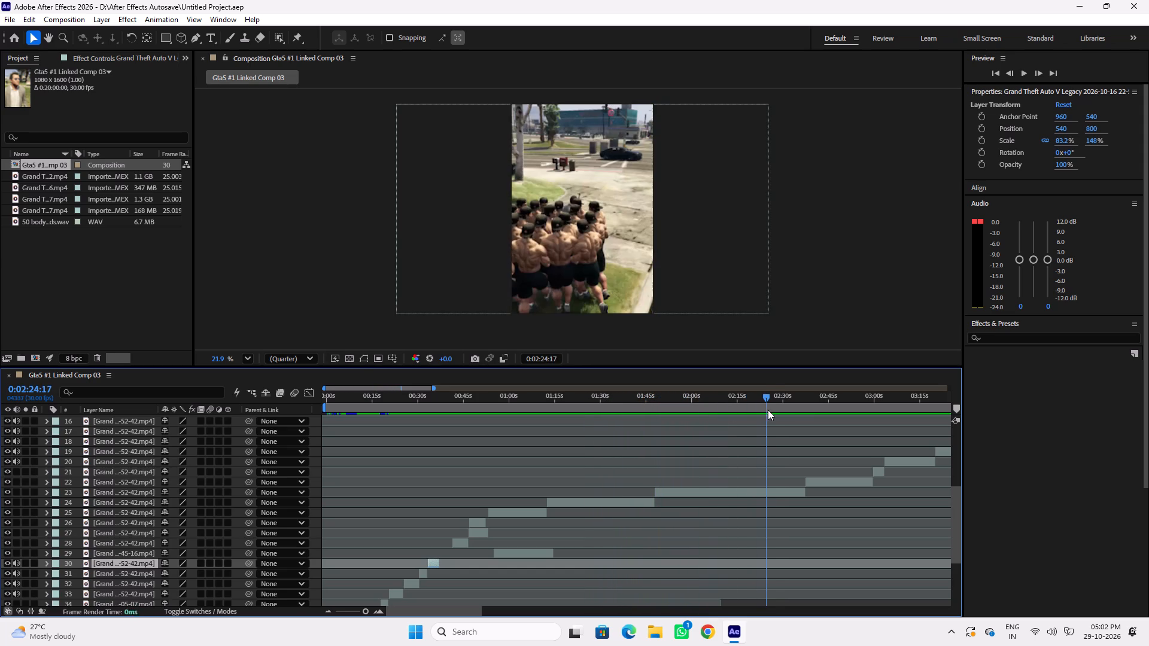
pyautogui.moveTo(768, 410); pyautogui.dragTo(819, 410)
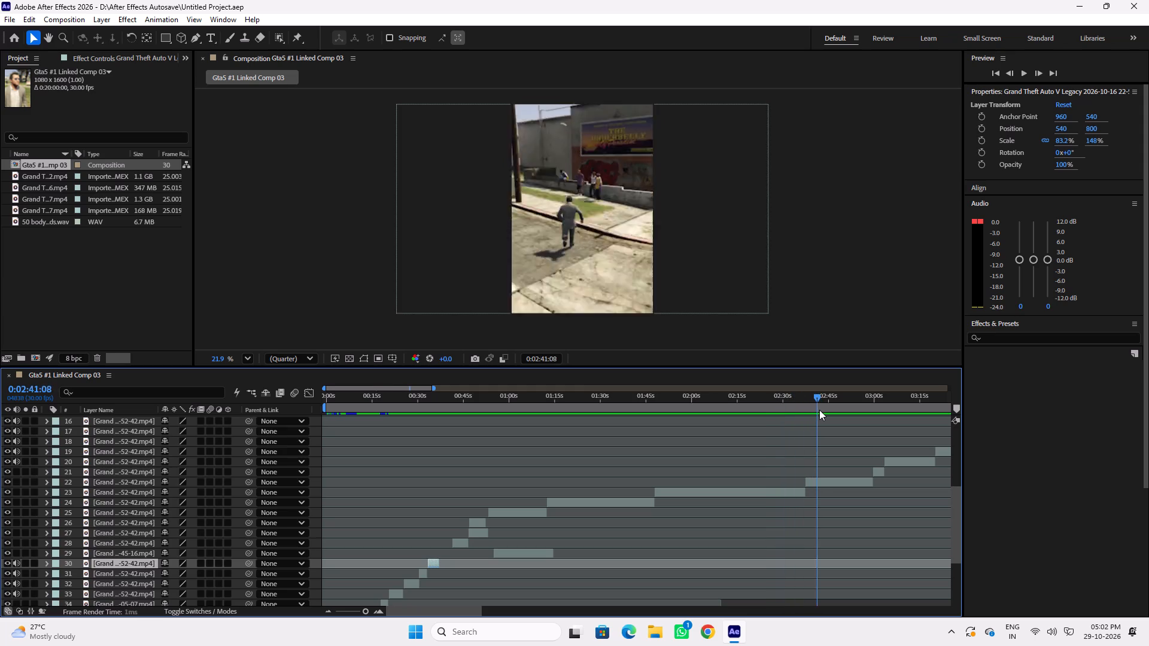
pyautogui.moveTo(819, 410); pyautogui.dragTo(467, 419)
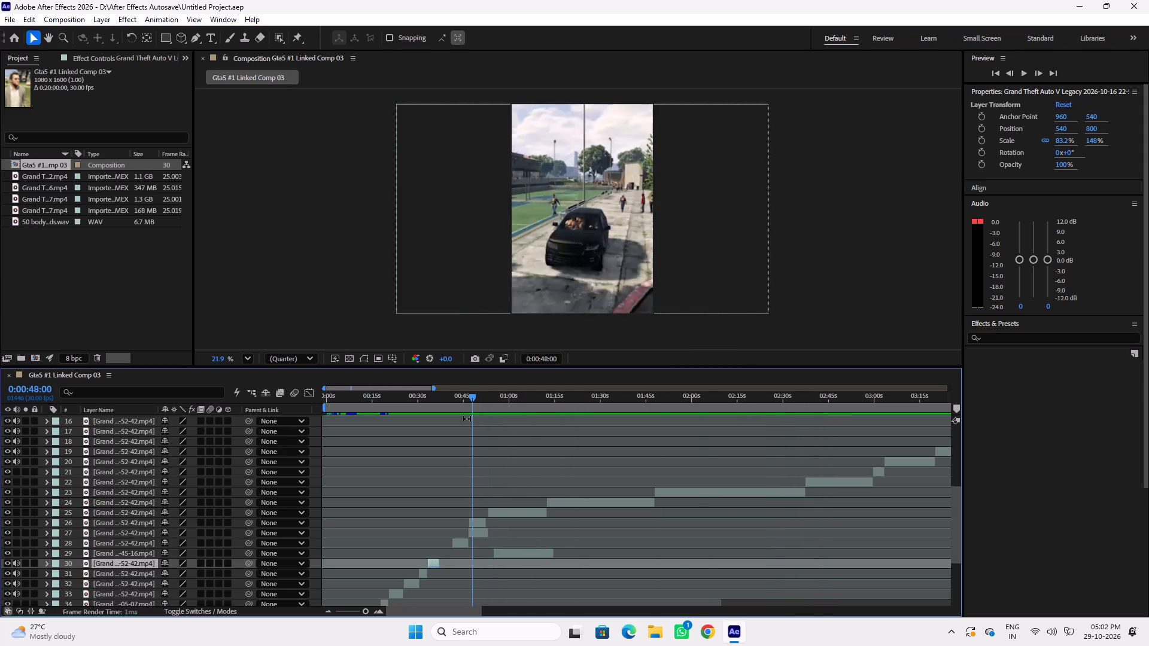
pyautogui.moveTo(467, 419); pyautogui.dragTo(468, 417)
# Move the park clip of the man facing the bodyguard crowd to start at about 0:00:43 and raise it above the overlapping clips.
pyautogui.moveTo(515, 554); pyautogui.dragTo(477, 557)
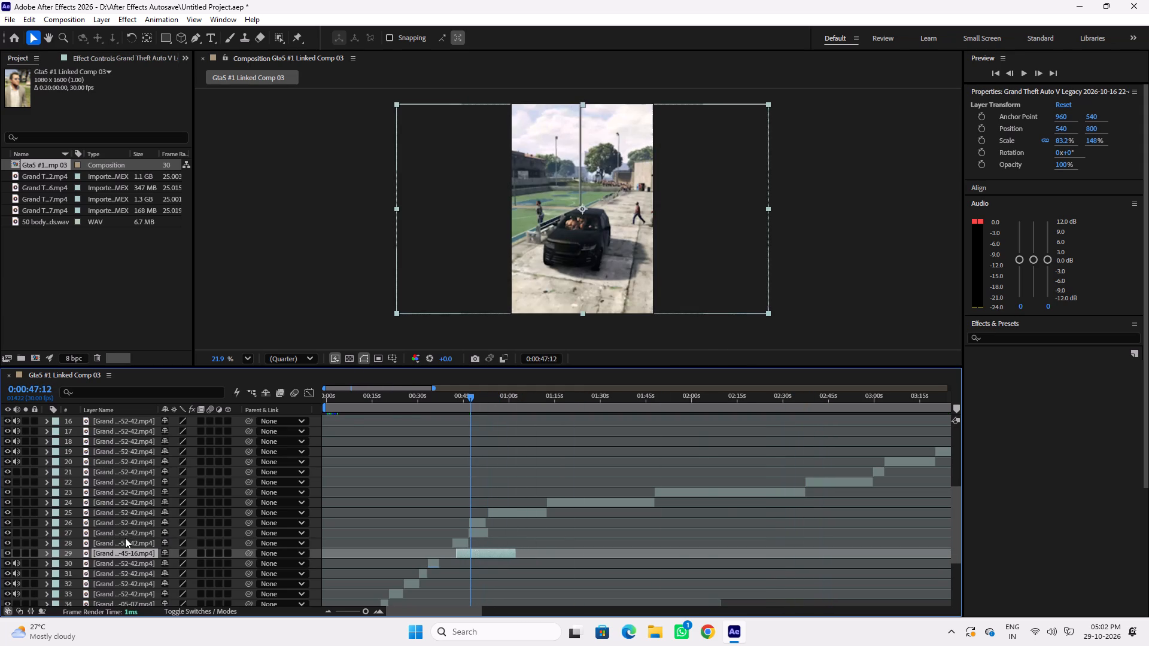
pyautogui.moveTo(128, 553); pyautogui.dragTo(136, 504)
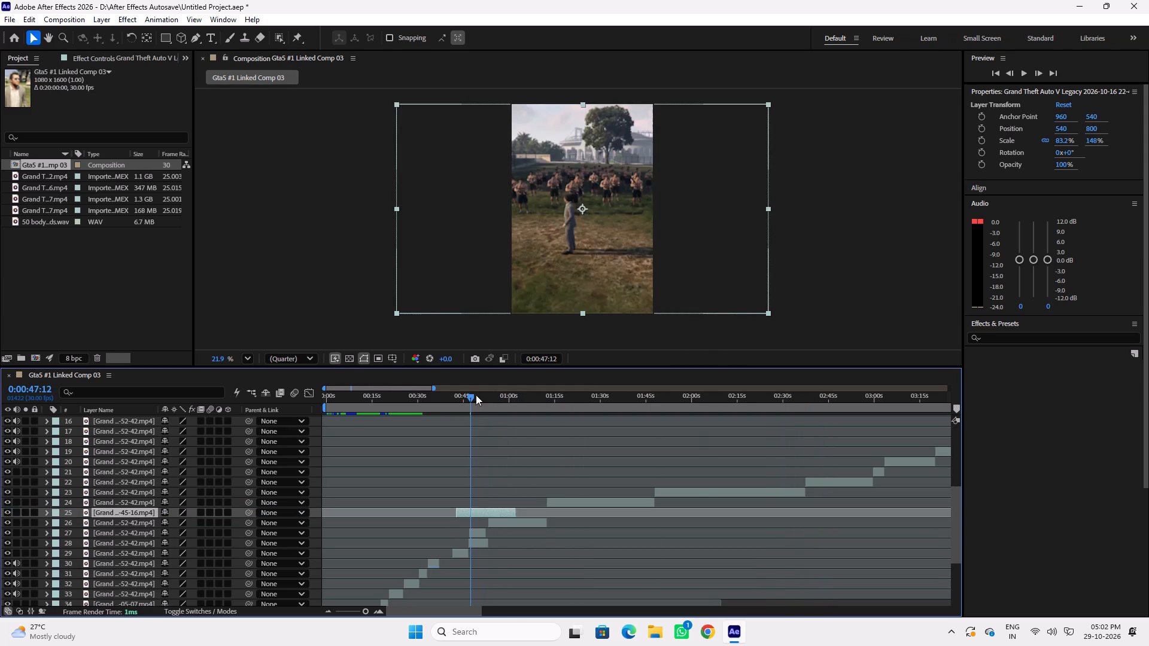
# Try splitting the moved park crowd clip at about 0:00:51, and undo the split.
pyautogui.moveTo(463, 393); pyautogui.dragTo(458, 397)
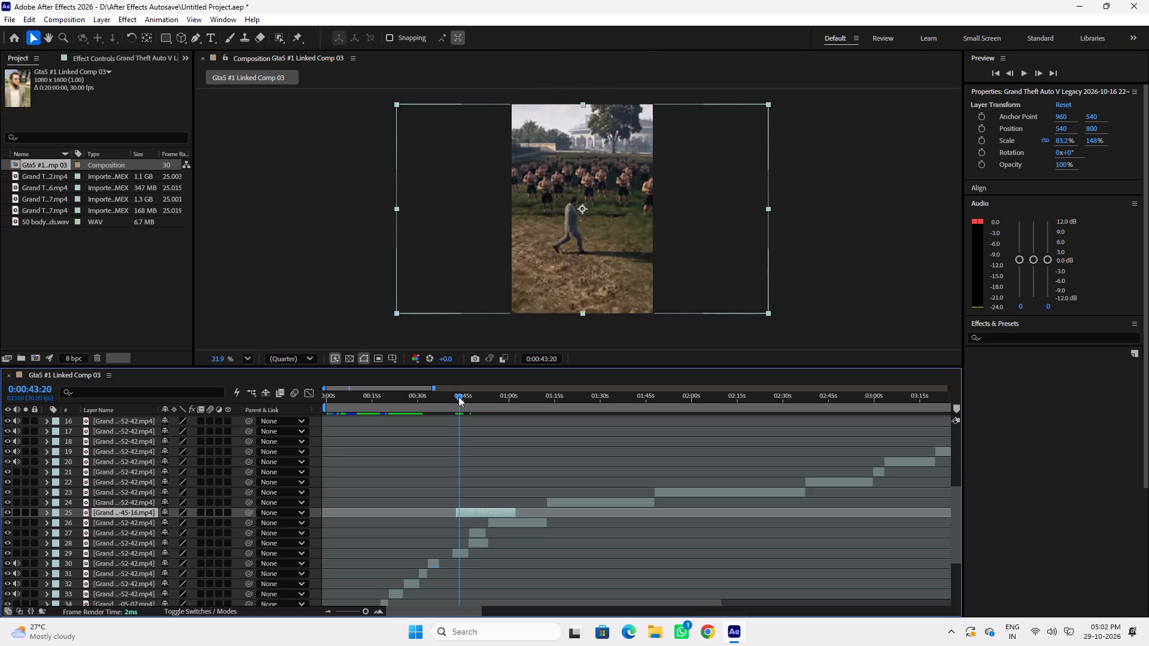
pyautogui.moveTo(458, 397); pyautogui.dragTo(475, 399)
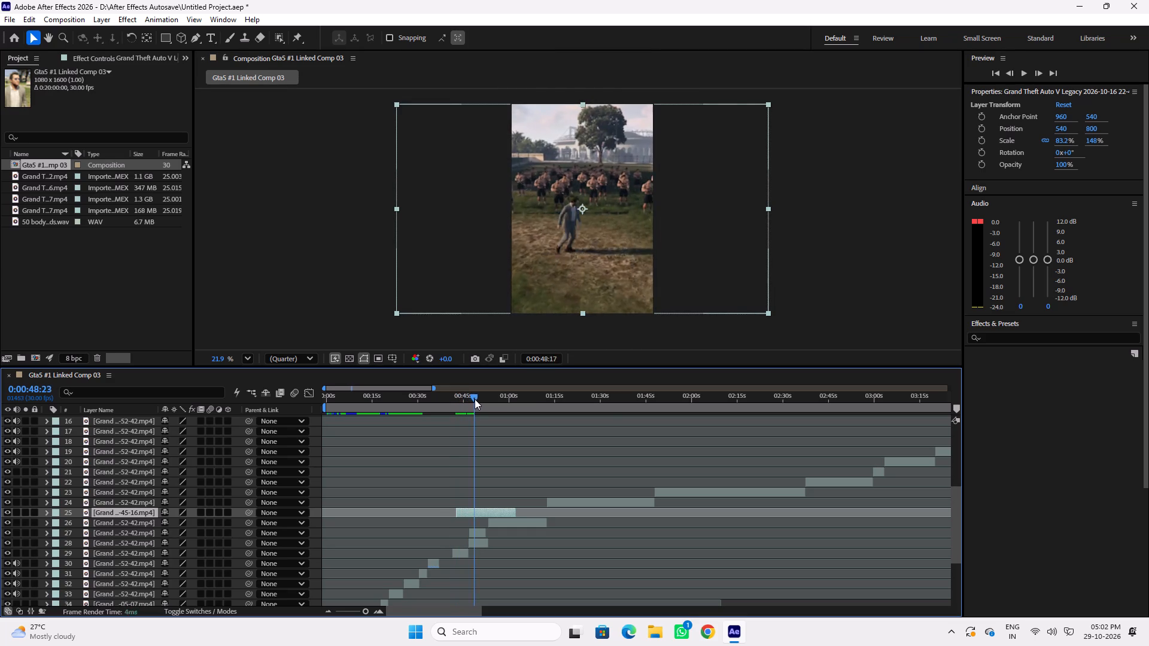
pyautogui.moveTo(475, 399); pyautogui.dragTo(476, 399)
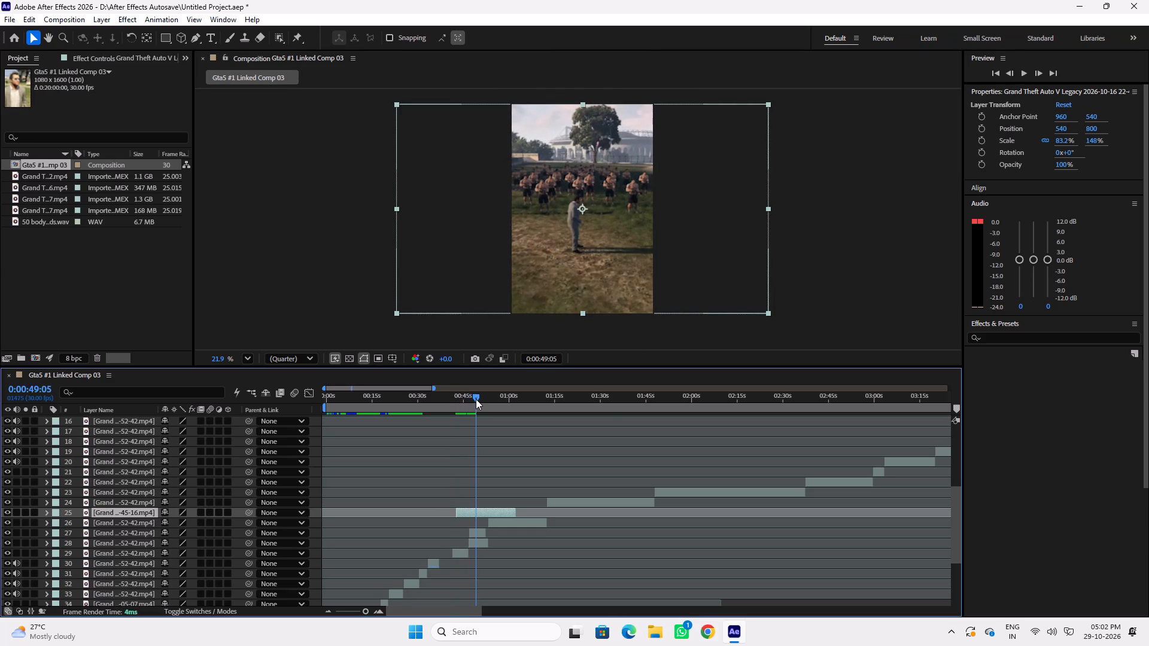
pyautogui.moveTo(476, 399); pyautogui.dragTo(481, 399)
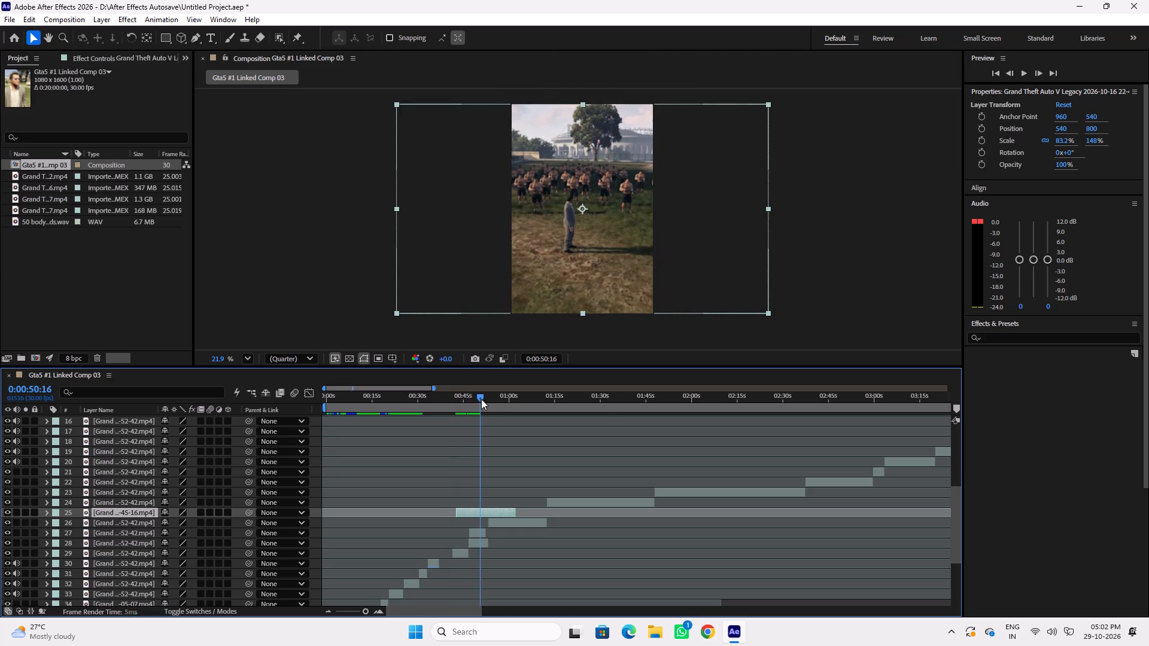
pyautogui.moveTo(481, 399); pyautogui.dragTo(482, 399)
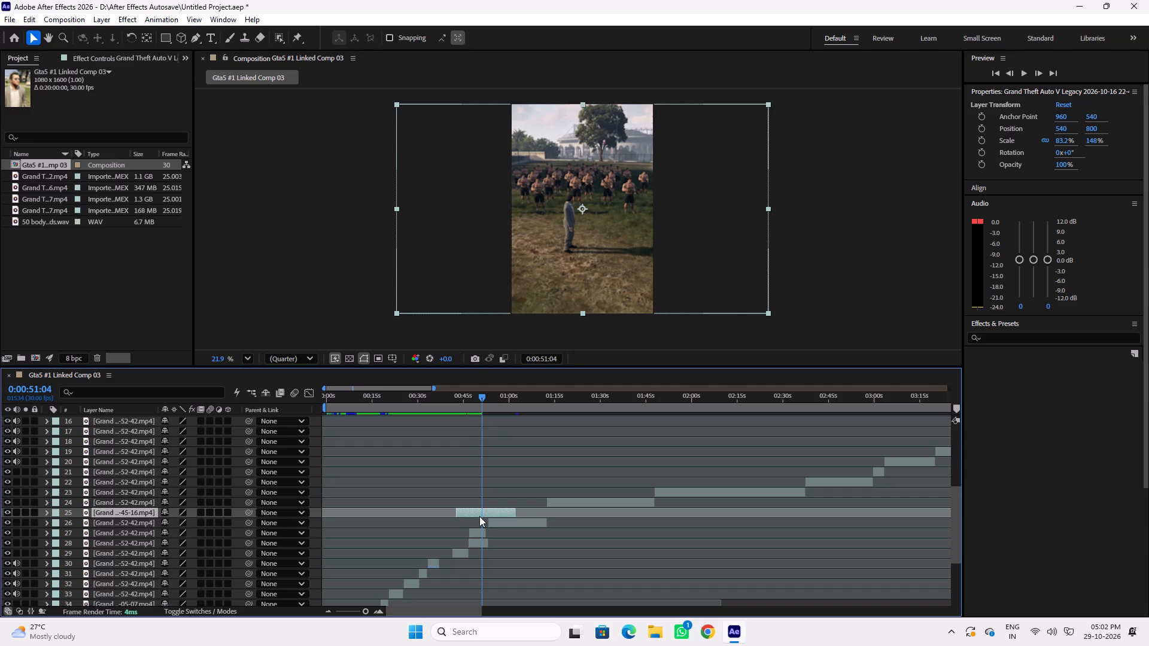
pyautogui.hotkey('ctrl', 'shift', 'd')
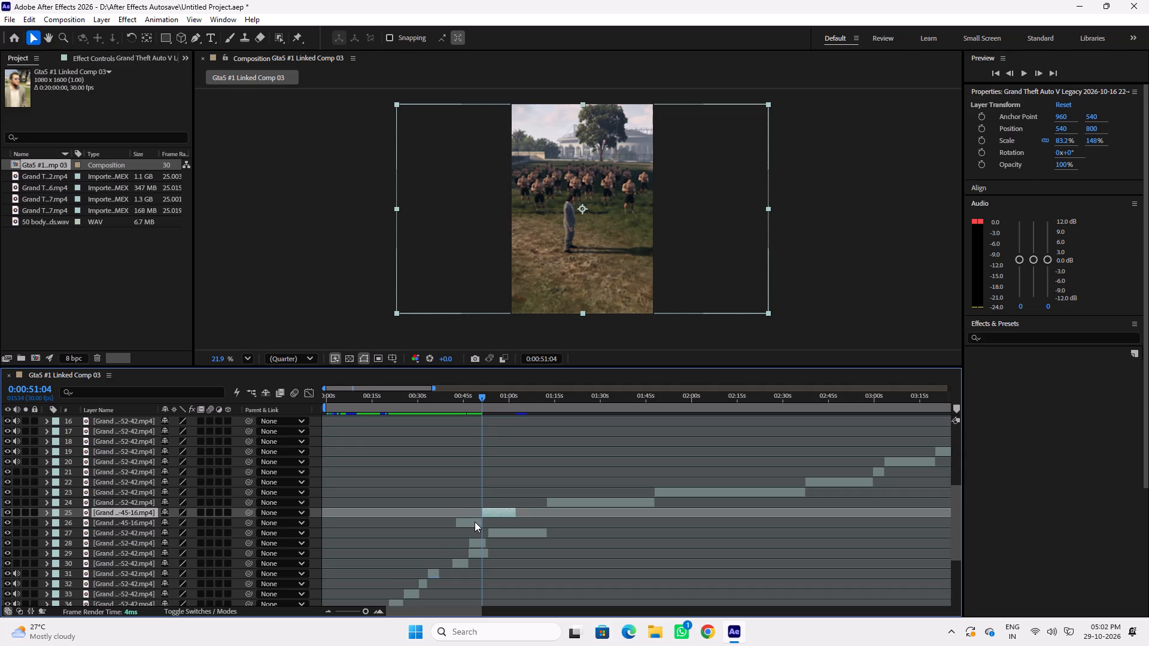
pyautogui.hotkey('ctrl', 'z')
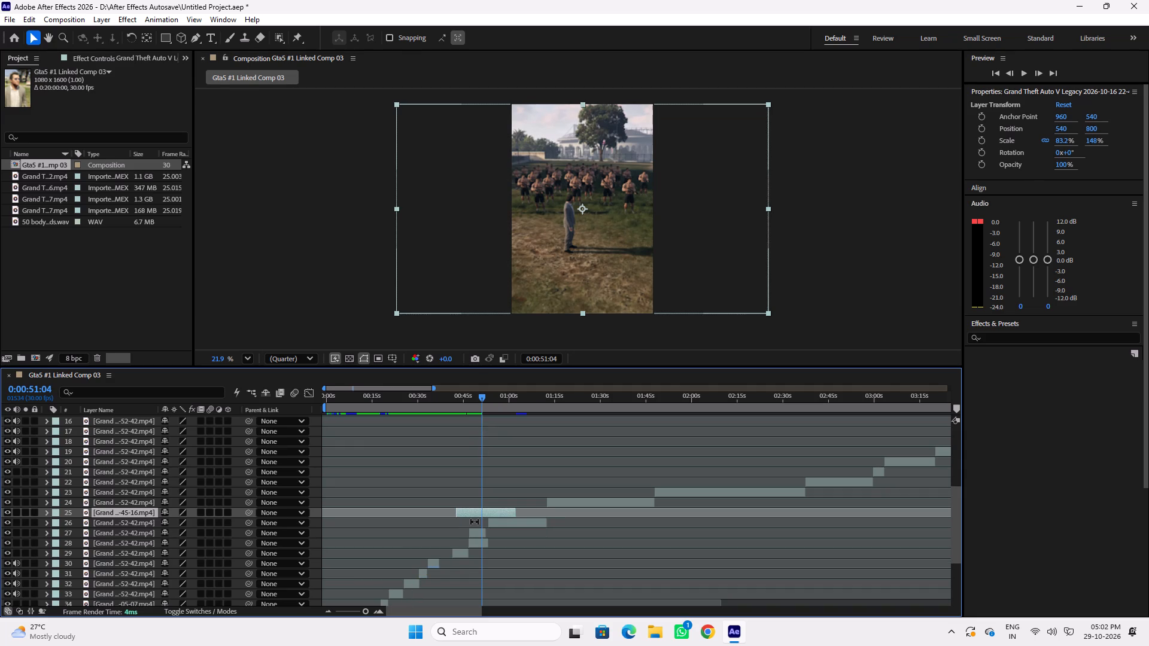
# Save the project and play the whole edit from the beginning past the end of the voiceover.
pyautogui.hotkey('ctrl', 's')
pyautogui.moveTo(454, 394); pyautogui.dragTo(439, 395)
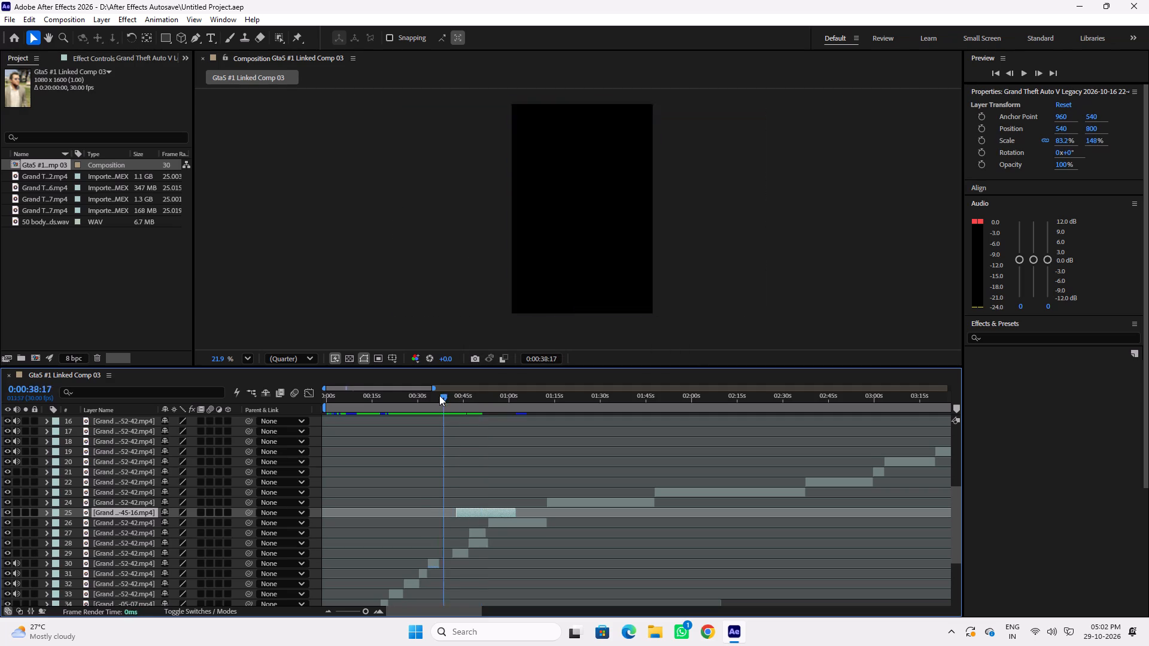
pyautogui.moveTo(439, 395); pyautogui.dragTo(315, 396)
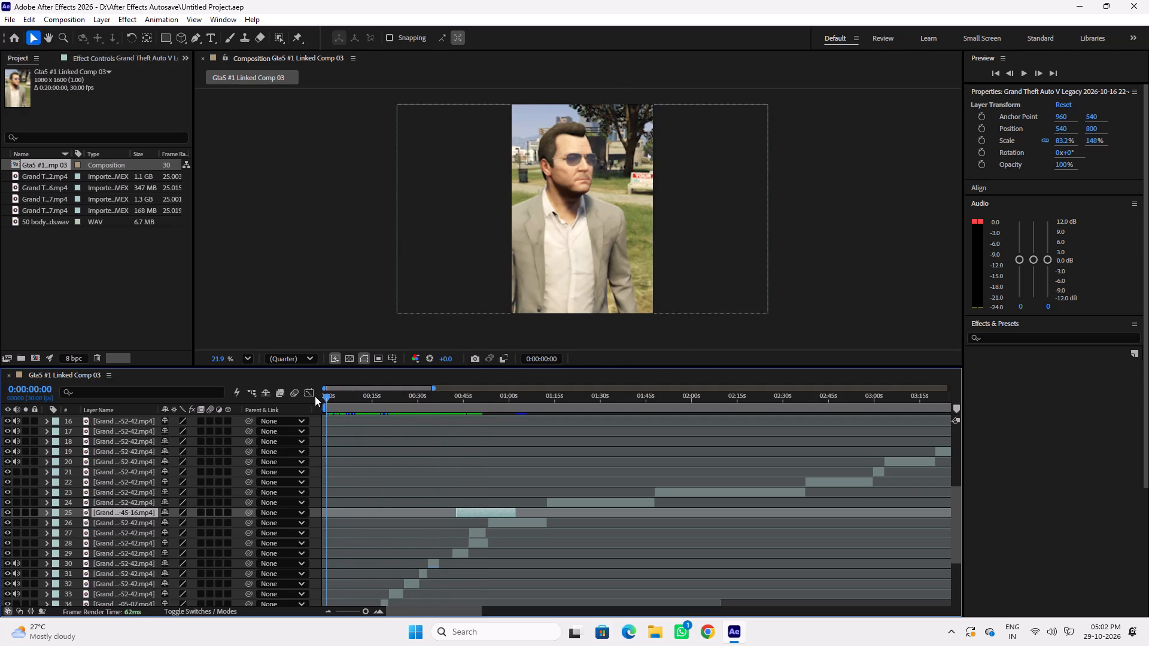
pyautogui.moveTo(315, 396); pyautogui.dragTo(312, 396)
pyautogui.press('space')
pyautogui.scroll(-3, 427, 505)
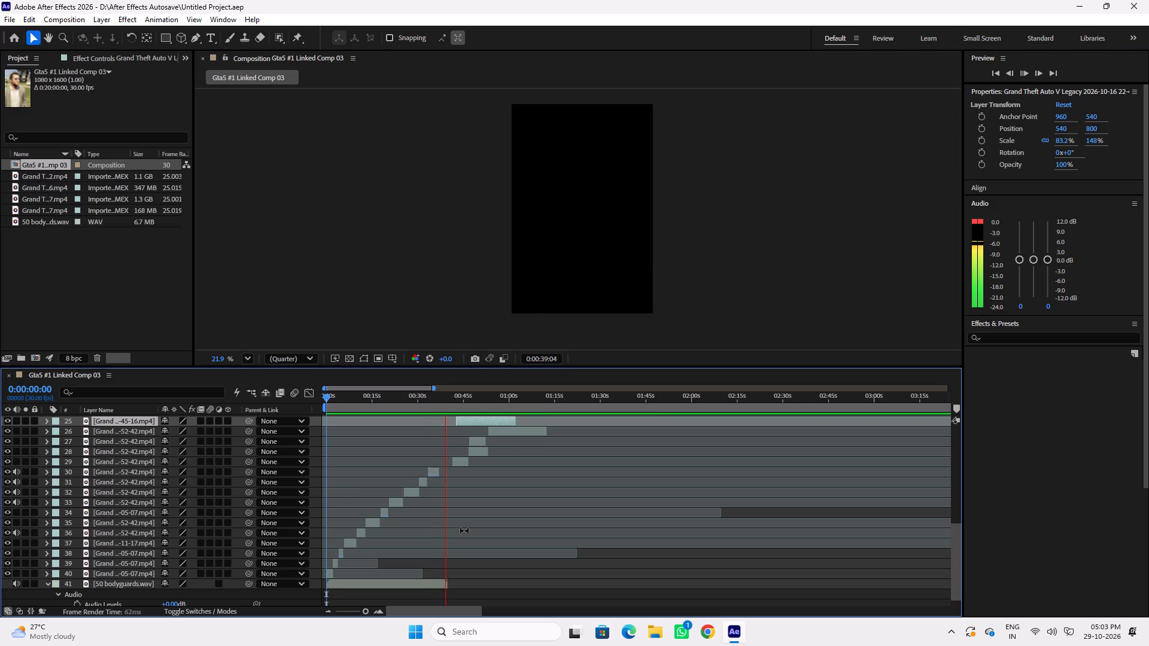
pyautogui.press('space')
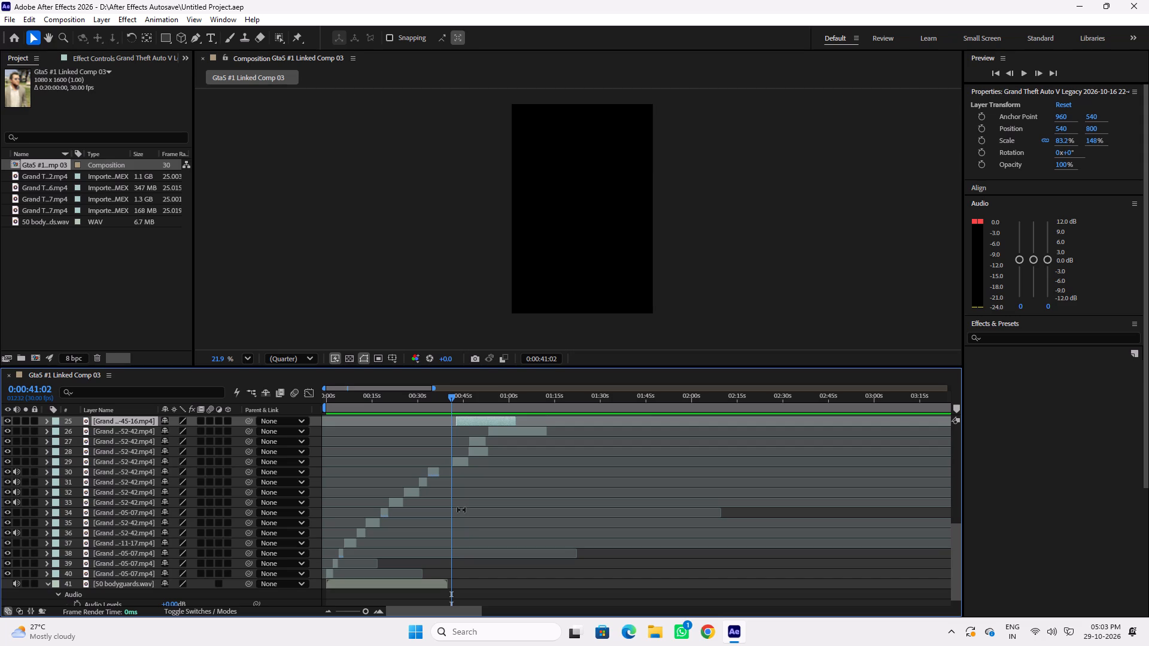
# Duplicate the opening close-up clip, stack the copy directly above the reversed aerial clip, and start it where that clip ends at about 0:00:37.
pyautogui.moveTo(455, 397); pyautogui.dragTo(462, 398)
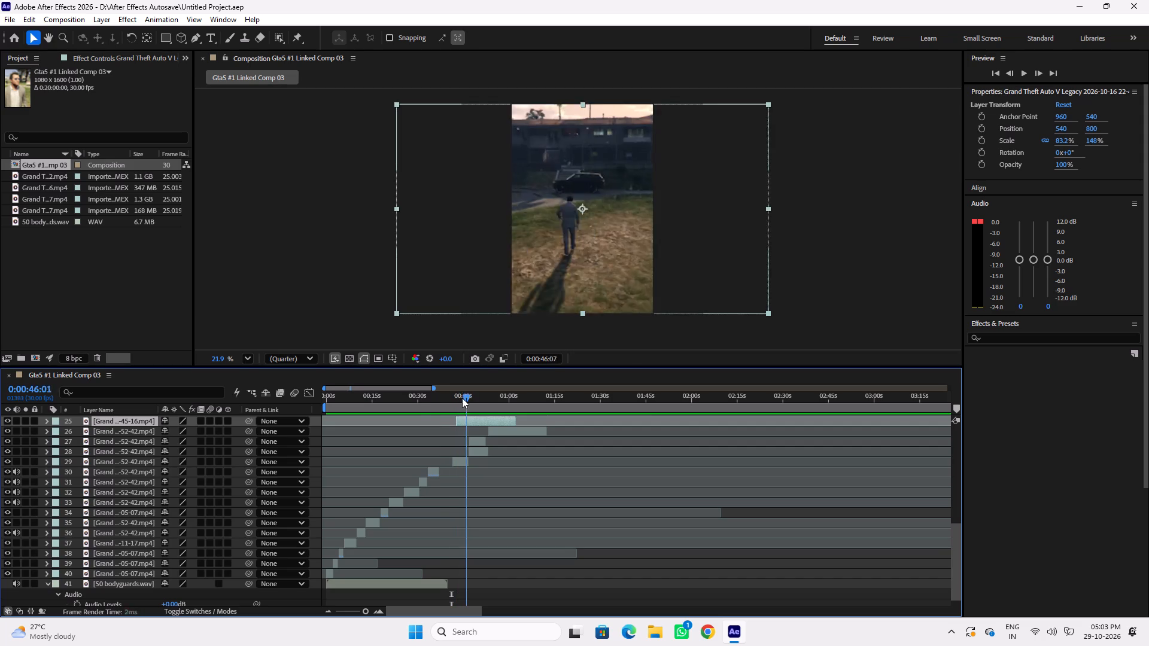
pyautogui.moveTo(462, 398); pyautogui.dragTo(323, 415)
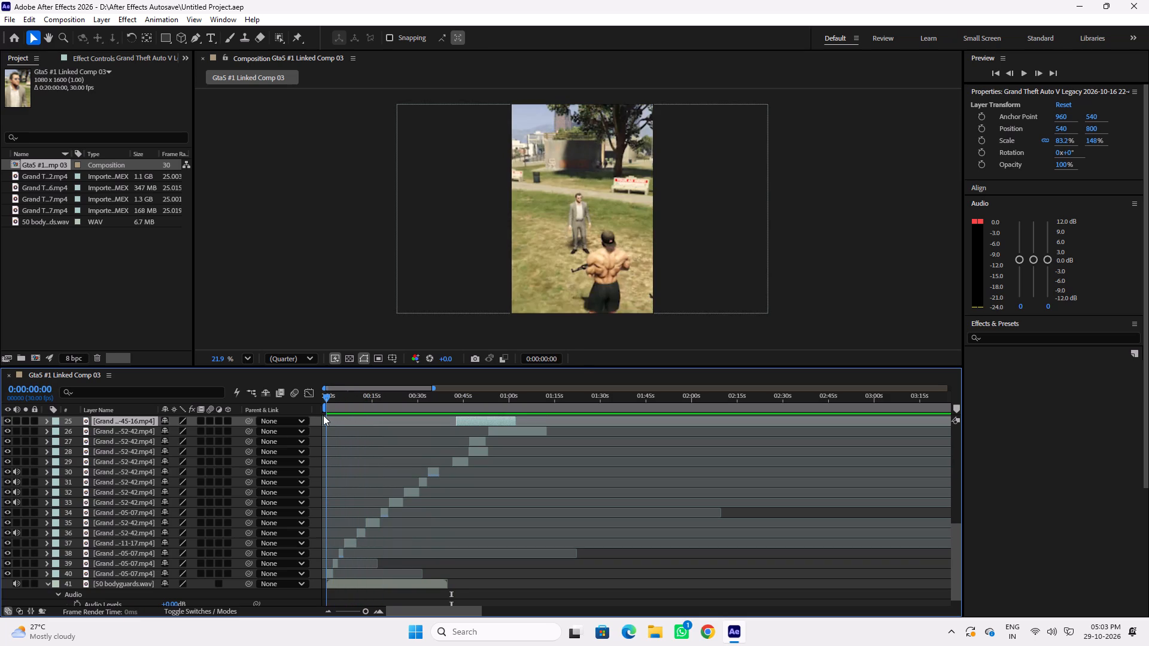
pyautogui.moveTo(323, 415); pyautogui.dragTo(324, 417)
pyautogui.click(330, 577)
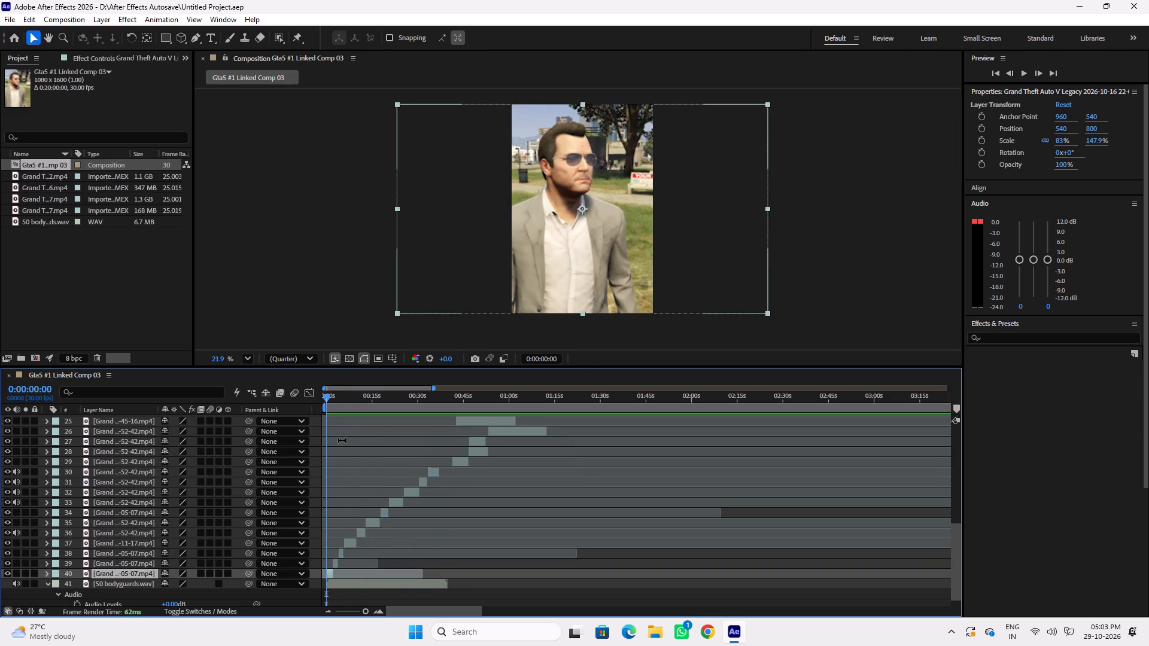
pyautogui.hotkey('ctrl', 'd')
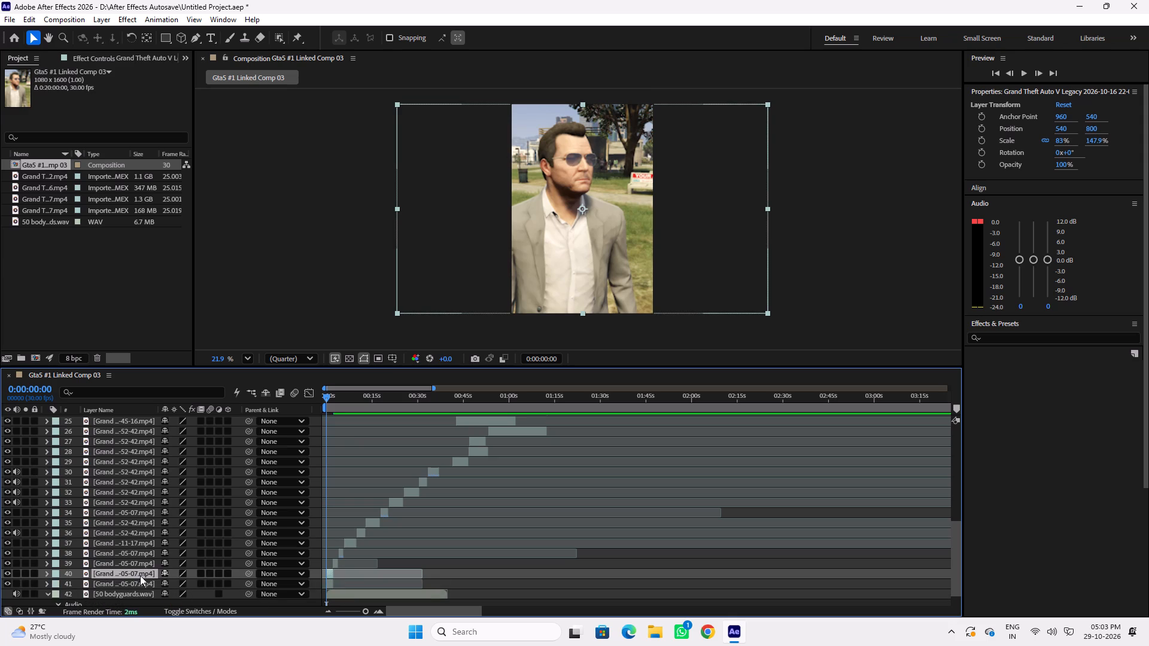
pyautogui.moveTo(138, 575); pyautogui.dragTo(157, 468)
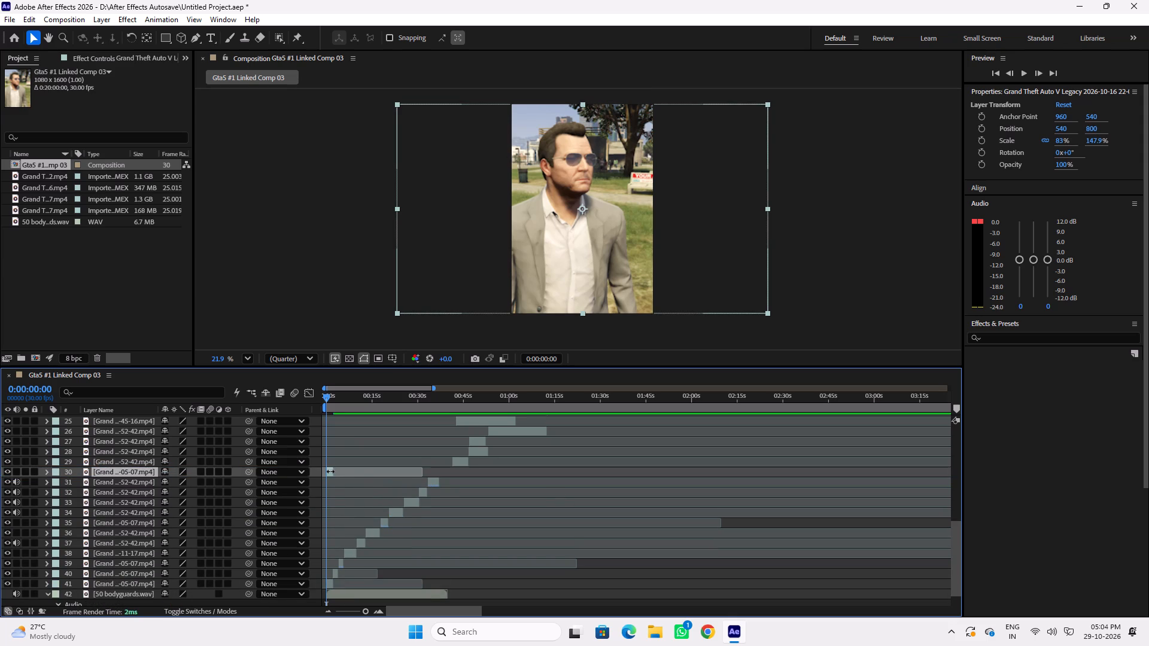
pyautogui.moveTo(330, 472); pyautogui.dragTo(444, 476)
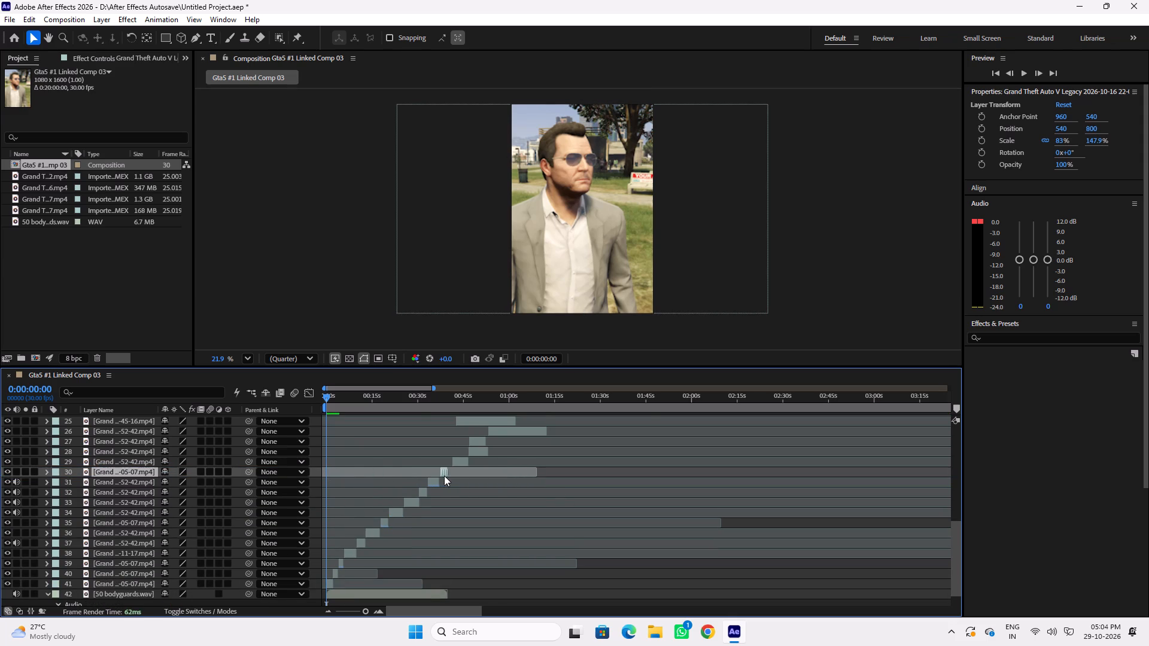
pyautogui.moveTo(444, 476); pyautogui.dragTo(443, 476)
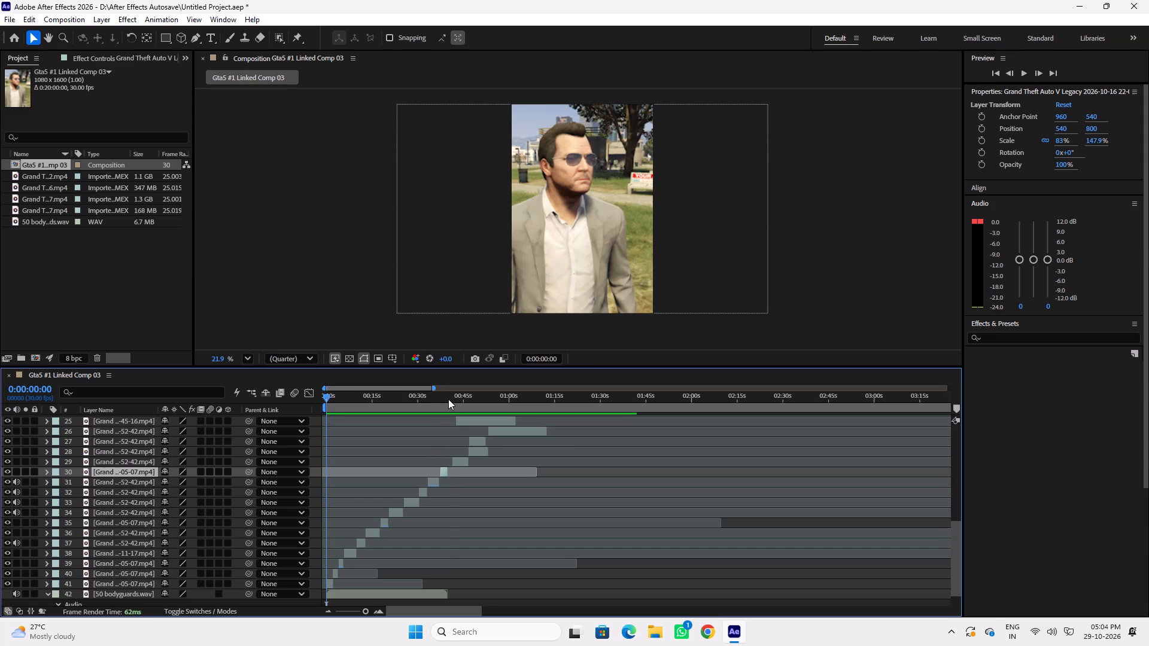
pyautogui.moveTo(449, 397); pyautogui.dragTo(438, 398)
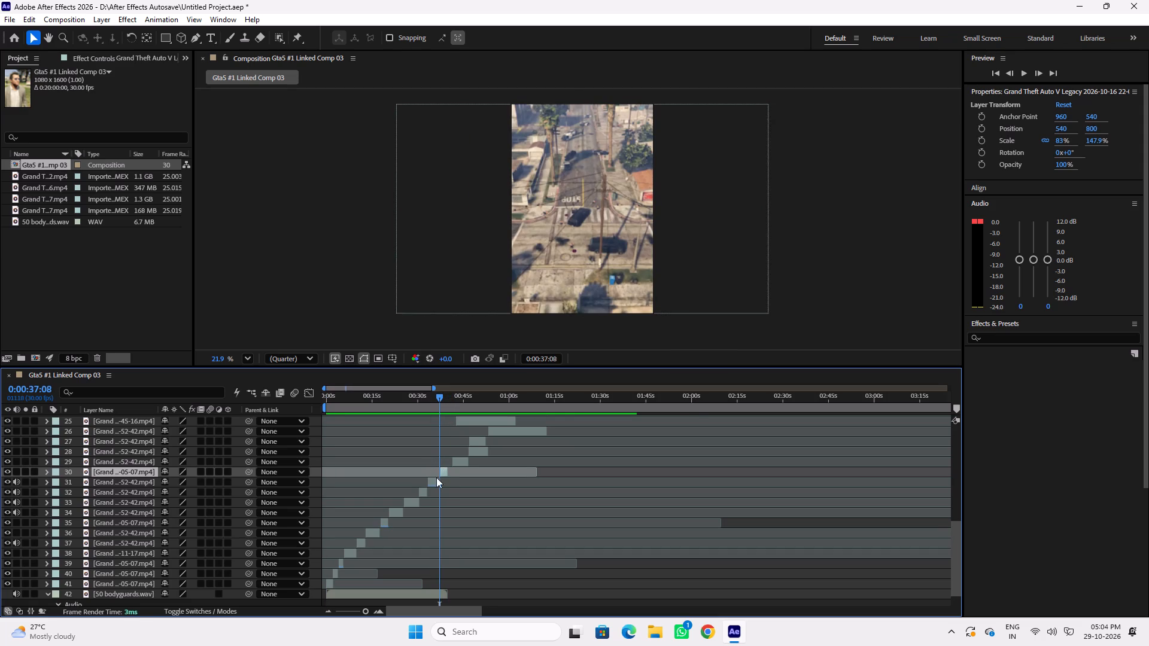
pyautogui.click(442, 475)
pyautogui.click(443, 473)
# Play the end of the edit from about 0:00:35 until just past the end of the voiceover.
pyautogui.click(436, 395)
pyautogui.press('space')
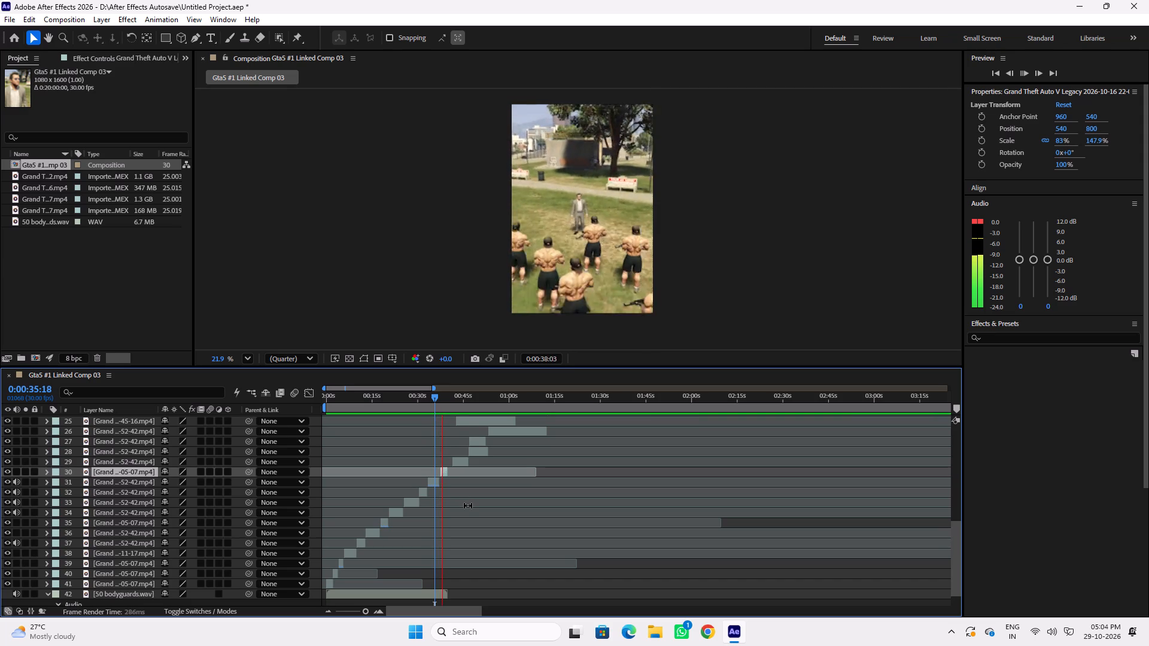
pyautogui.press('space')
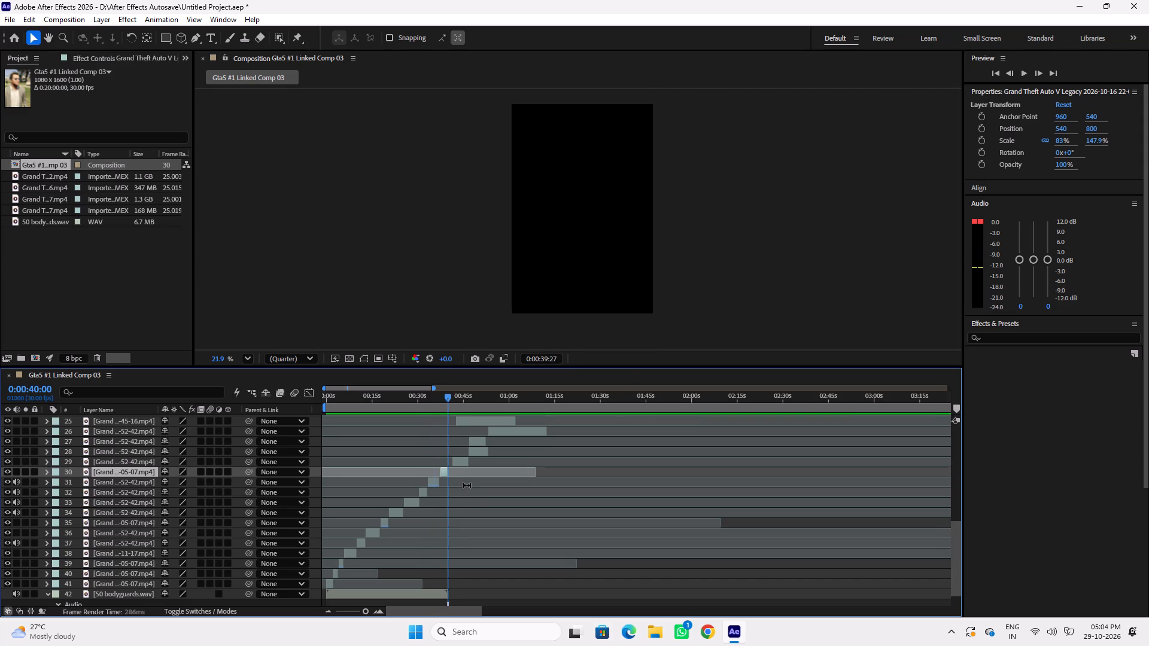
pyautogui.click(447, 398)
pyautogui.press('space')
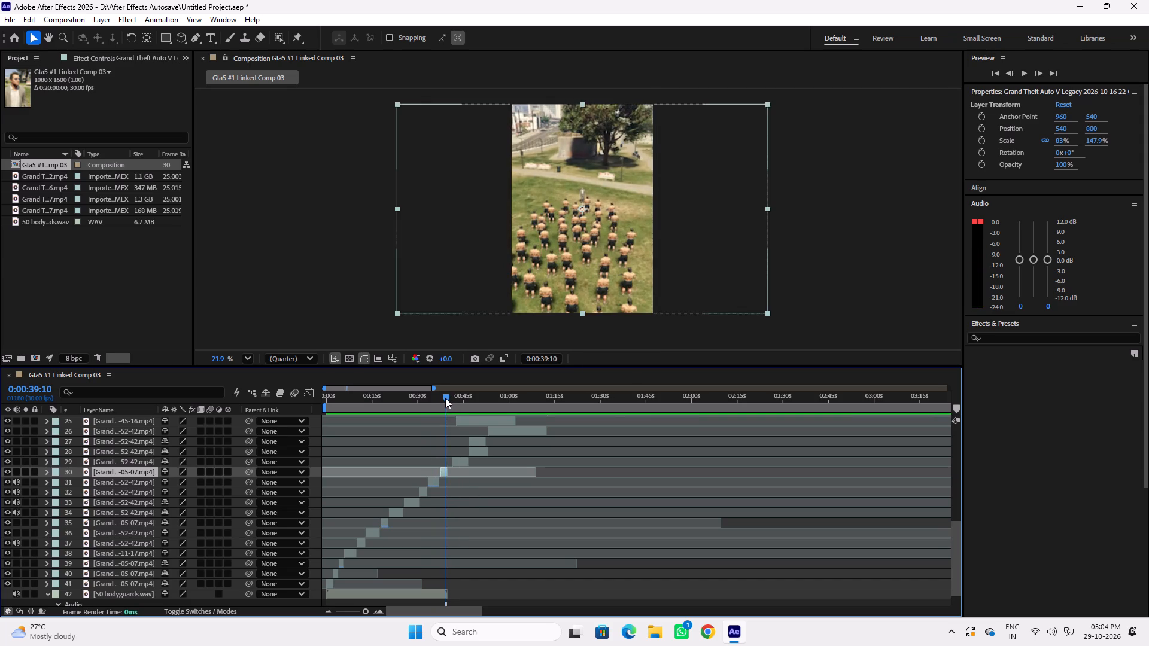
pyautogui.press('space')
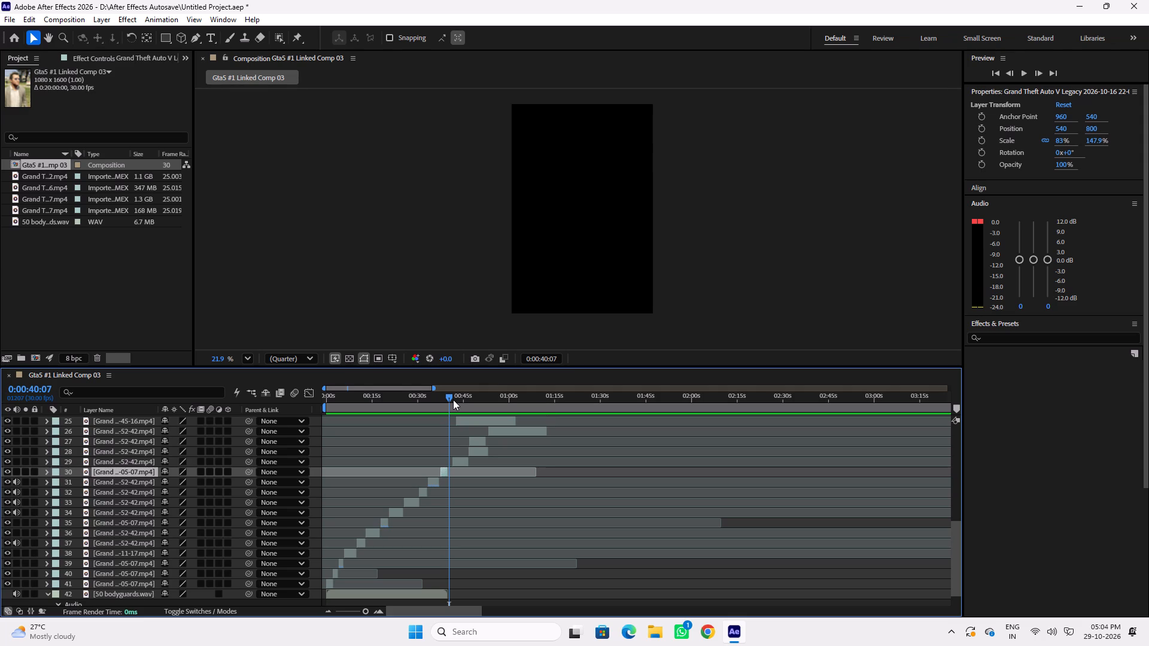
# Save the project and play the opening of the edit from the beginning.
pyautogui.hotkey('ctrl', 's')
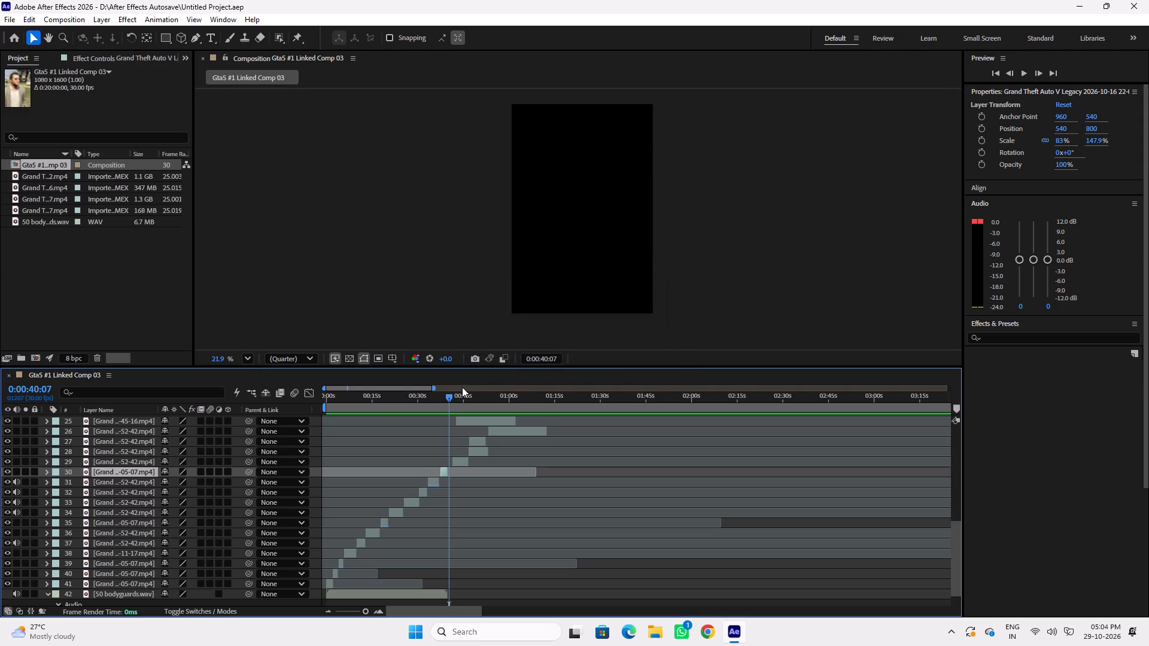
pyautogui.moveTo(422, 398); pyautogui.dragTo(309, 398)
pyautogui.press('space')
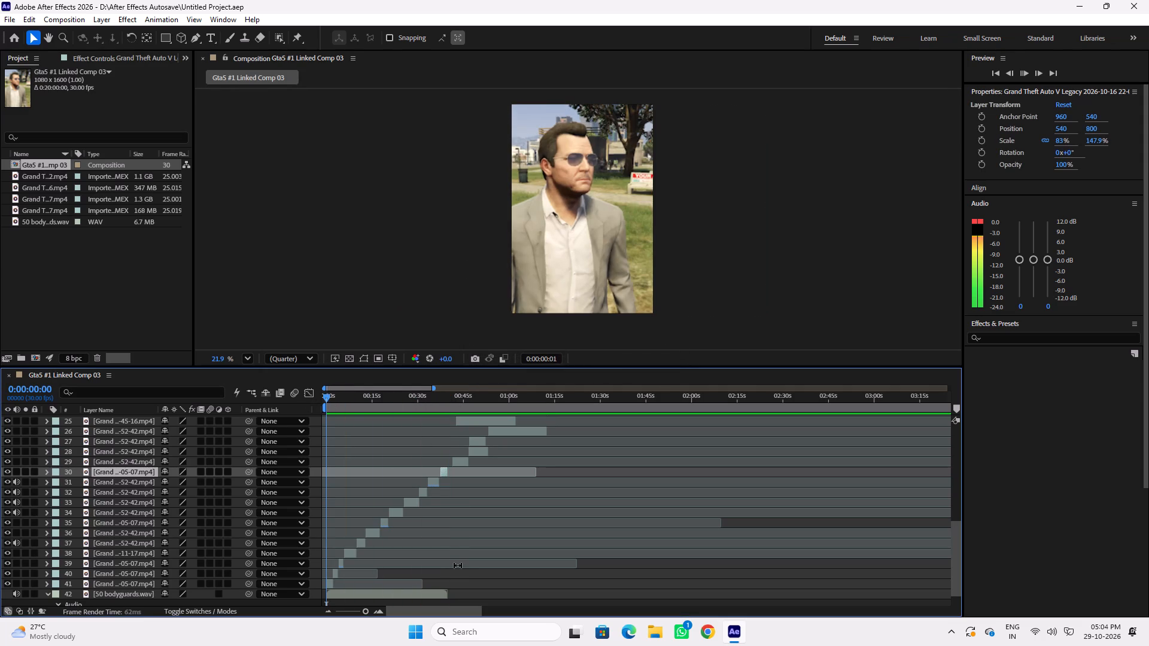
pyautogui.press('space')
# Move the car interior clip that follows the voiceover's end so that it starts at about 0:00:57.
pyautogui.scroll(1, 528, 510)
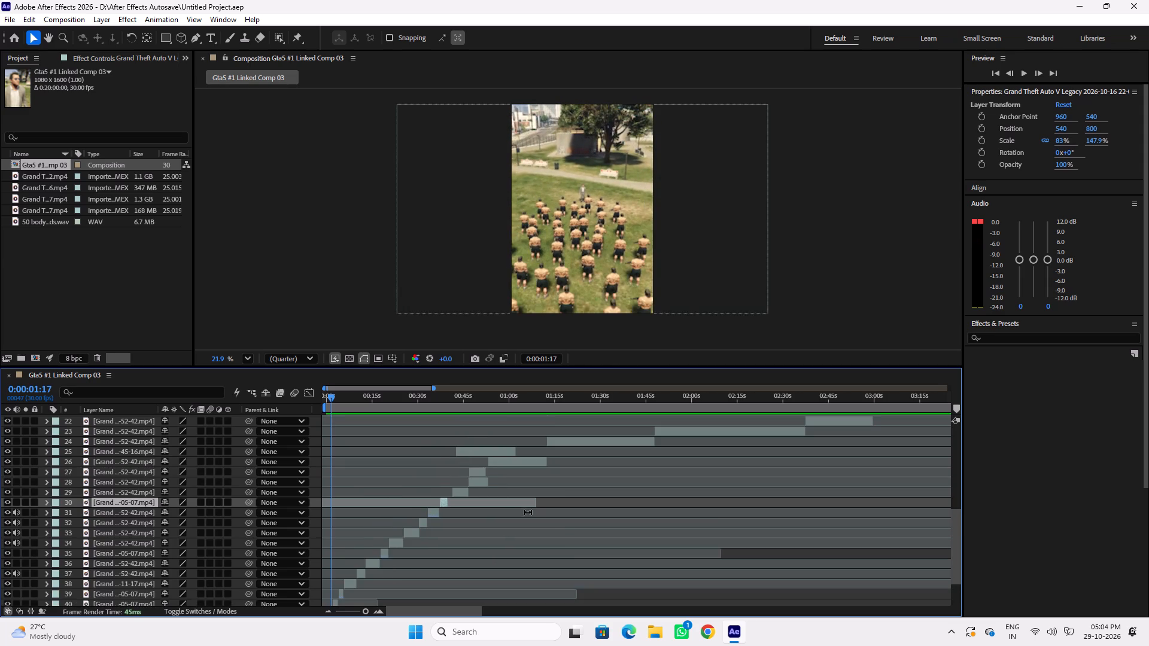
pyautogui.click(449, 402)
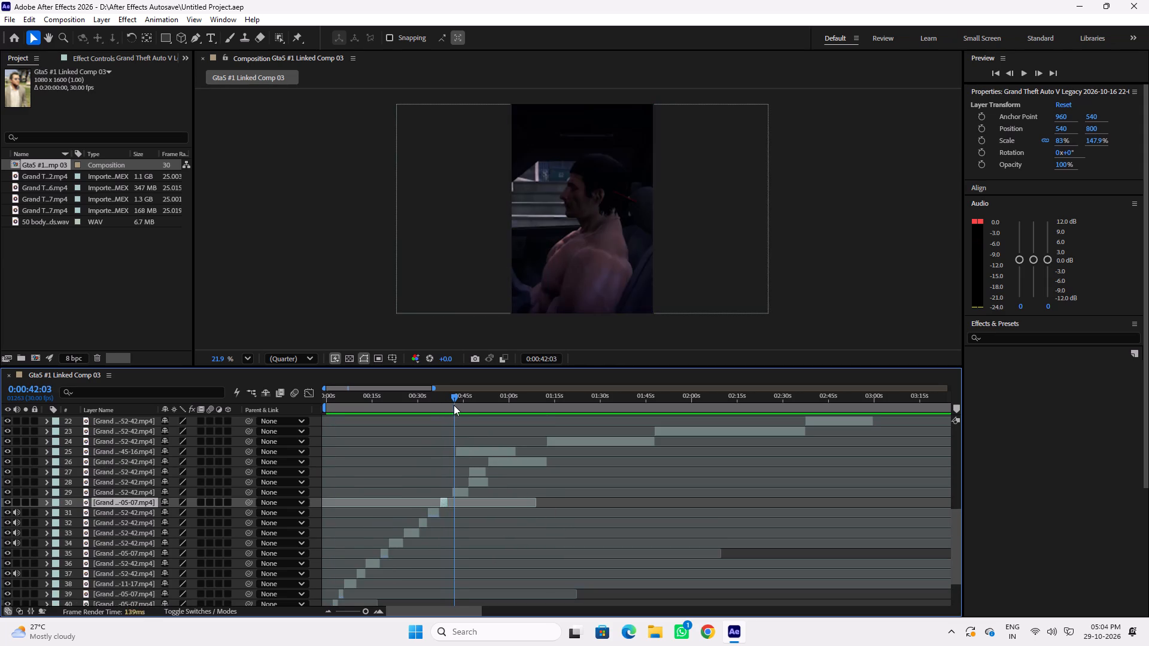
pyautogui.moveTo(458, 490); pyautogui.dragTo(463, 490)
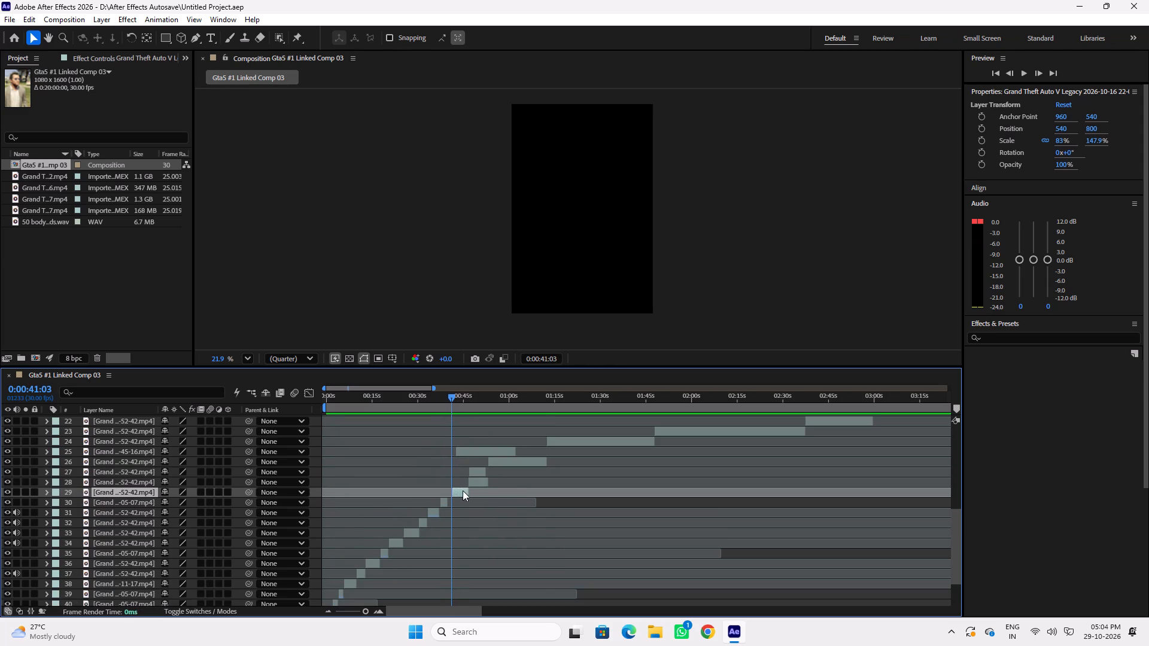
pyautogui.moveTo(463, 490); pyautogui.dragTo(507, 495)
# Place the park crowd clip directly above the close-up copy in the layer stack and start it where that copy ends, at about 0:00:39.
pyautogui.click(475, 454)
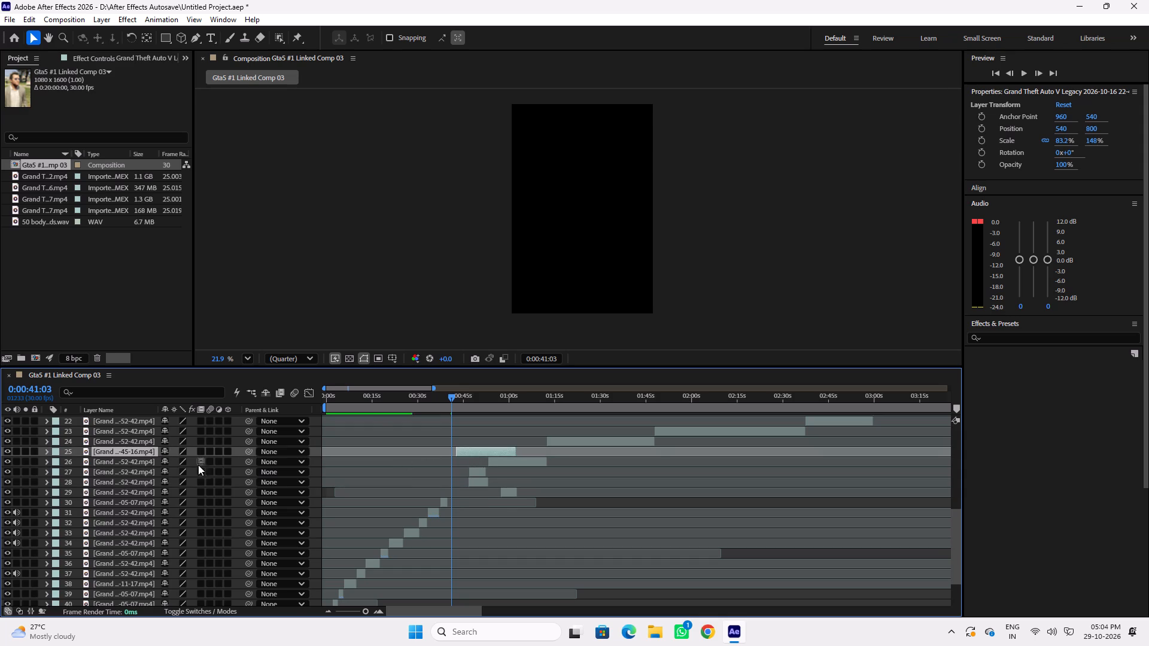
pyautogui.doubleClick(126, 449)
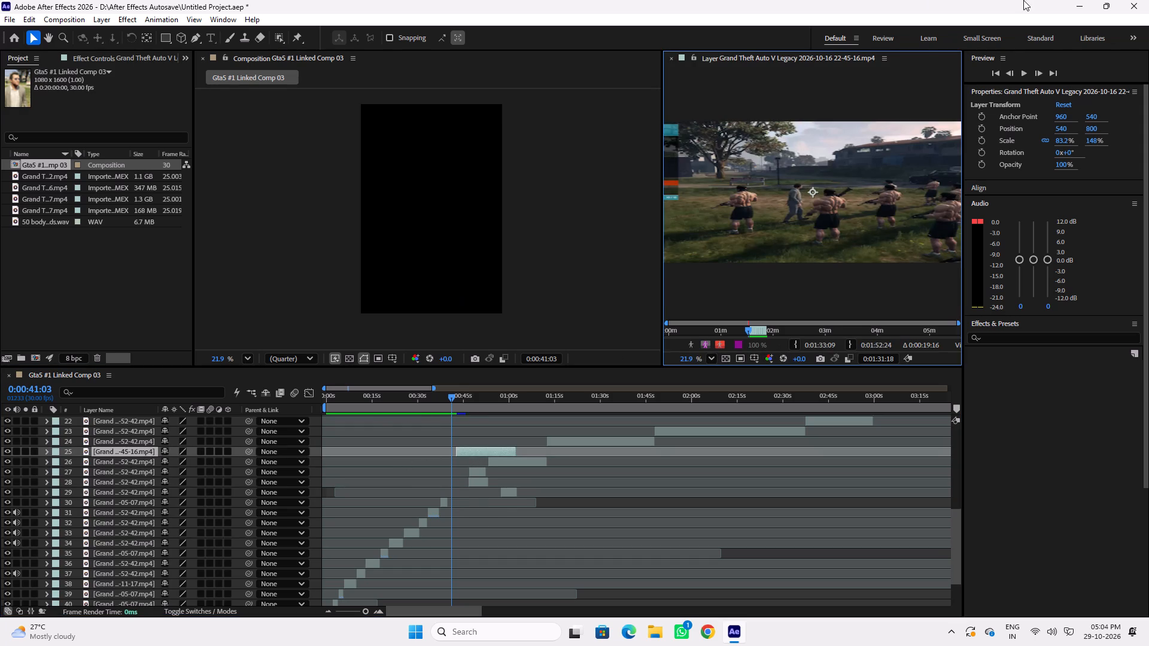
pyautogui.click(673, 54)
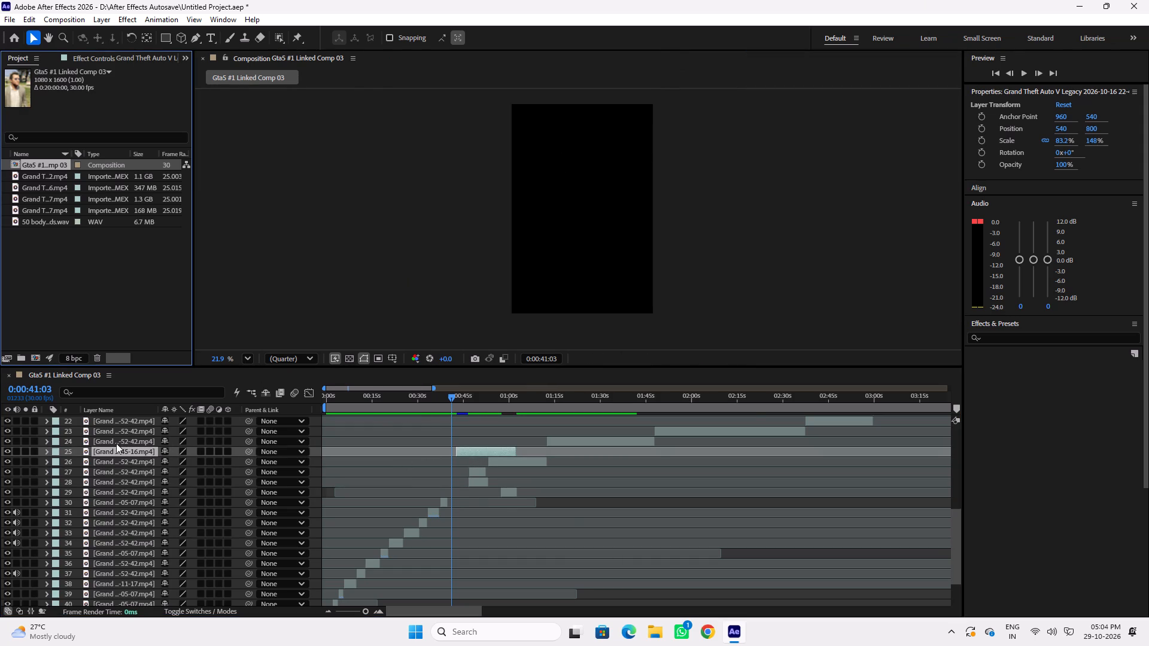
pyautogui.moveTo(116, 449); pyautogui.dragTo(115, 496)
pyautogui.moveTo(474, 492); pyautogui.dragTo(464, 493)
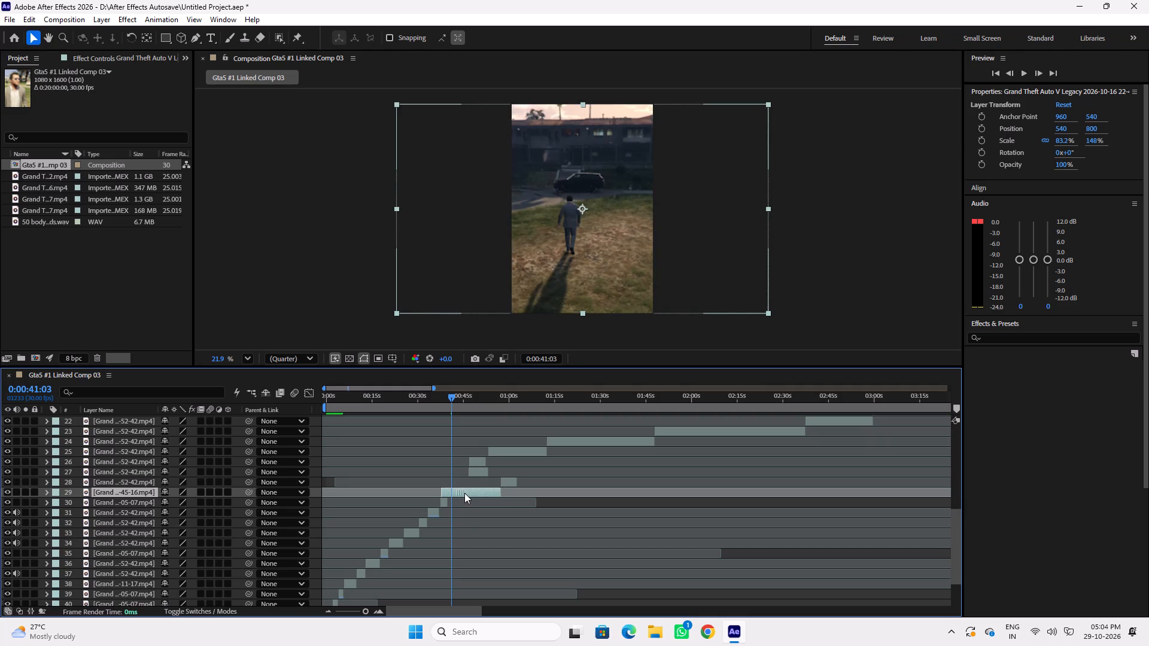
pyautogui.moveTo(464, 493); pyautogui.dragTo(466, 493)
pyautogui.click(452, 394)
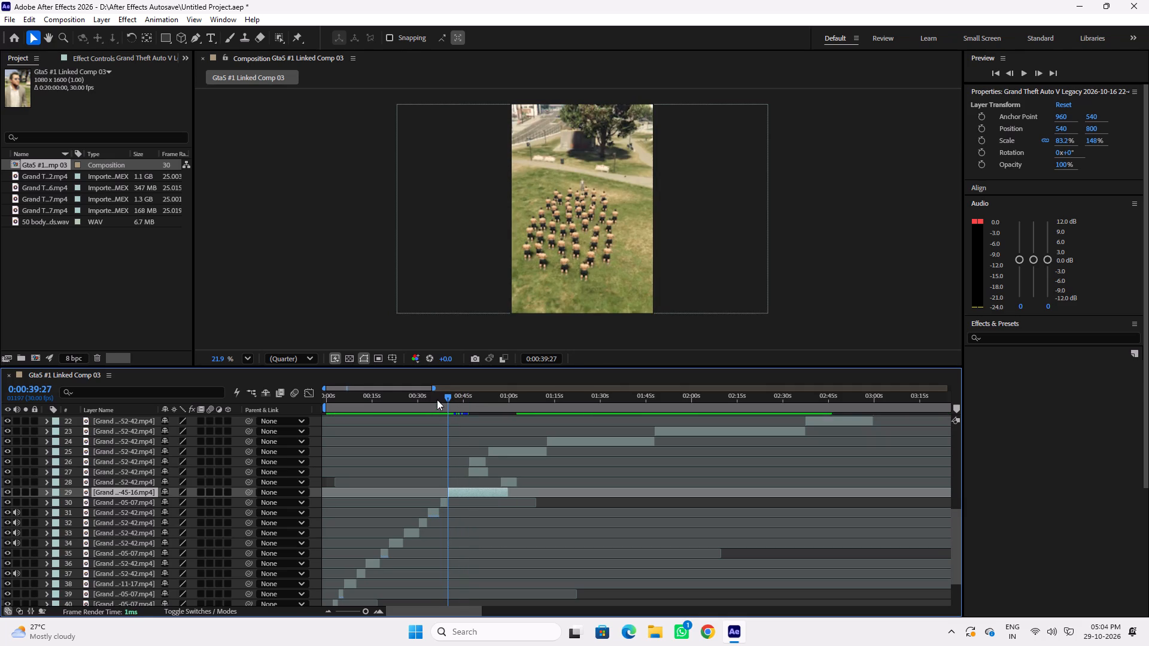
pyautogui.click(437, 400)
pyautogui.click(467, 491)
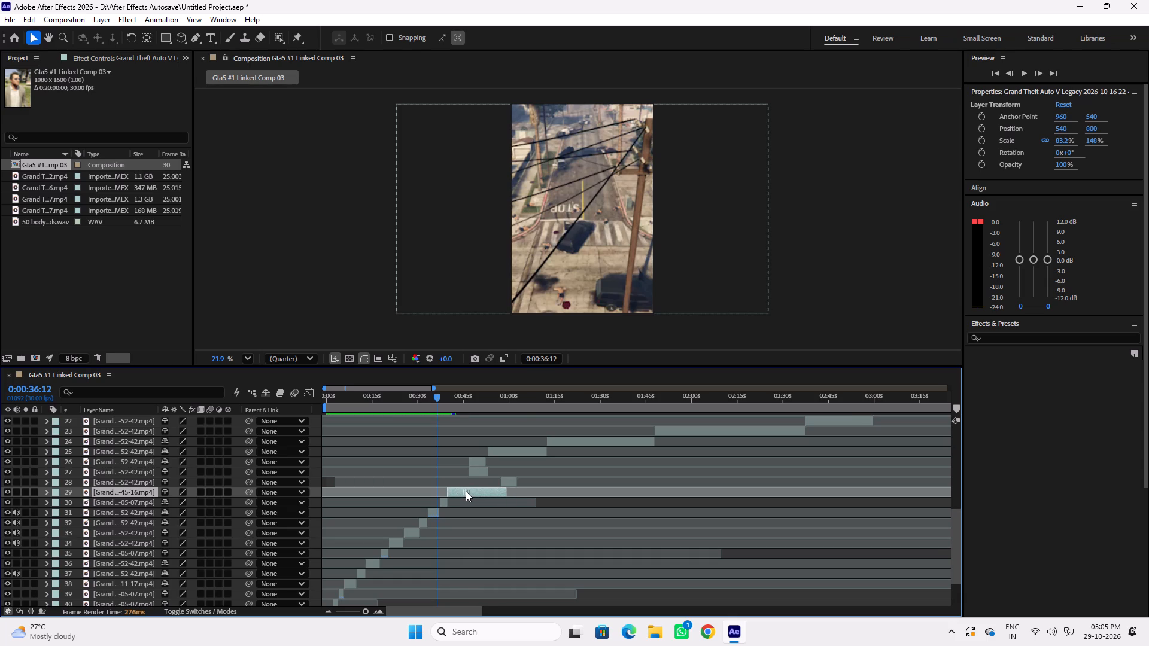
# Check the cut from the close-up copy to the park crowd clip at about 0:00:39 and save the project.
pyautogui.moveTo(442, 398); pyautogui.dragTo(446, 398)
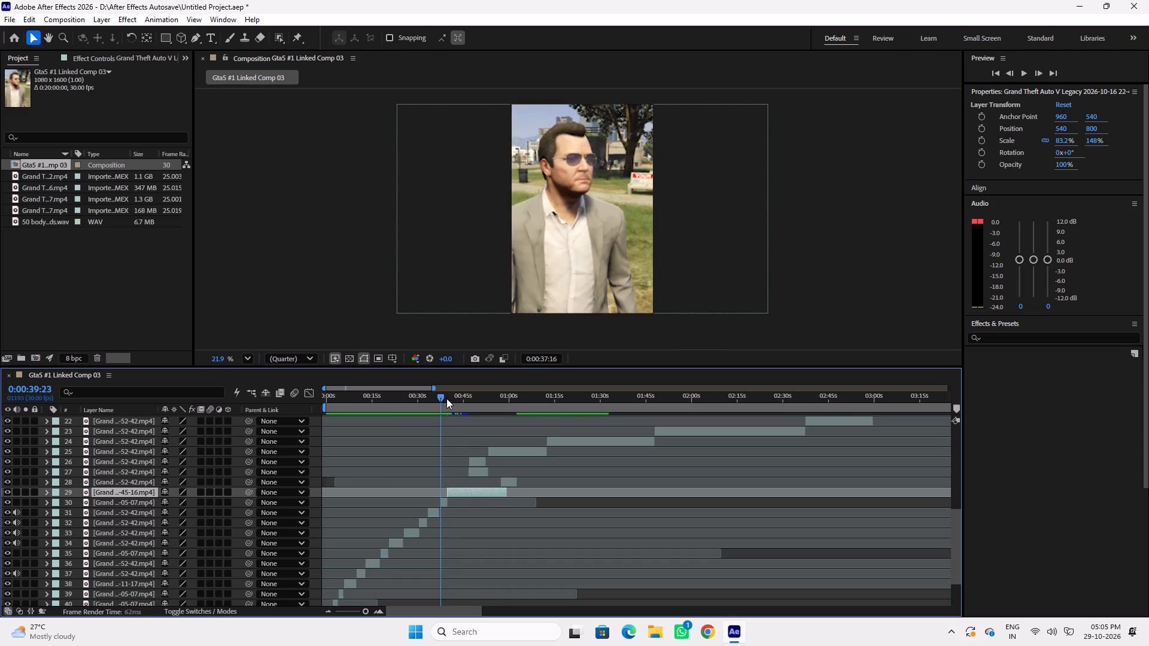
pyautogui.moveTo(446, 398); pyautogui.dragTo(448, 398)
pyautogui.keyDown('shift'); pyautogui.click(448, 398); pyautogui.keyUp('shift')
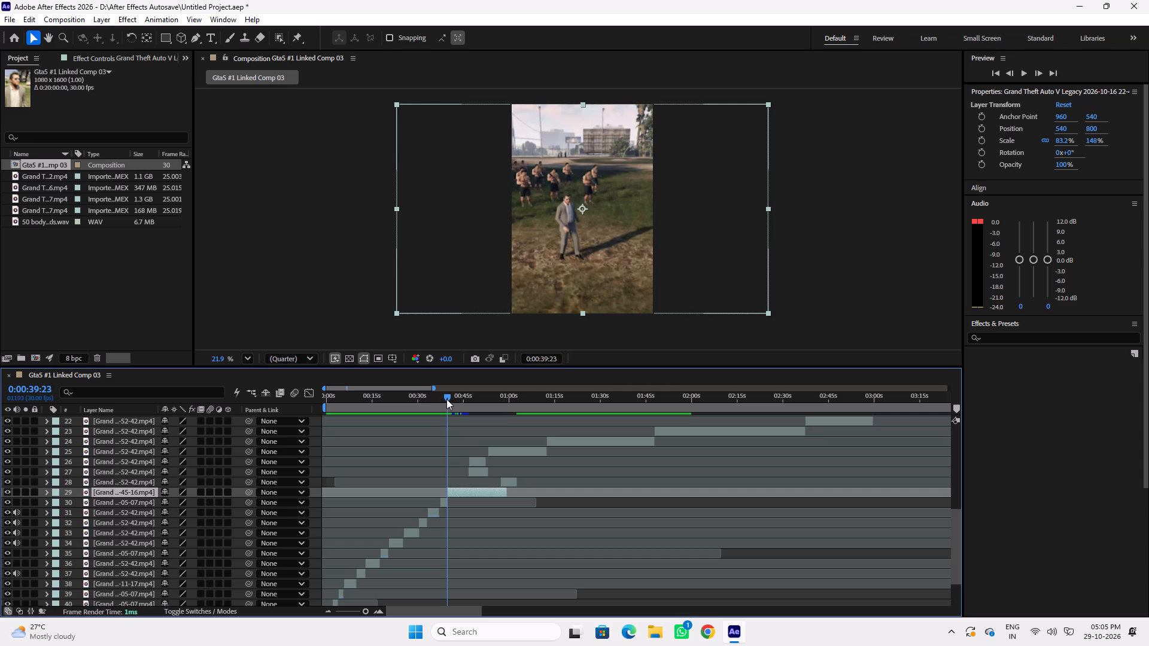
pyautogui.hotkey('ctrl', 's')
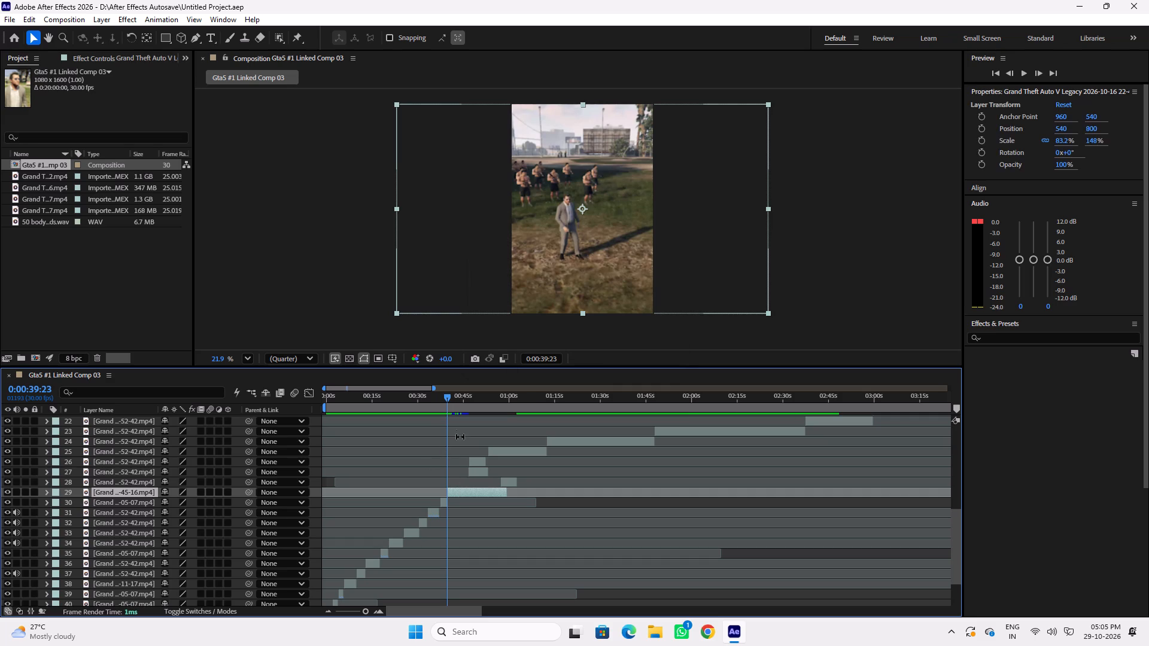
# Play the ending from about 0:00:36 and shift the park crowd clip slightly later to start at about 0:00:40.
pyautogui.moveTo(446, 398); pyautogui.dragTo(282, 405)
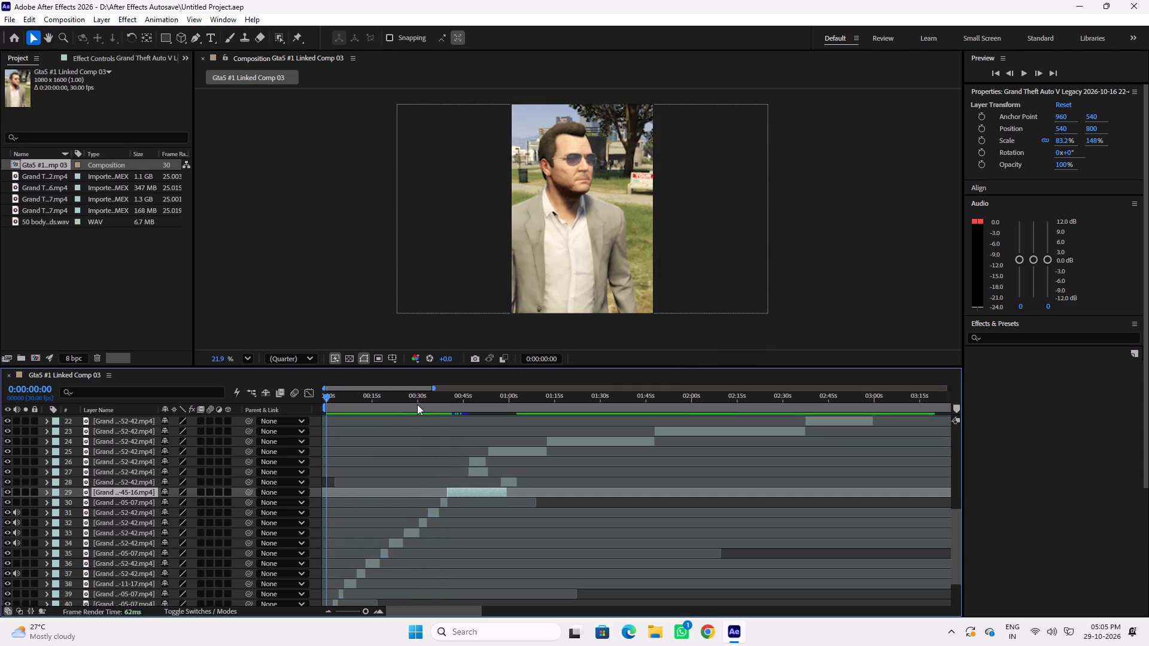
pyautogui.moveTo(420, 398); pyautogui.dragTo(437, 398)
pyautogui.press('space')
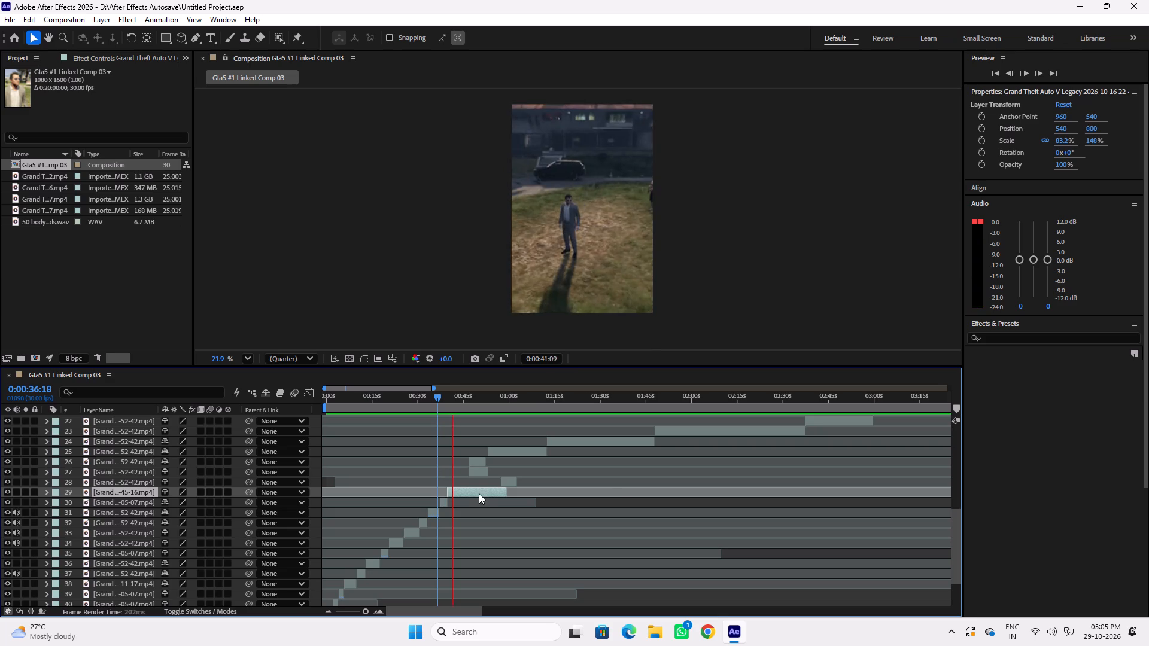
pyautogui.press('space')
pyautogui.click(452, 492)
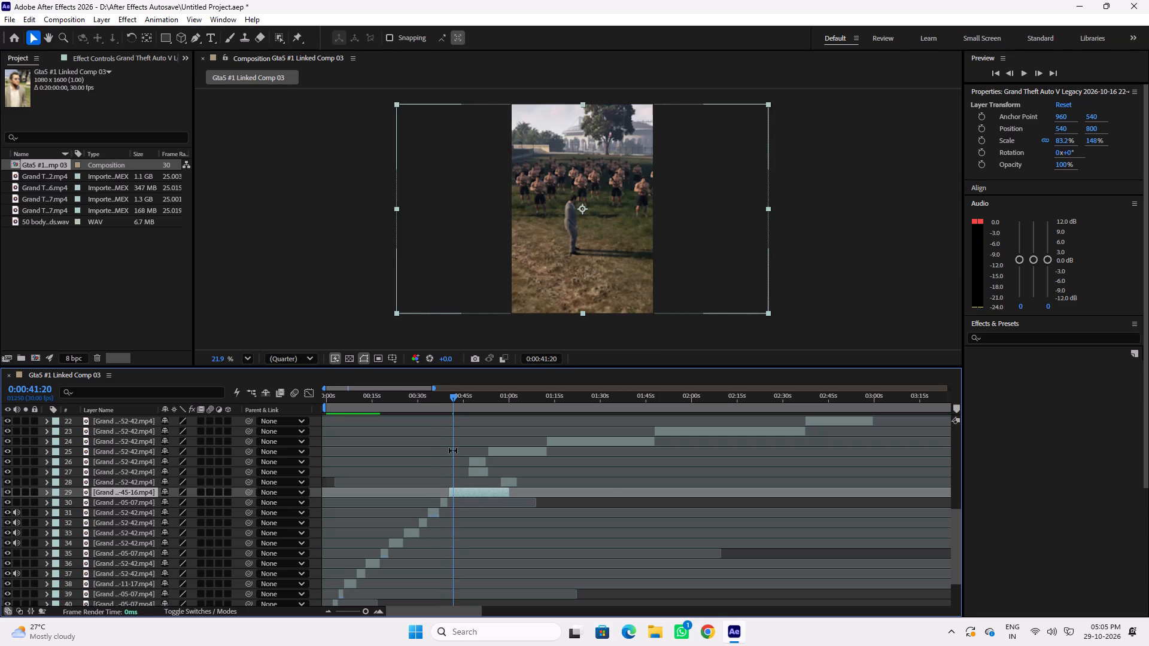
# Set the preview resolution to Auto and play the edit from the beginning to about 0:00:16.
pyautogui.moveTo(450, 399); pyautogui.dragTo(259, 423)
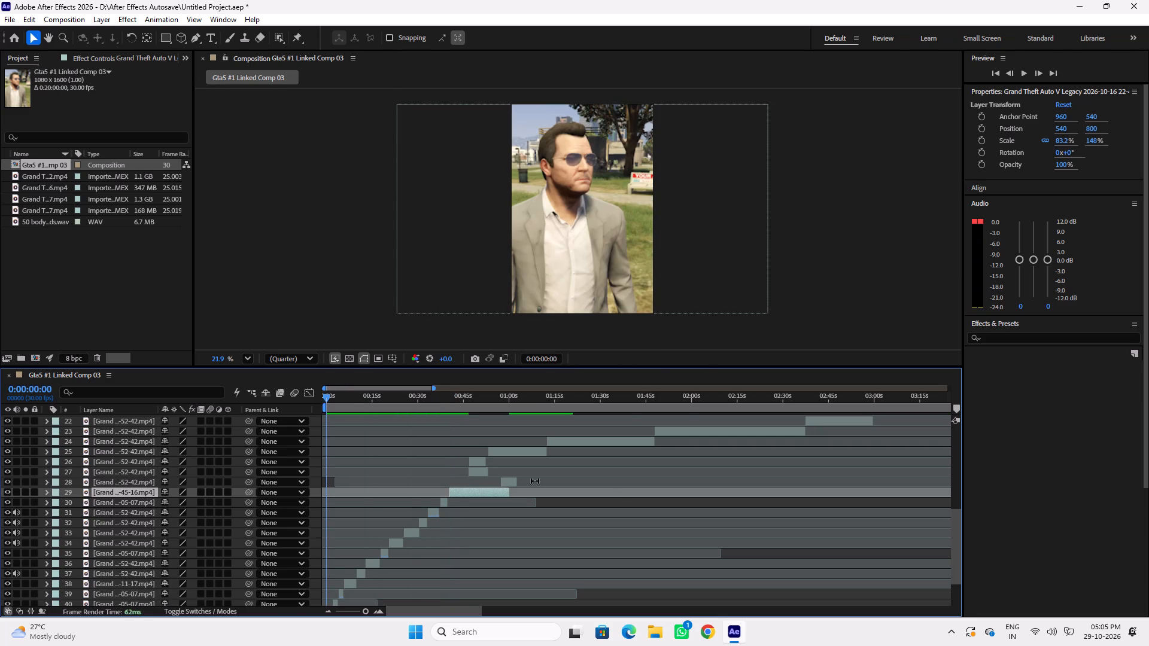
pyautogui.click(282, 358)
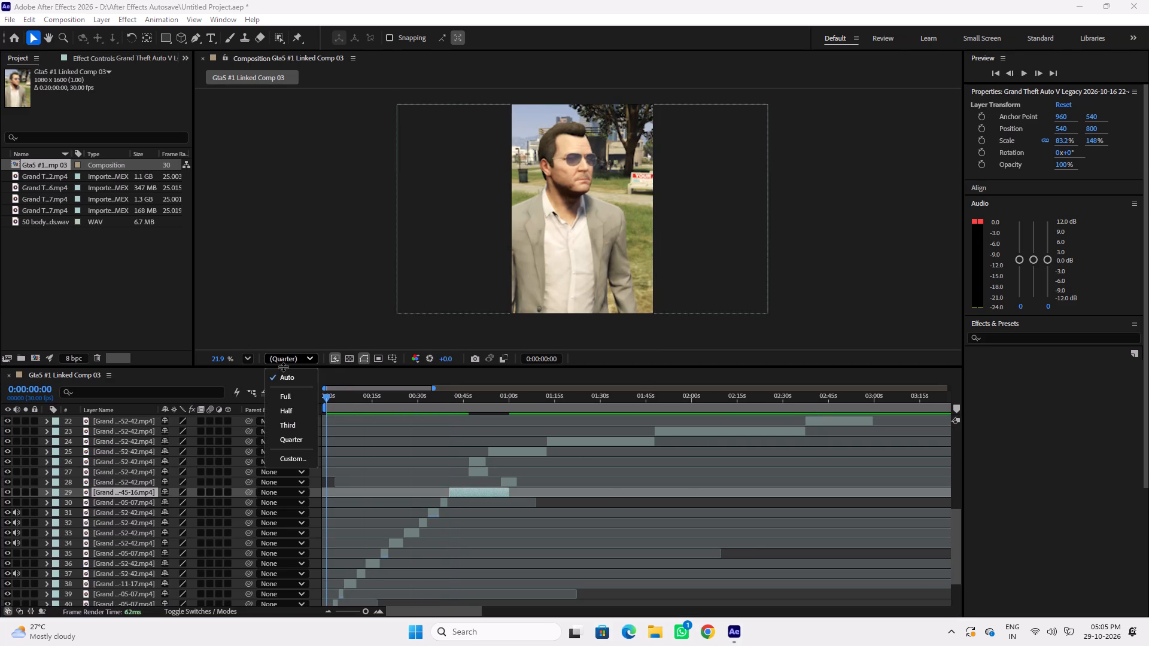
pyautogui.click(285, 380)
pyautogui.press('space')
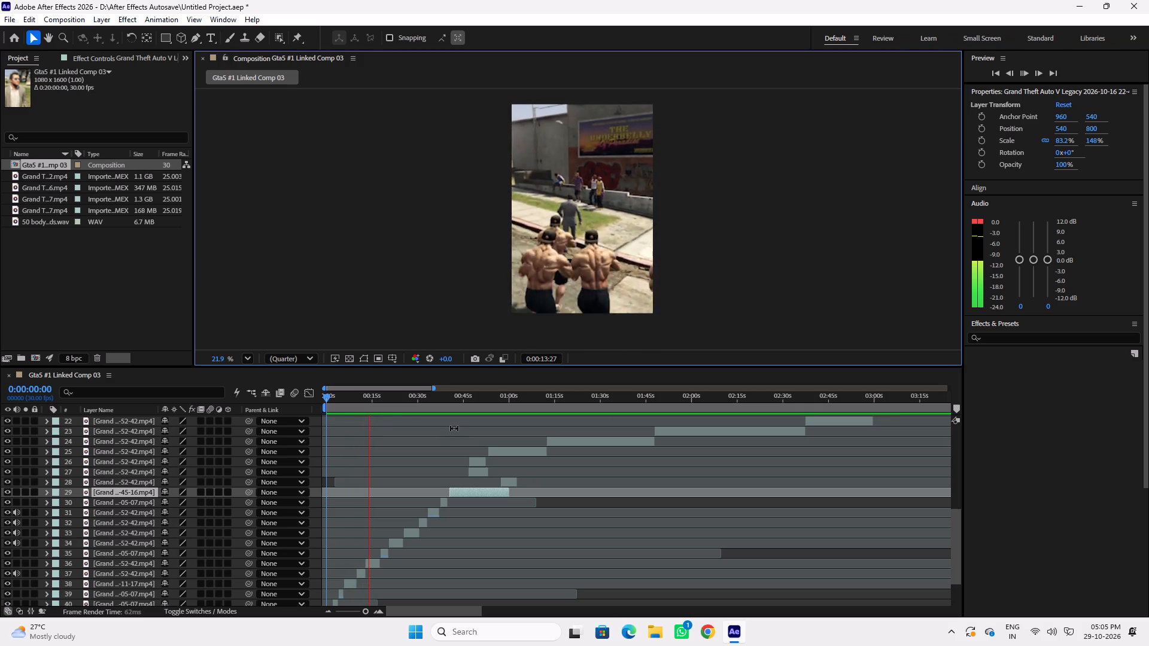
pyautogui.press('space')
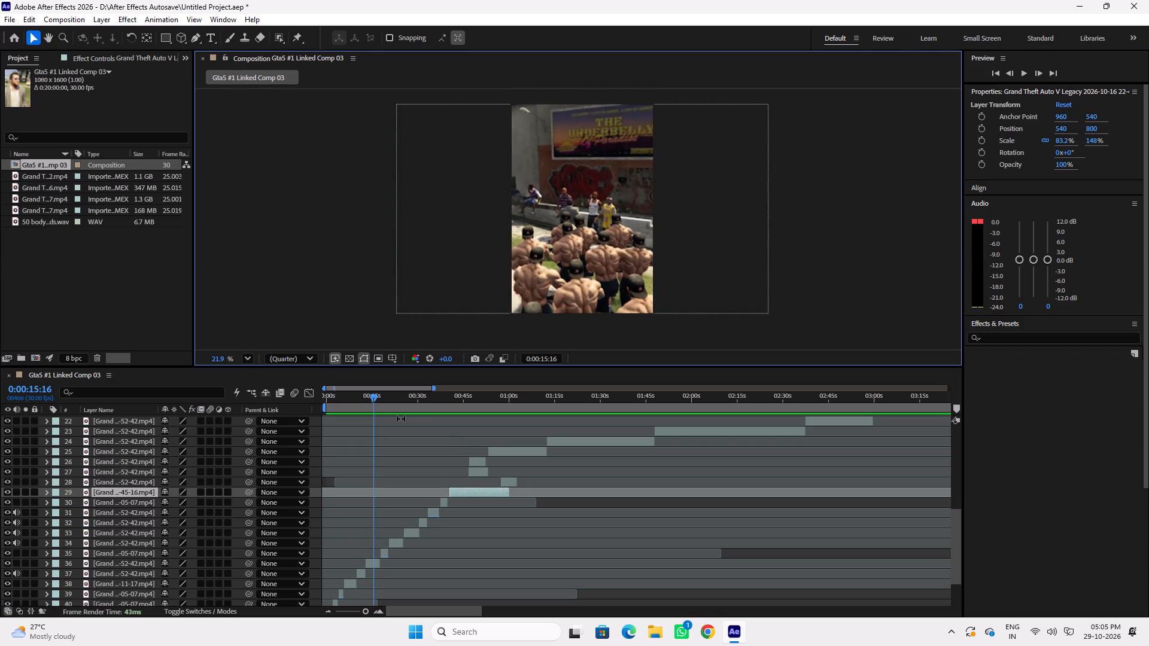
pyautogui.press('space')
pyautogui.press('space')
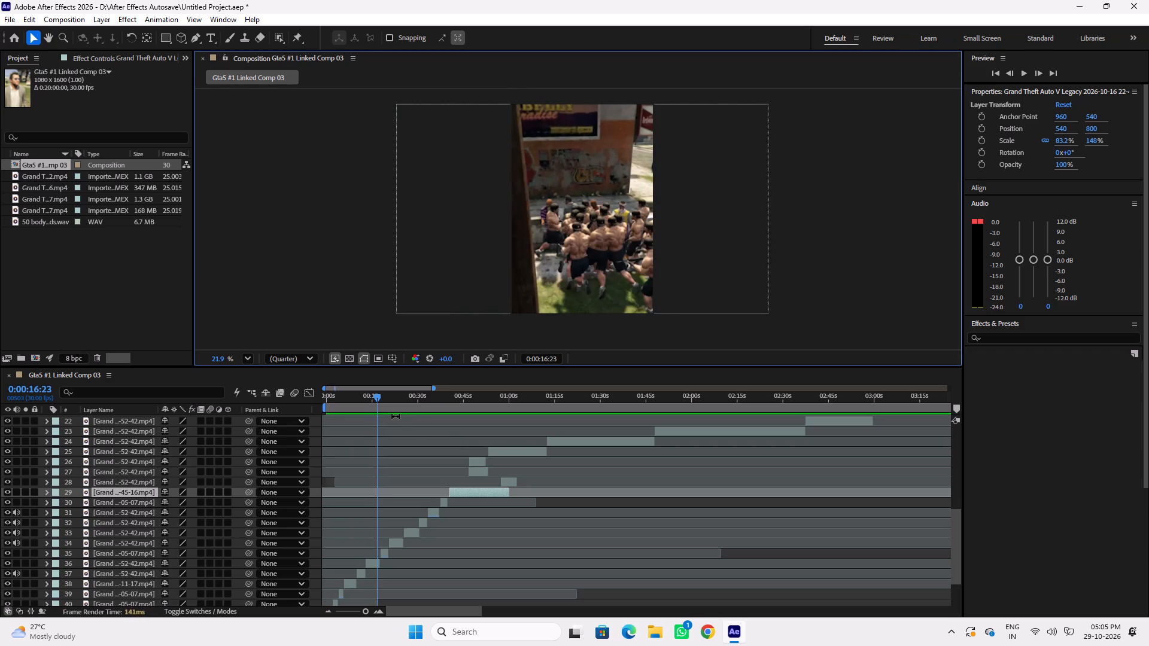
# Scrub through the leftover footage from about 0:00:41 to 0:02:13, examining the car, street and bodyguard crowd shots.
pyautogui.moveTo(452, 398); pyautogui.dragTo(453, 398)
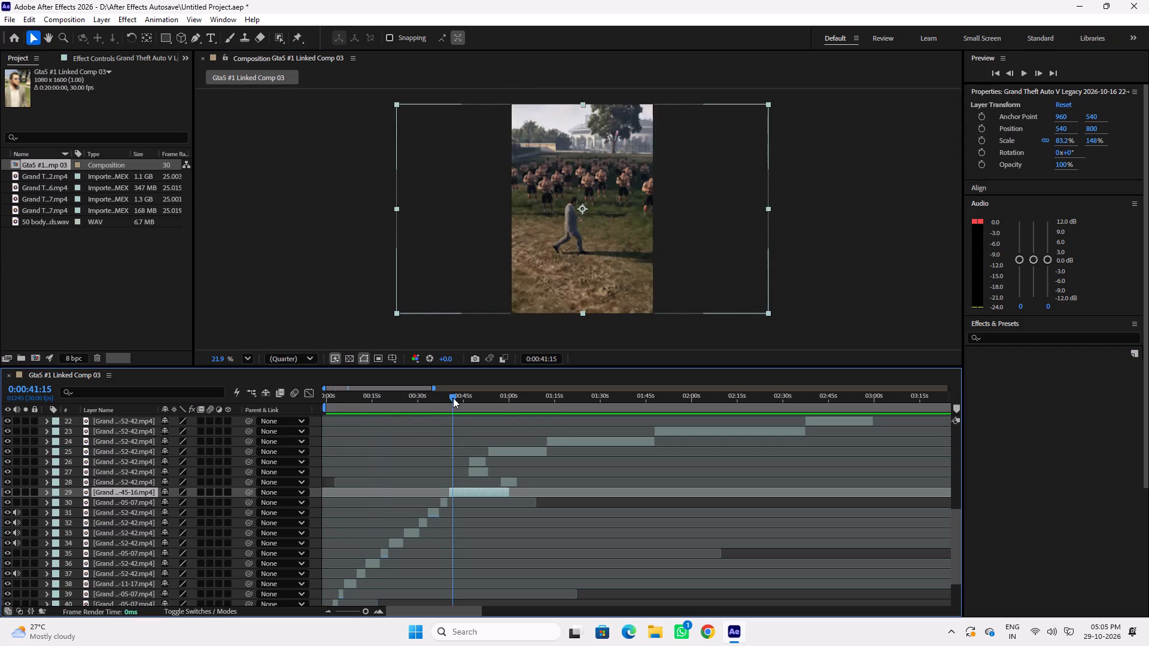
pyautogui.moveTo(453, 398); pyautogui.dragTo(474, 400)
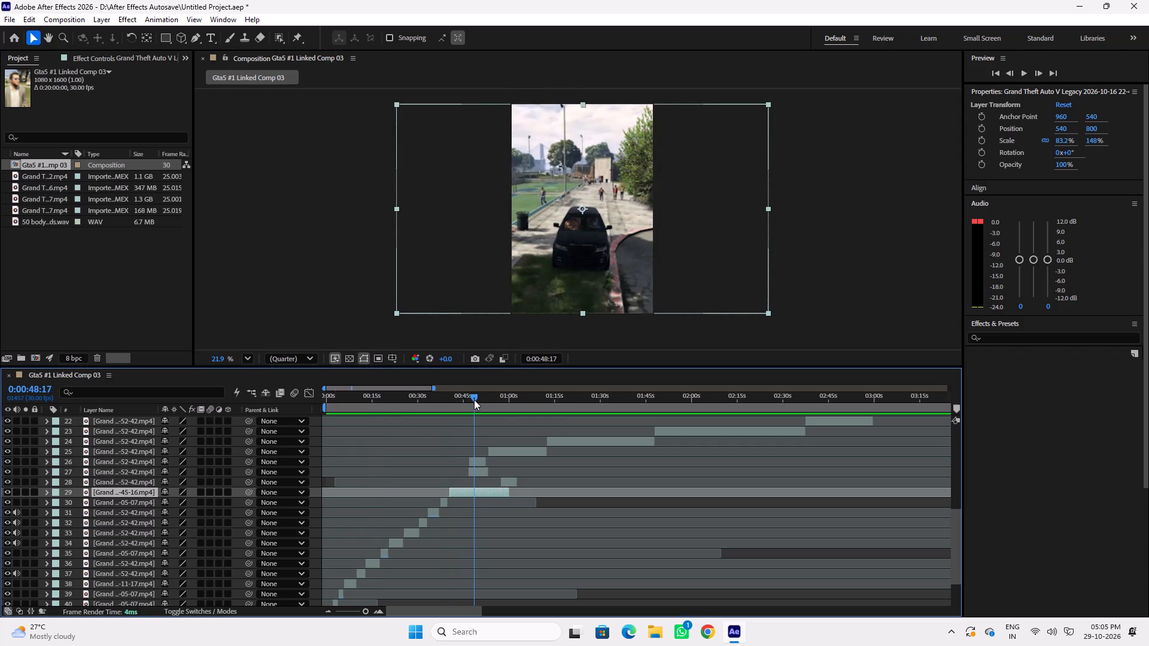
pyautogui.moveTo(474, 400); pyautogui.dragTo(509, 406)
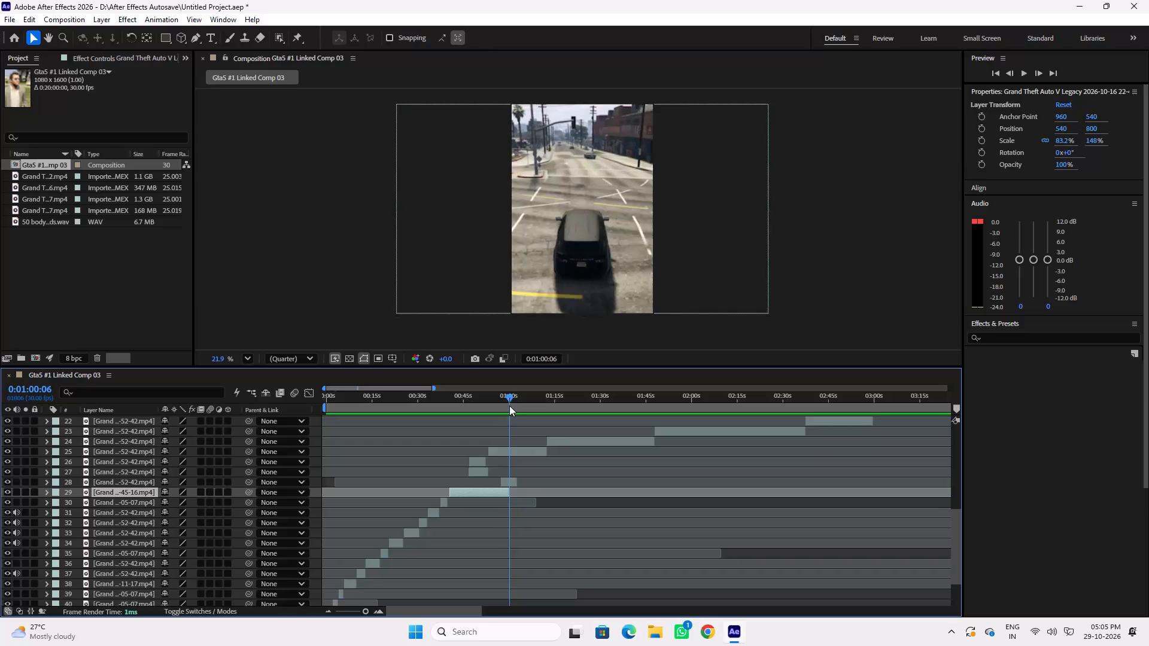
pyautogui.moveTo(509, 406); pyautogui.dragTo(516, 406)
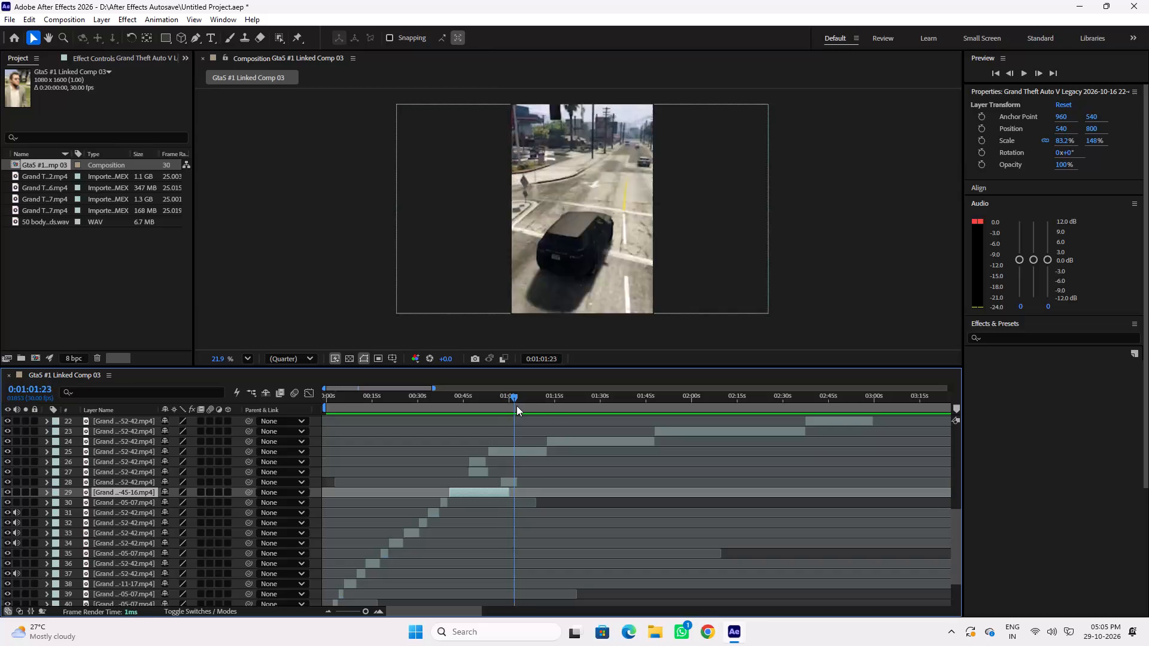
pyautogui.moveTo(516, 406); pyautogui.dragTo(715, 410)
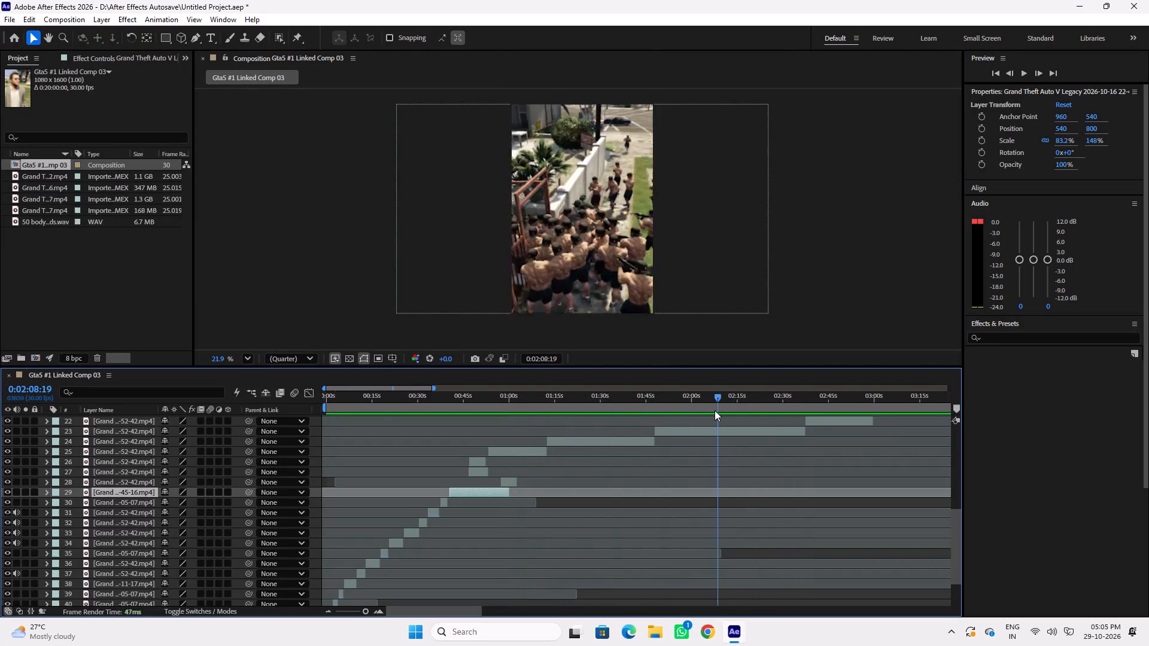
pyautogui.moveTo(715, 410); pyautogui.dragTo(689, 410)
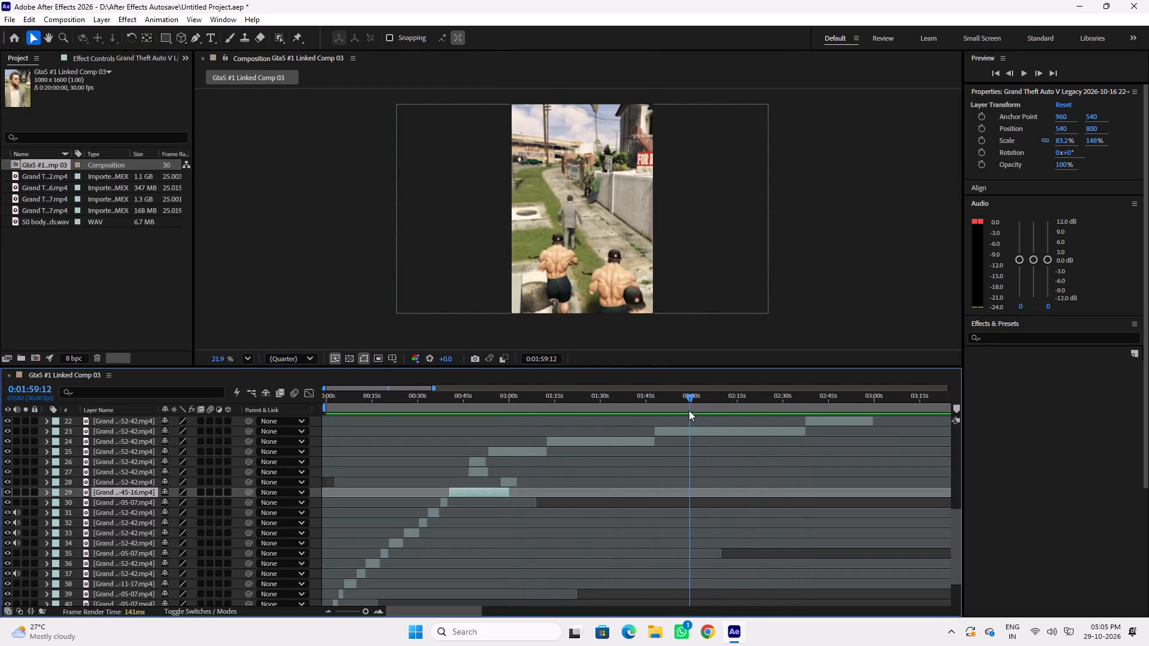
pyautogui.moveTo(689, 410); pyautogui.dragTo(691, 410)
pyautogui.click(705, 433)
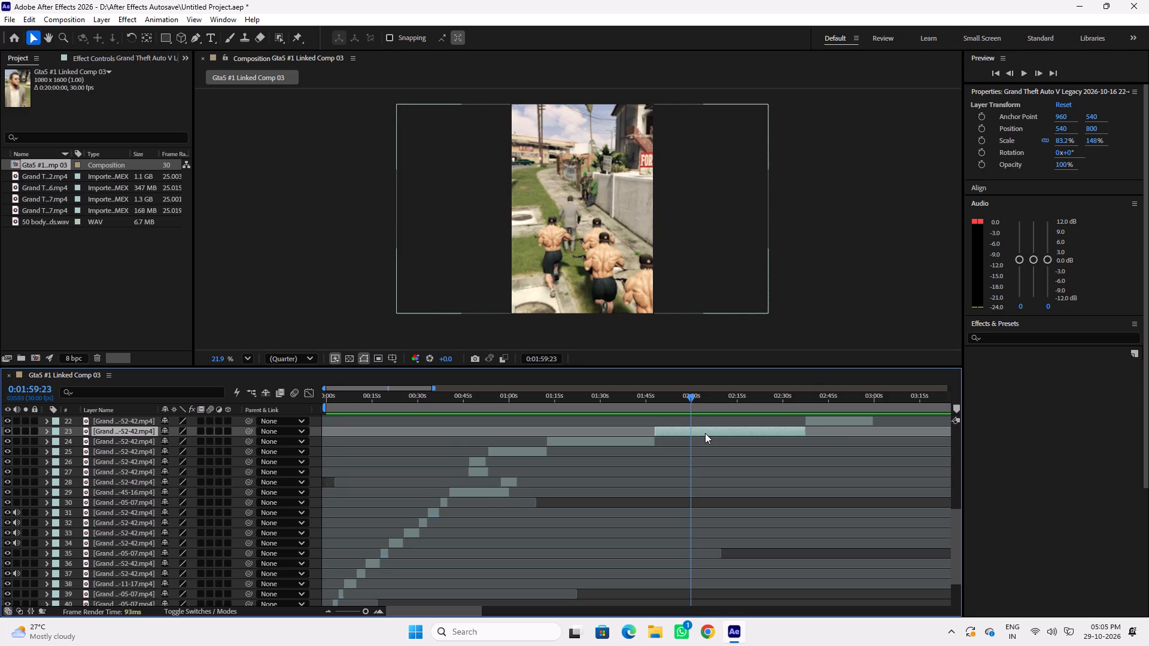
pyautogui.moveTo(700, 397); pyautogui.dragTo(705, 397)
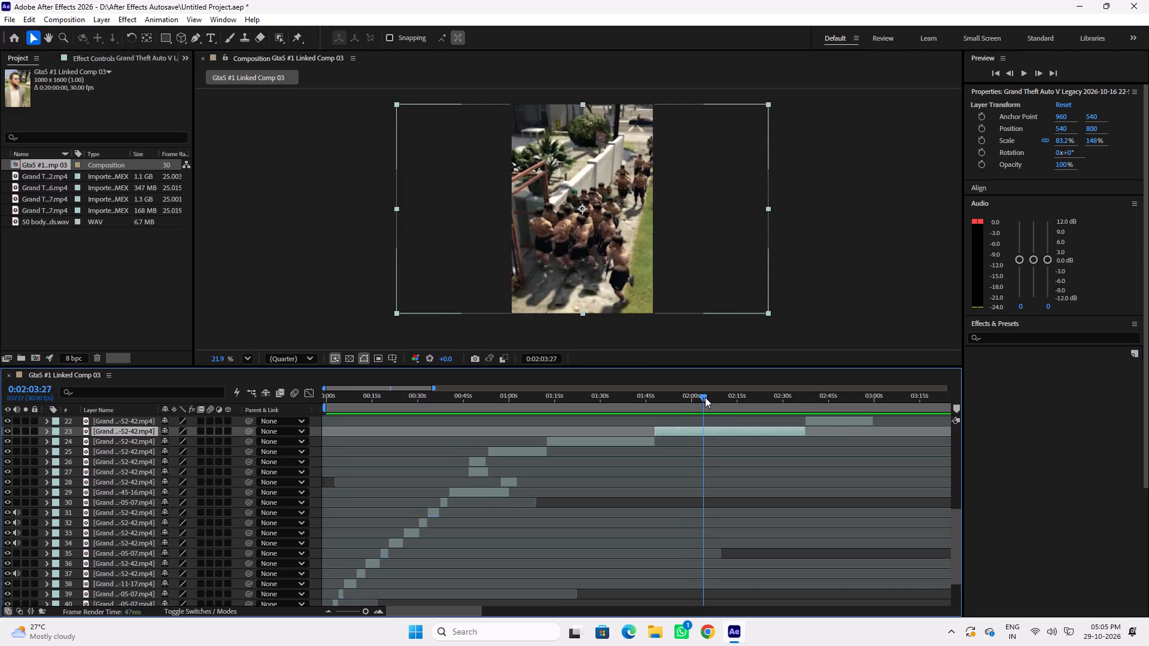
pyautogui.moveTo(705, 397); pyautogui.dragTo(732, 397)
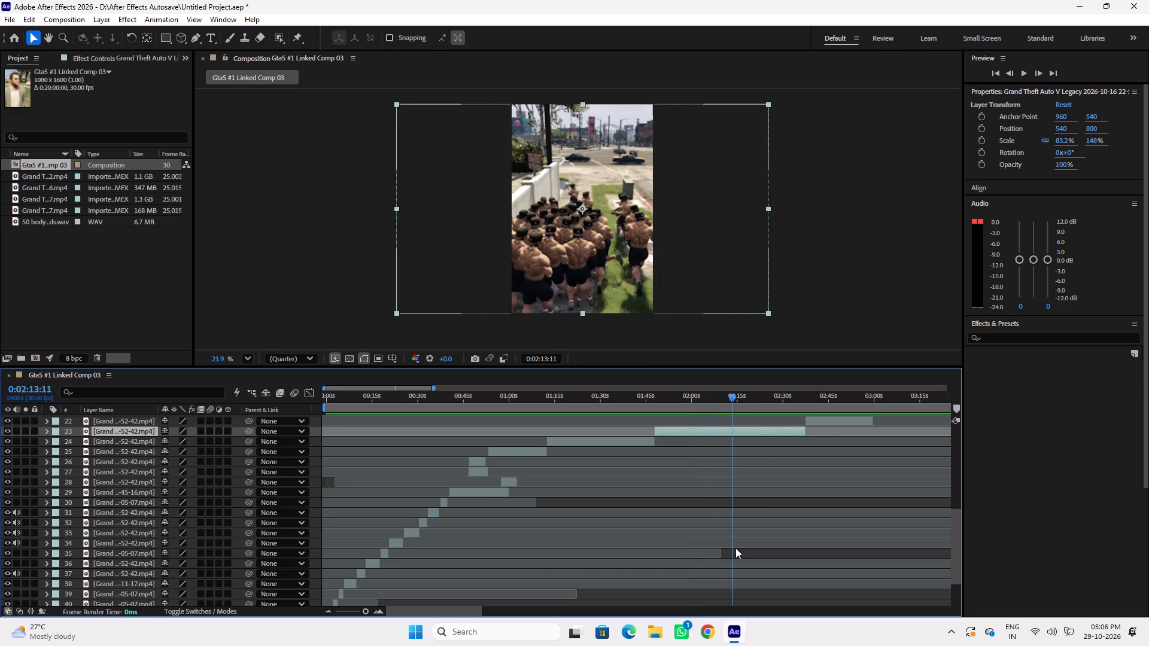
# Examine the remaining leftover footage from about 0:02:13 to 0:03:45 for a usable bodyguards shot.
pyautogui.moveTo(454, 609); pyautogui.dragTo(478, 611)
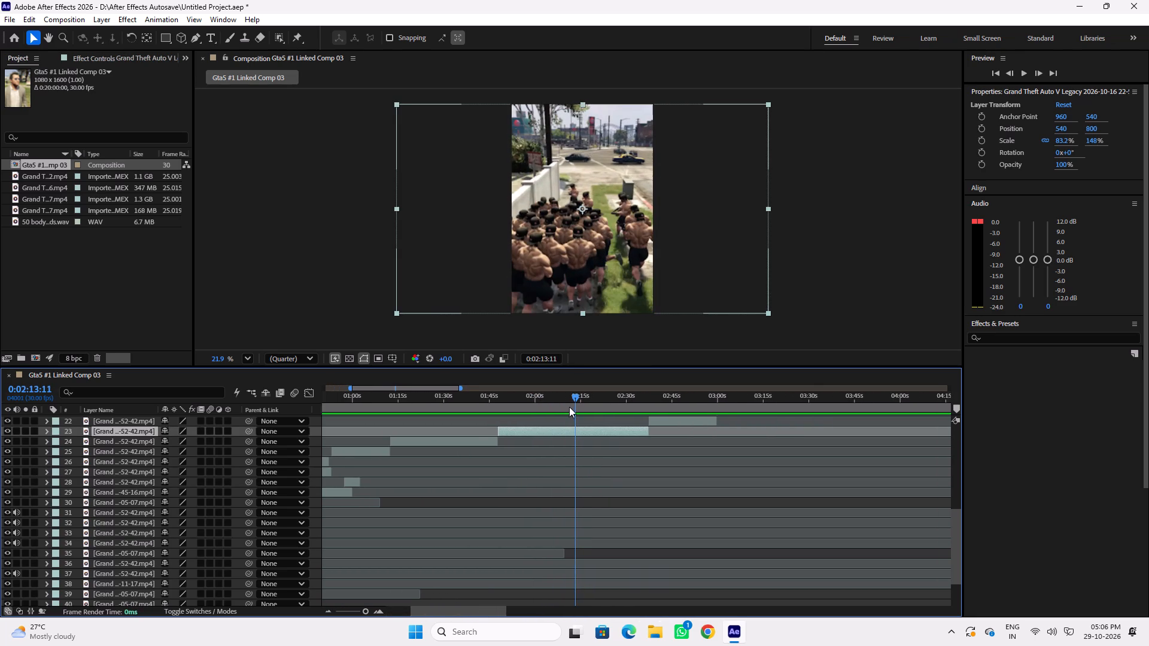
pyautogui.moveTo(590, 398); pyautogui.dragTo(643, 400)
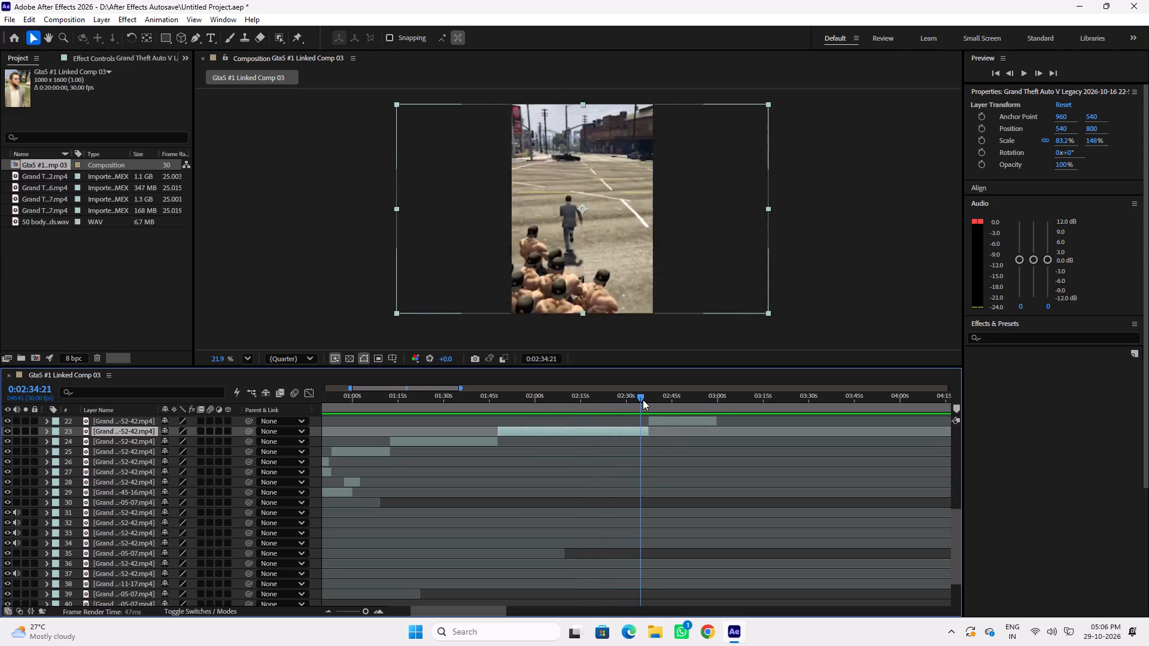
pyautogui.moveTo(643, 400); pyautogui.dragTo(689, 402)
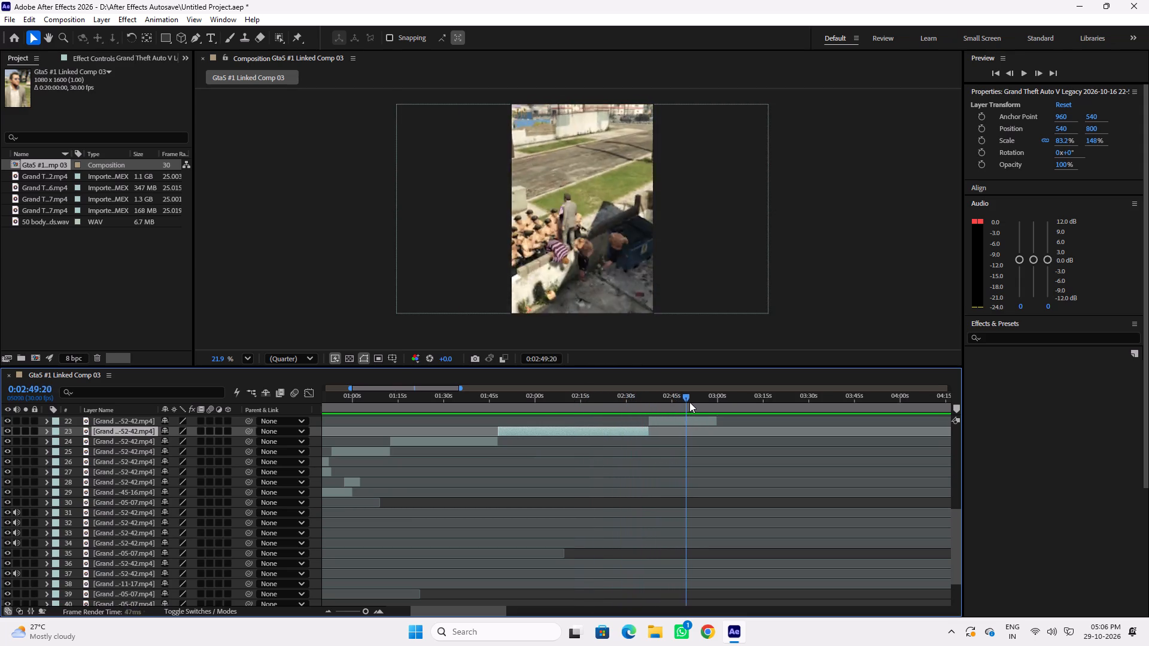
pyautogui.moveTo(689, 402); pyautogui.dragTo(756, 404)
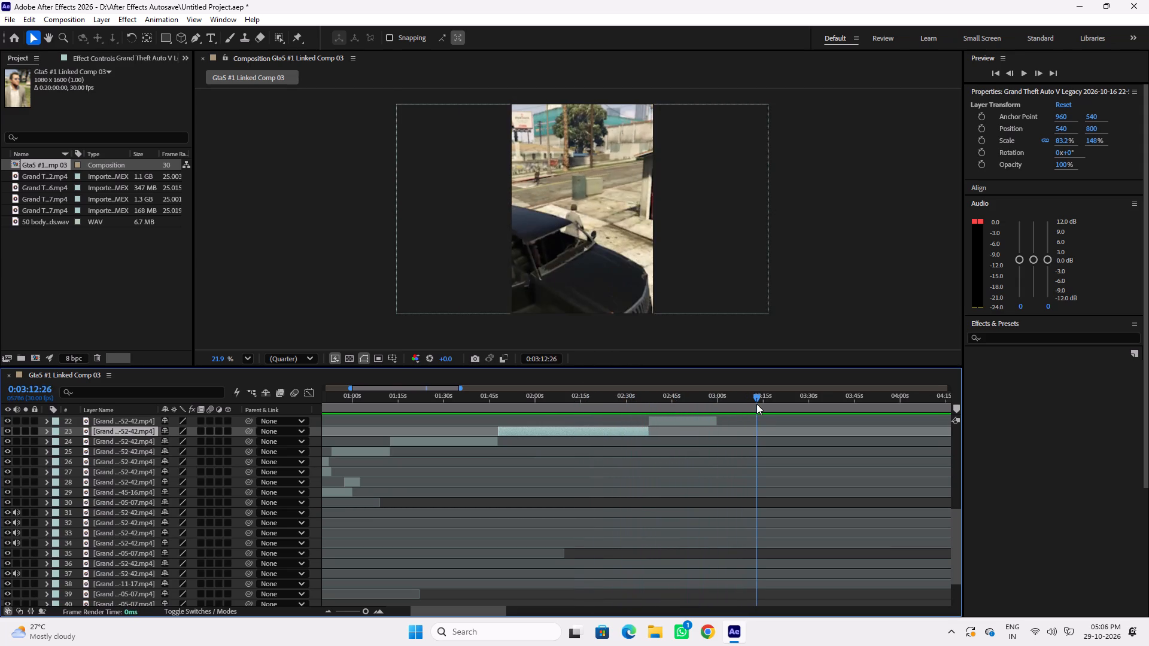
pyautogui.moveTo(756, 404); pyautogui.dragTo(776, 404)
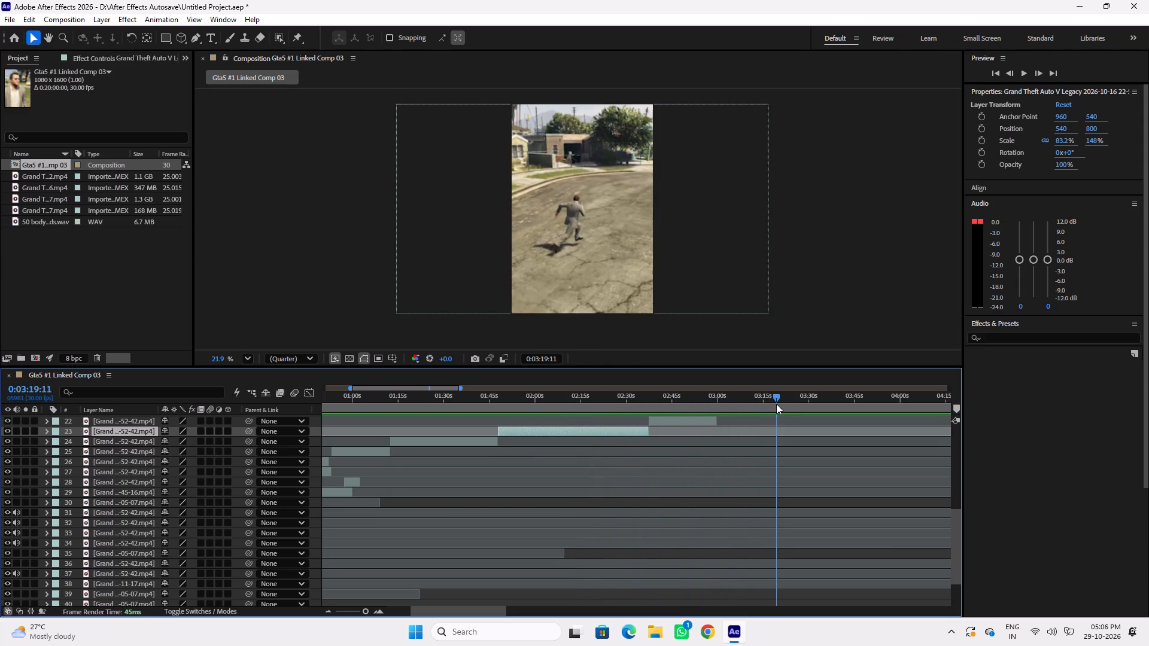
pyautogui.moveTo(776, 404); pyautogui.dragTo(748, 402)
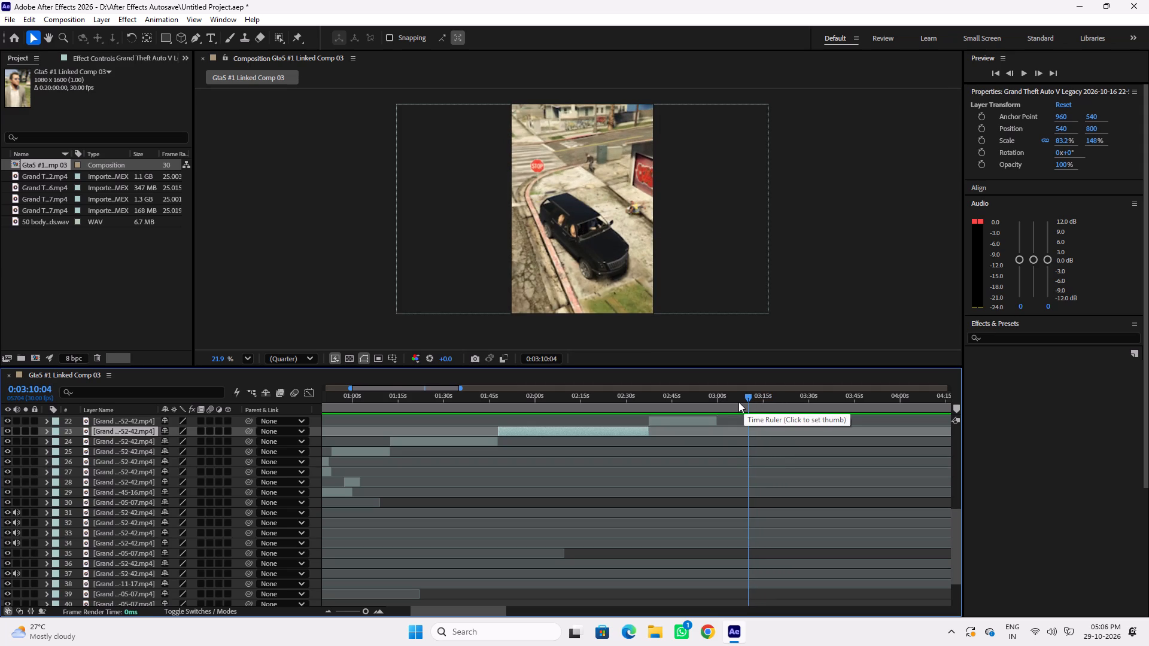
pyautogui.moveTo(749, 392); pyautogui.dragTo(798, 397)
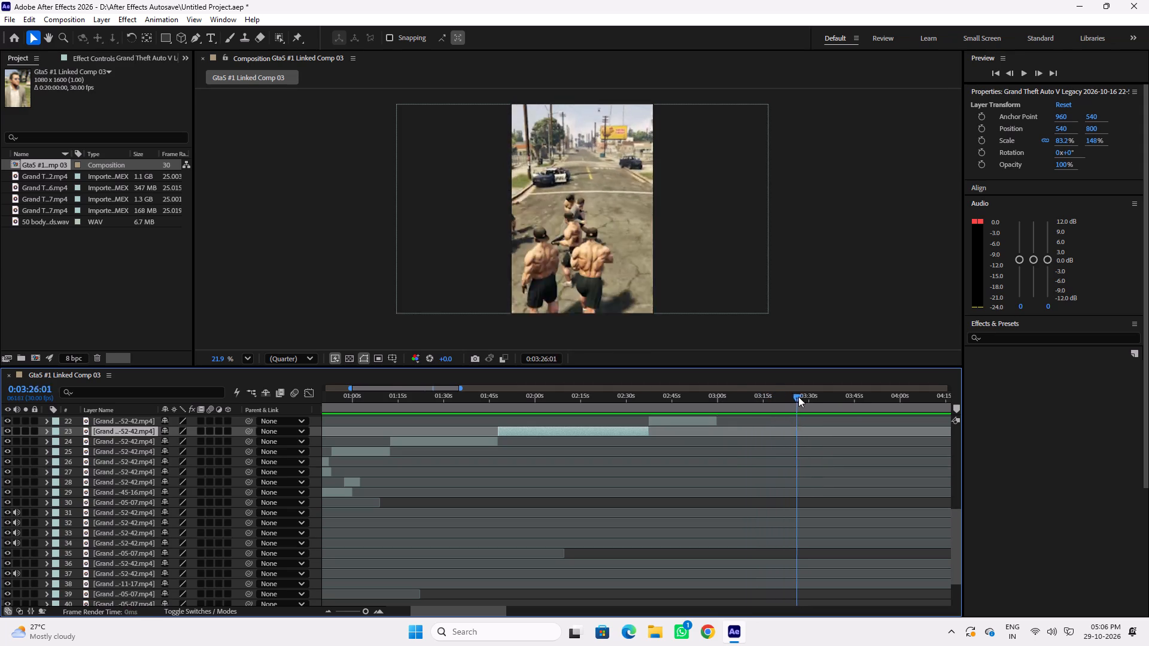
pyautogui.moveTo(798, 397); pyautogui.dragTo(858, 397)
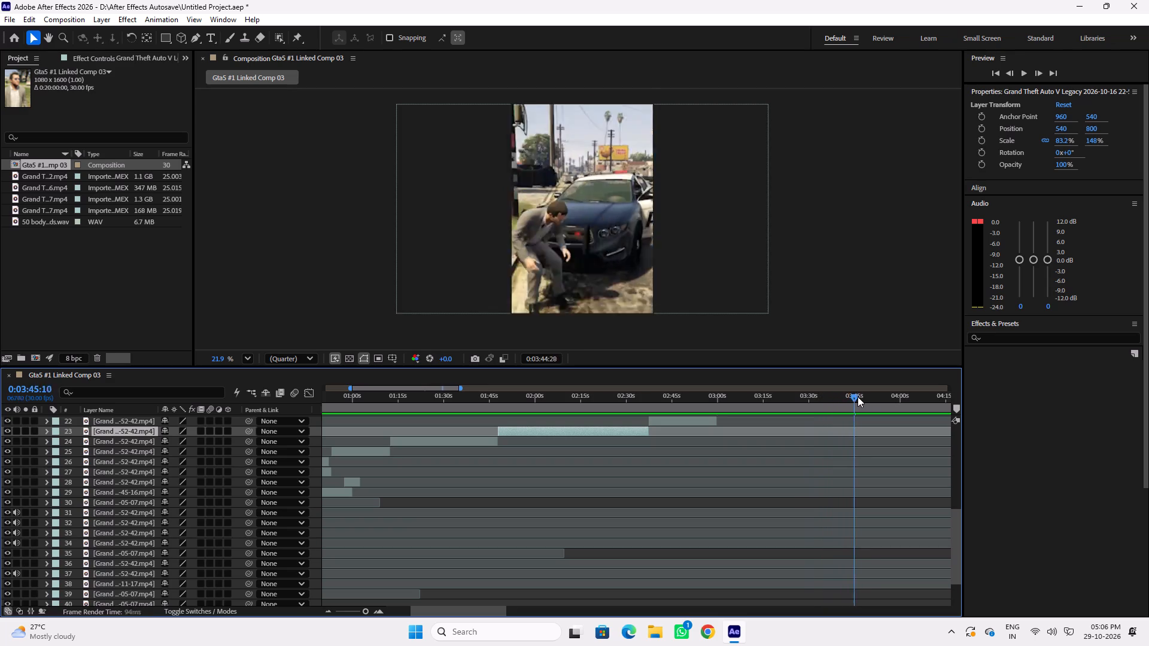
# Duplicate the closing-sale storefront clip, split the copy at about 0:01:20, and delete the part before the split.
pyautogui.moveTo(858, 397); pyautogui.dragTo(531, 379)
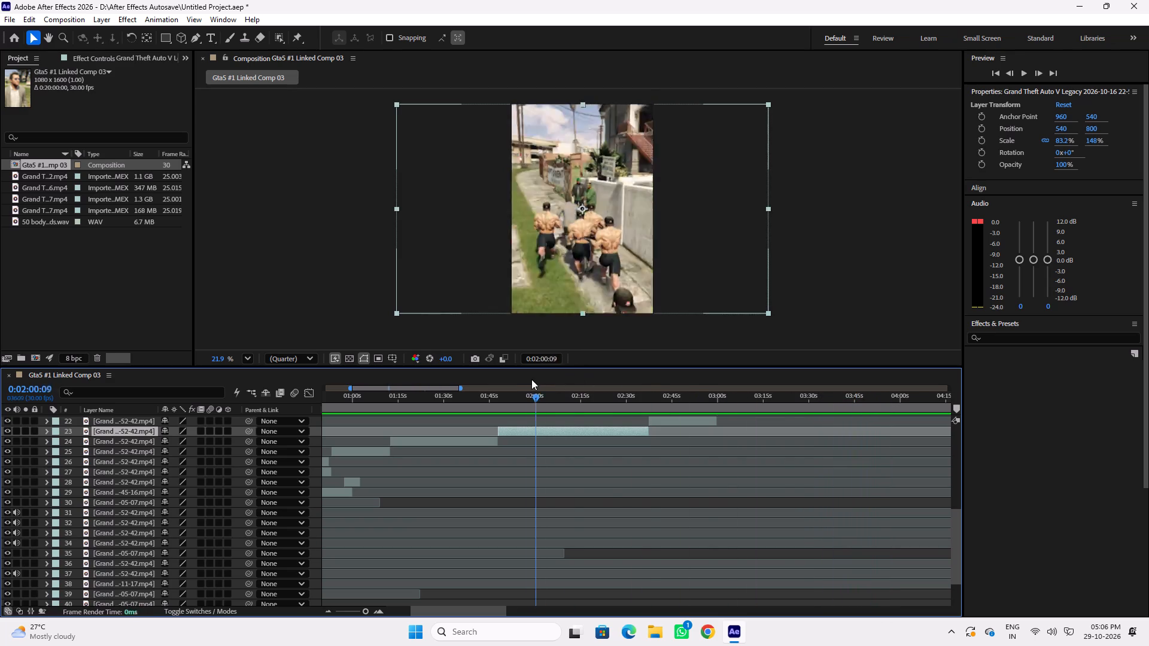
pyautogui.moveTo(531, 379); pyautogui.dragTo(458, 379)
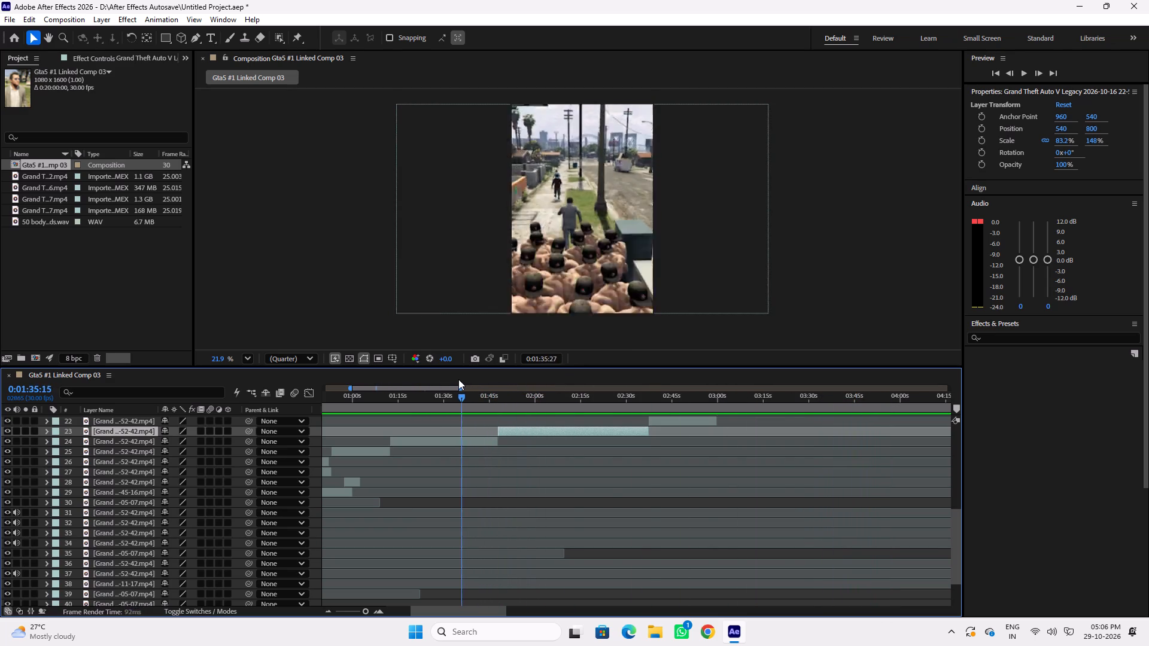
pyautogui.moveTo(458, 379); pyautogui.dragTo(424, 379)
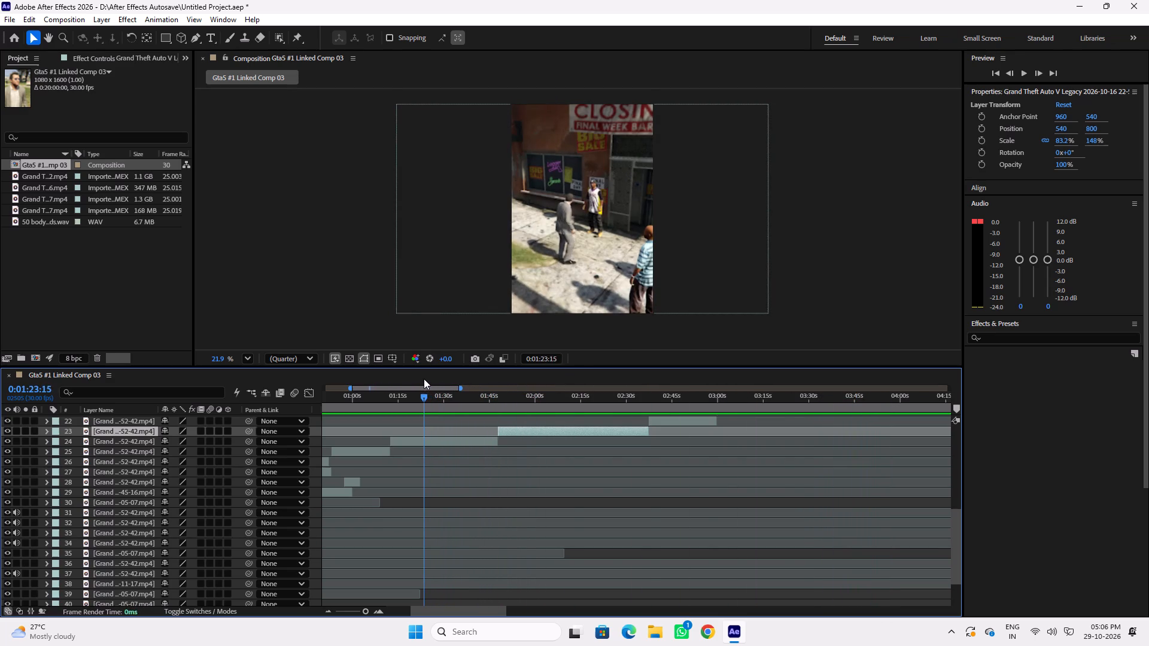
pyautogui.moveTo(424, 379); pyautogui.dragTo(420, 376)
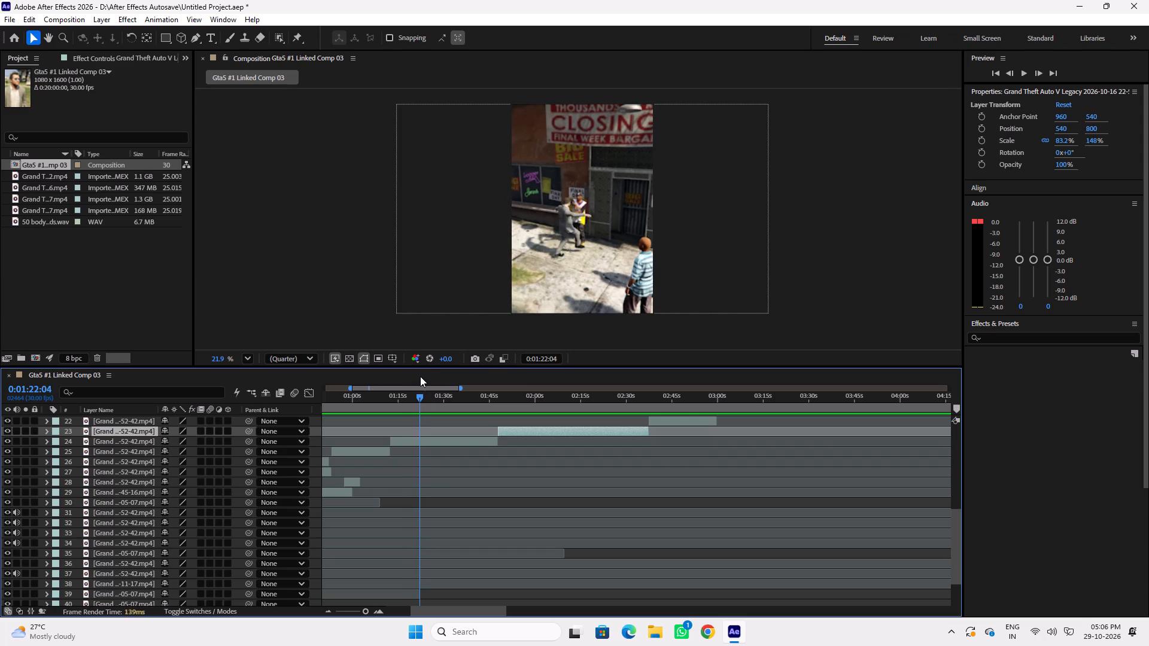
pyautogui.moveTo(420, 376); pyautogui.dragTo(414, 376)
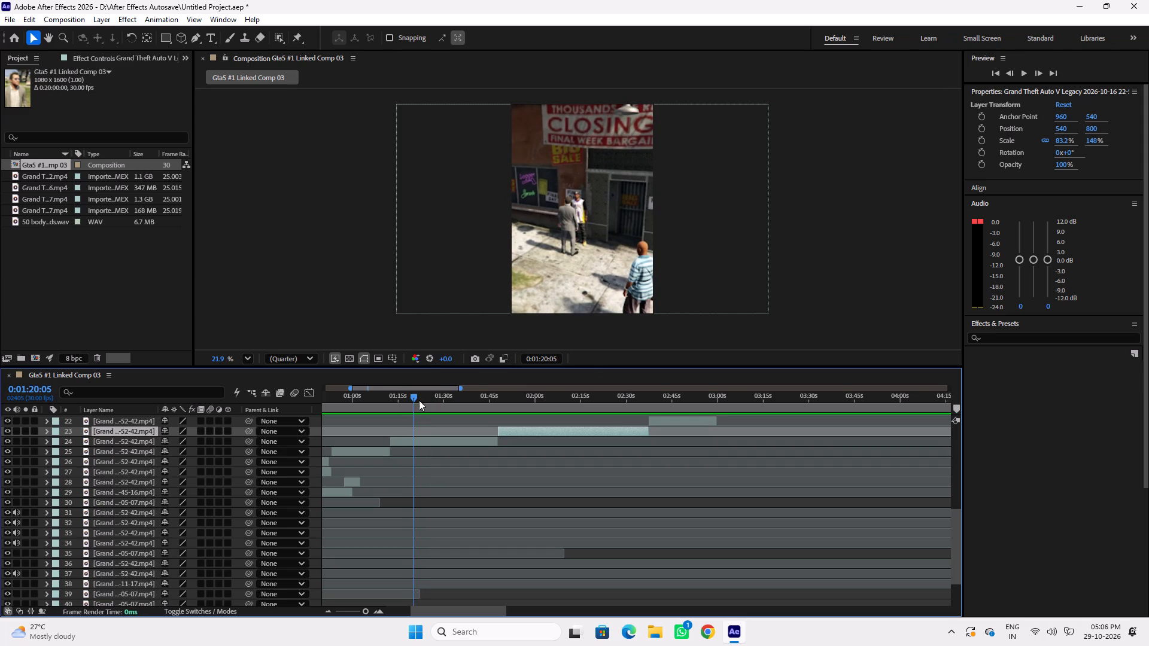
pyautogui.click(430, 448)
pyautogui.click(436, 441)
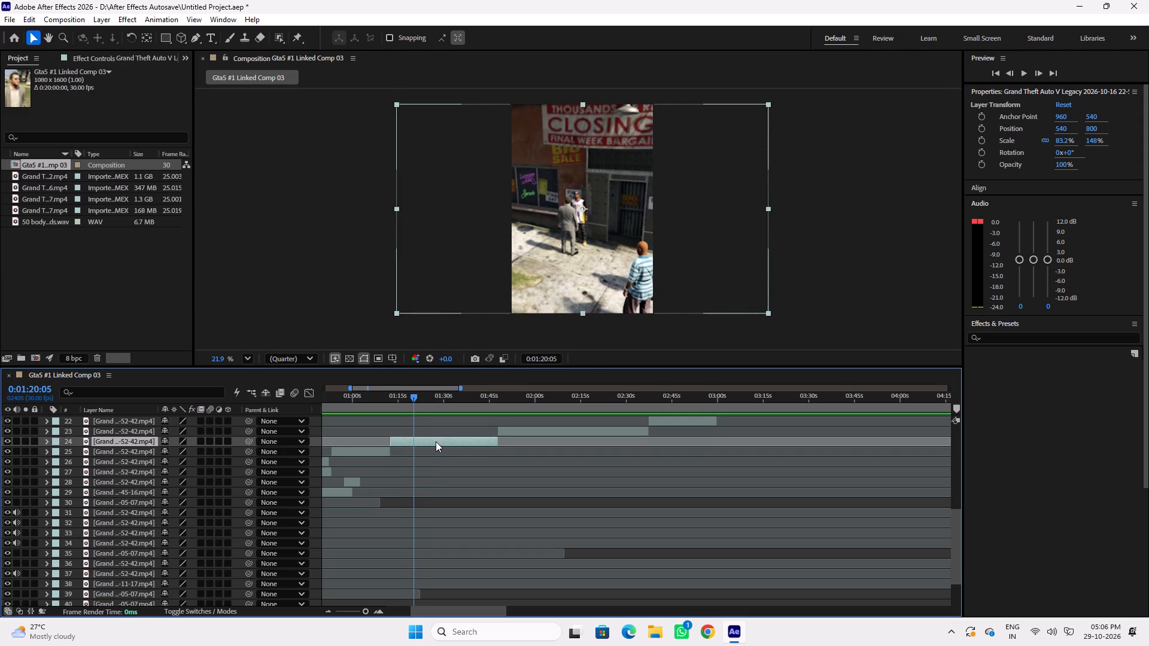
pyautogui.hotkey('ctrl', 'd')
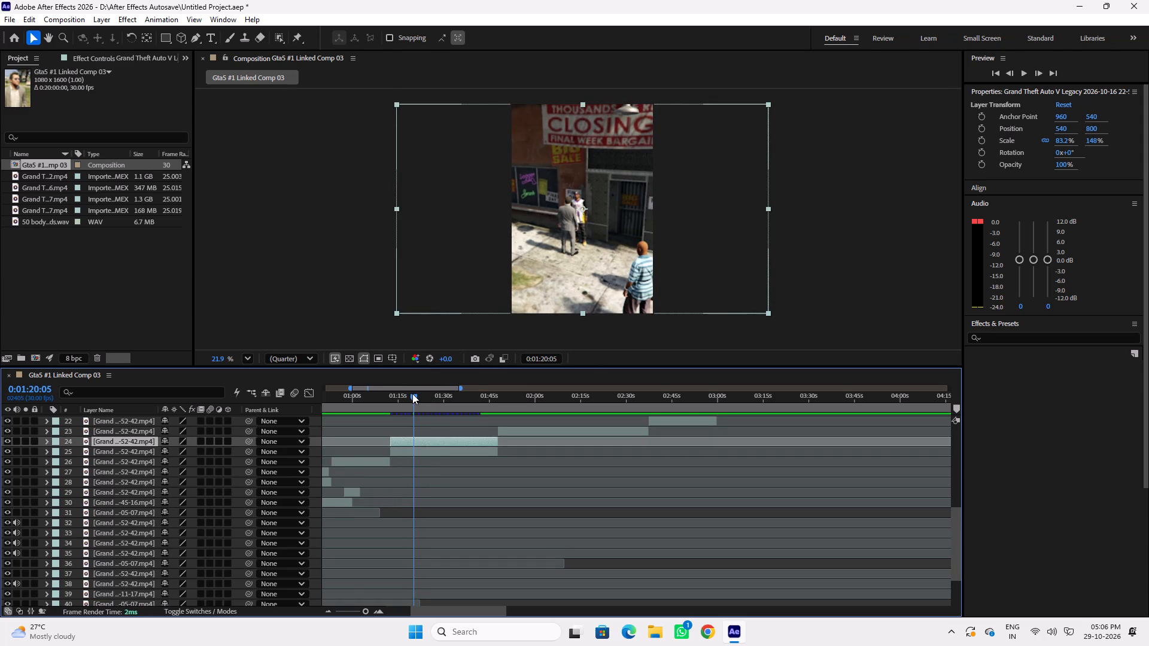
pyautogui.hotkey('ctrl', 'shift', 'd')
pyautogui.click(406, 452)
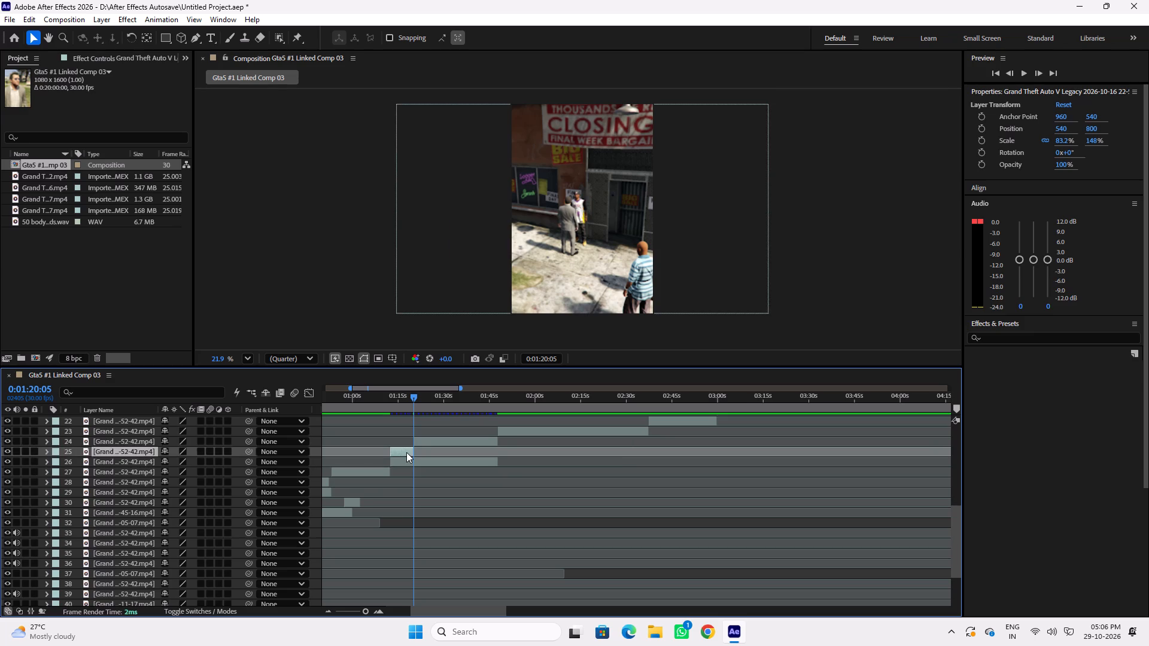
pyautogui.press('Delete')
# Play the trimmed storefront copy from about 0:01:20 to 0:01:26 and set its time stretch factor to 80.
pyautogui.press('space')
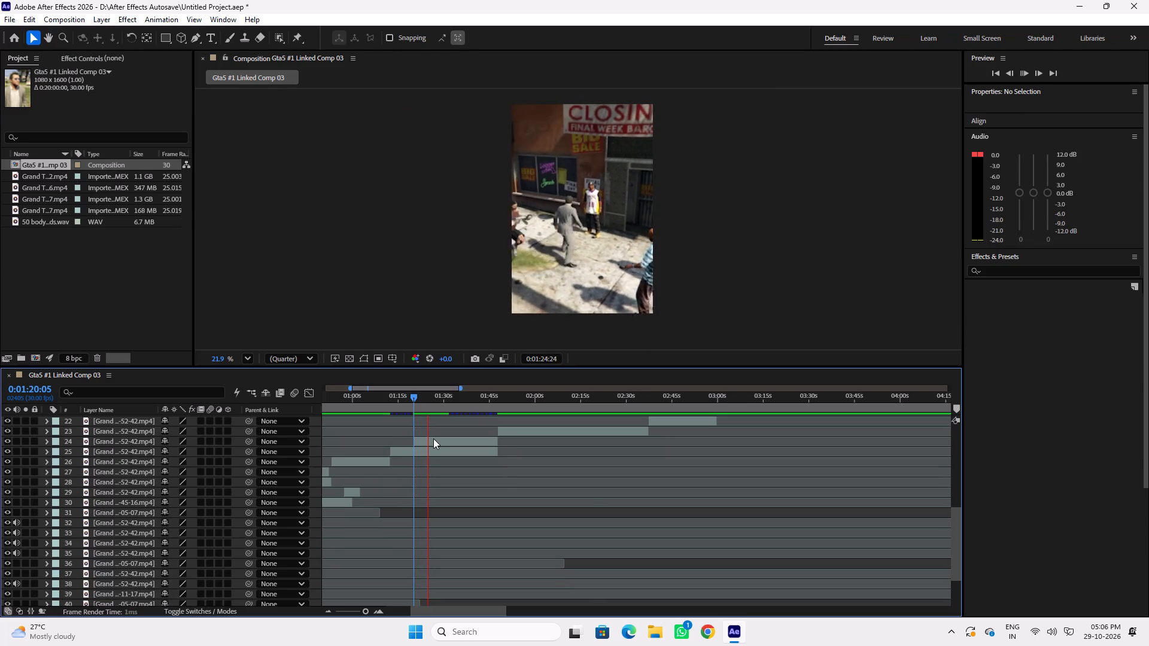
pyautogui.press('space')
pyautogui.rightClick(433, 440)
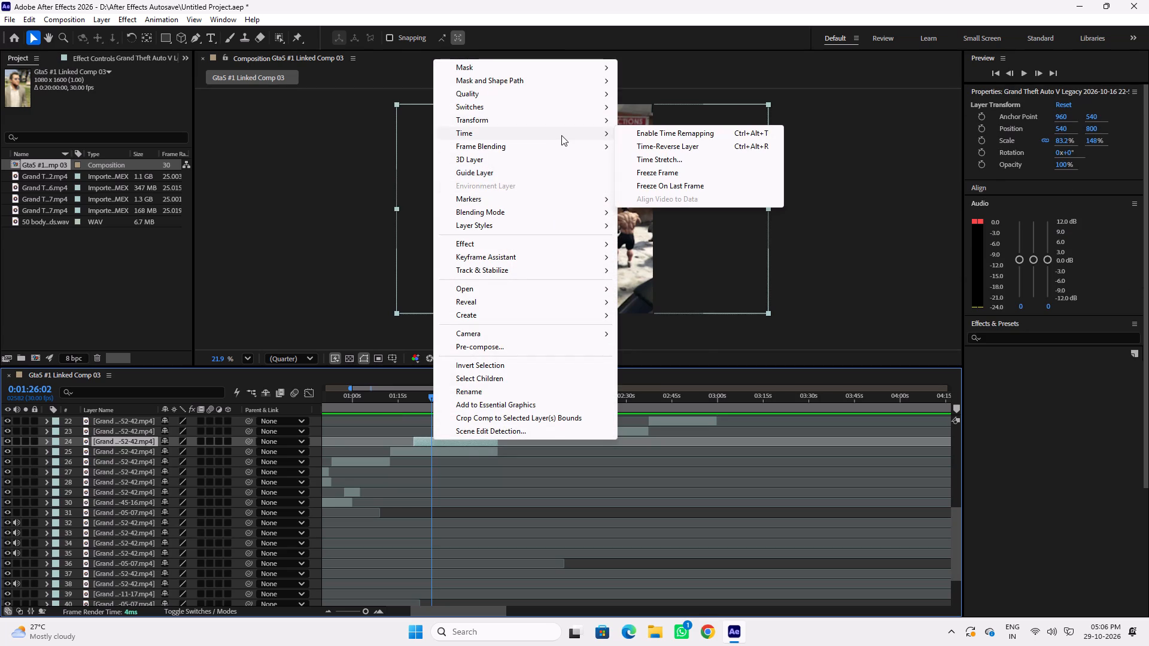
pyautogui.click(676, 163)
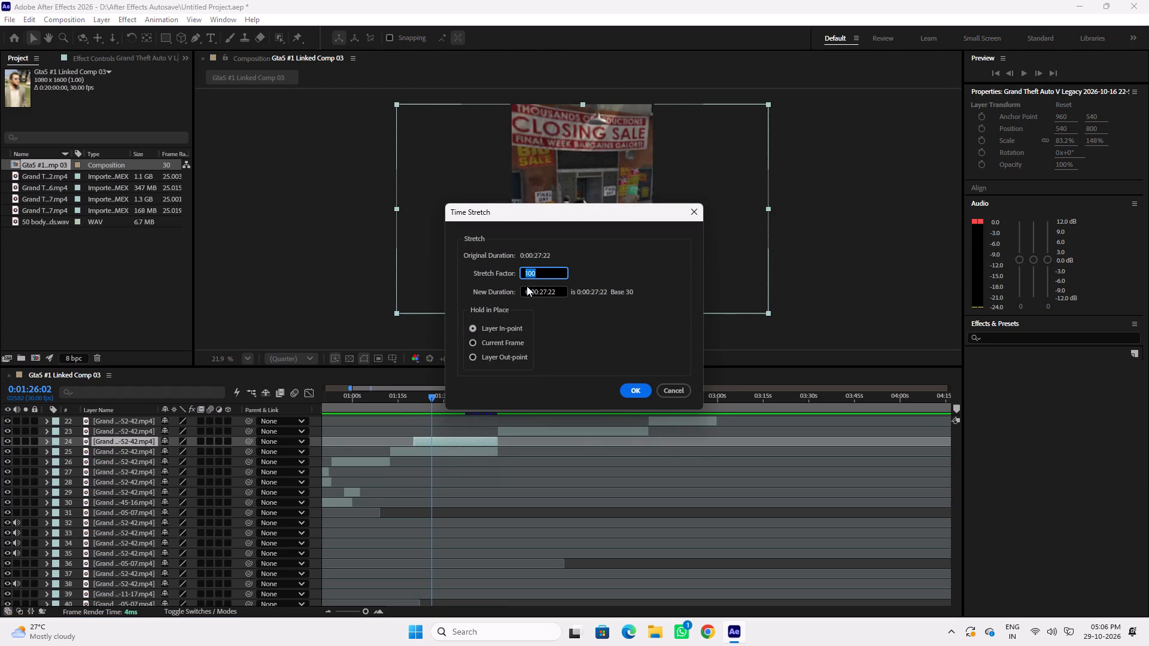
pyautogui.write('80')
pyautogui.press('Return')
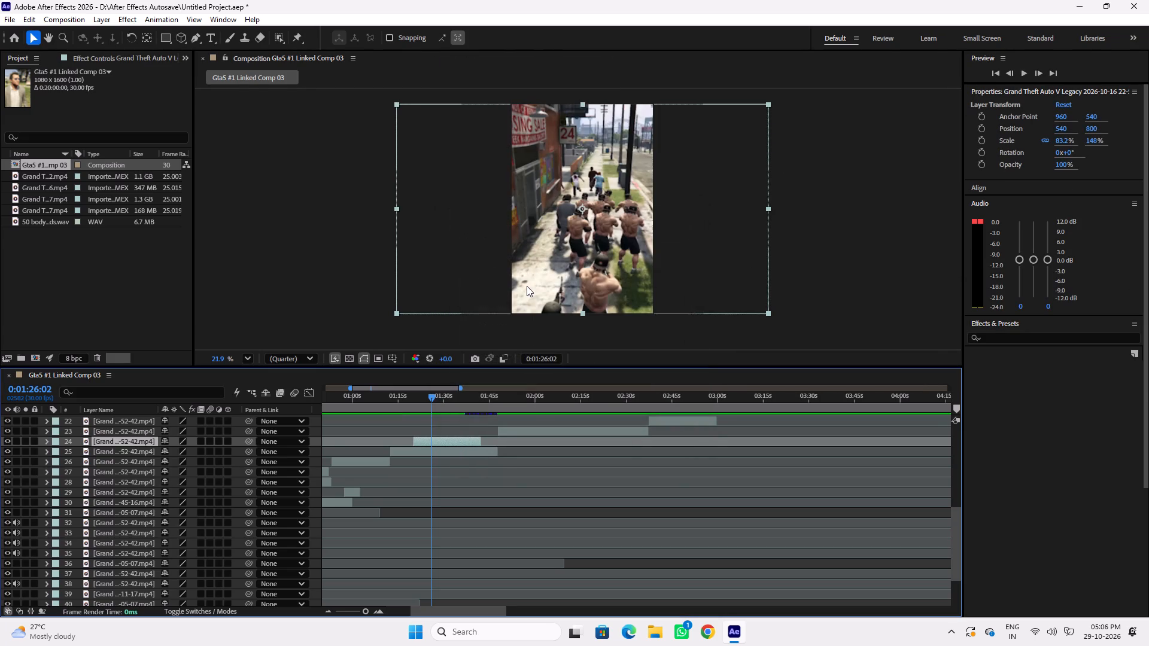
# Move the trimmed storefront copy earlier in the timeline so it starts at about 0:00:19, just after the 0:00:16 bodyguards shot.
pyautogui.moveTo(443, 439); pyautogui.dragTo(335, 439)
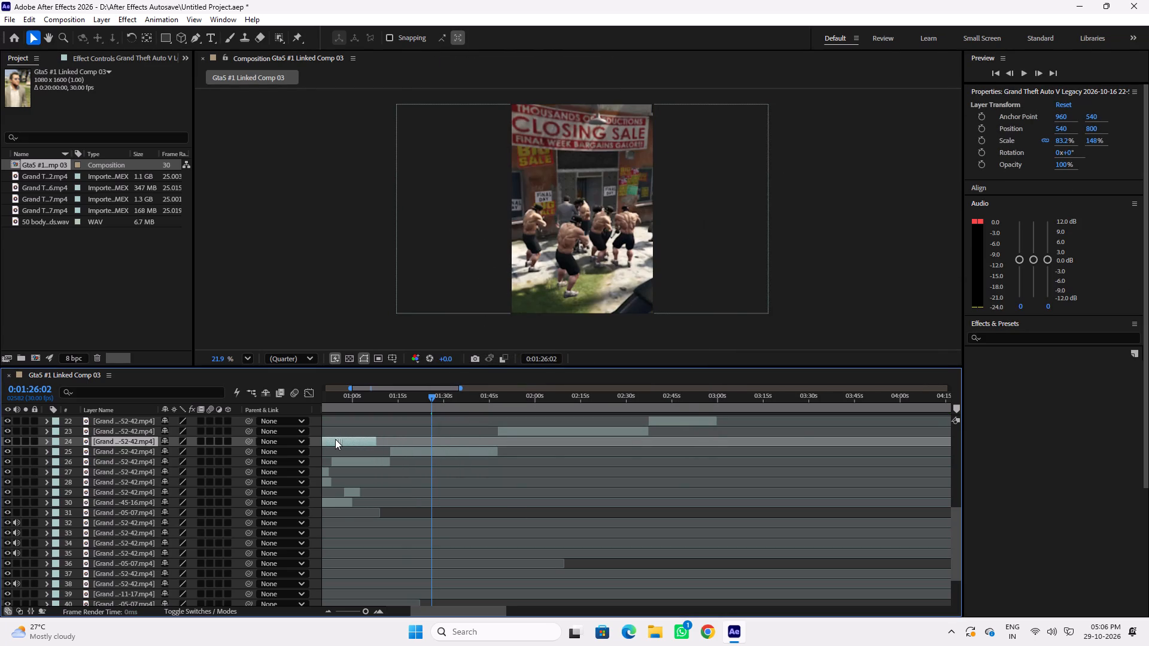
pyautogui.moveTo(335, 439); pyautogui.dragTo(453, 458)
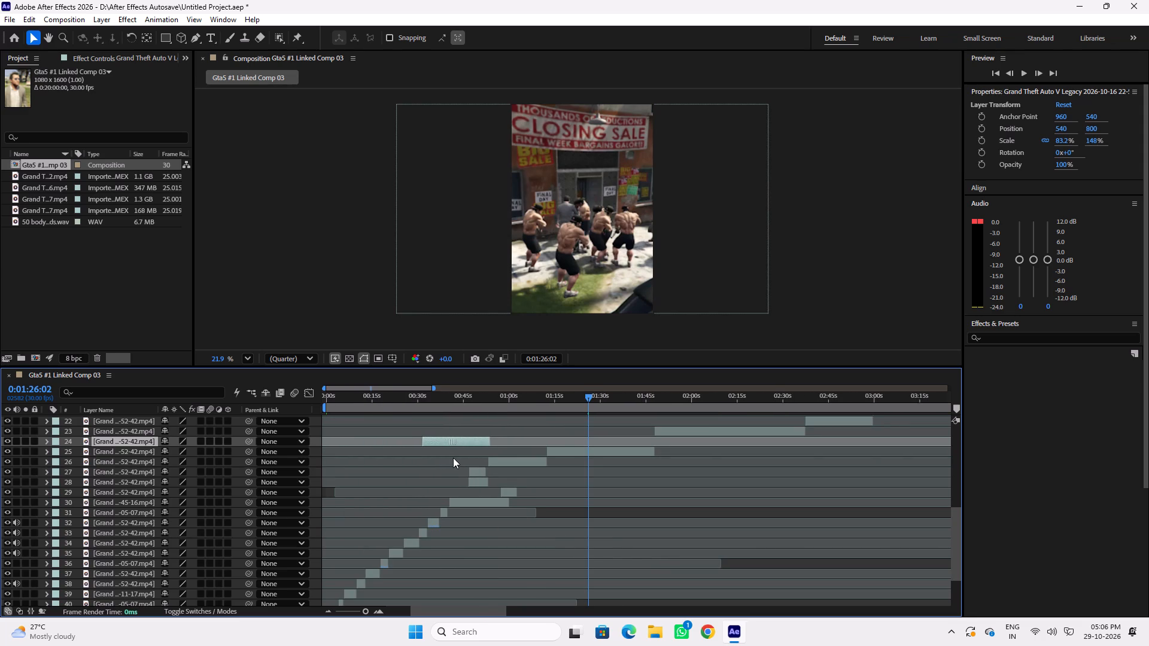
pyautogui.moveTo(453, 458); pyautogui.dragTo(463, 459)
pyautogui.moveTo(450, 400); pyautogui.dragTo(415, 404)
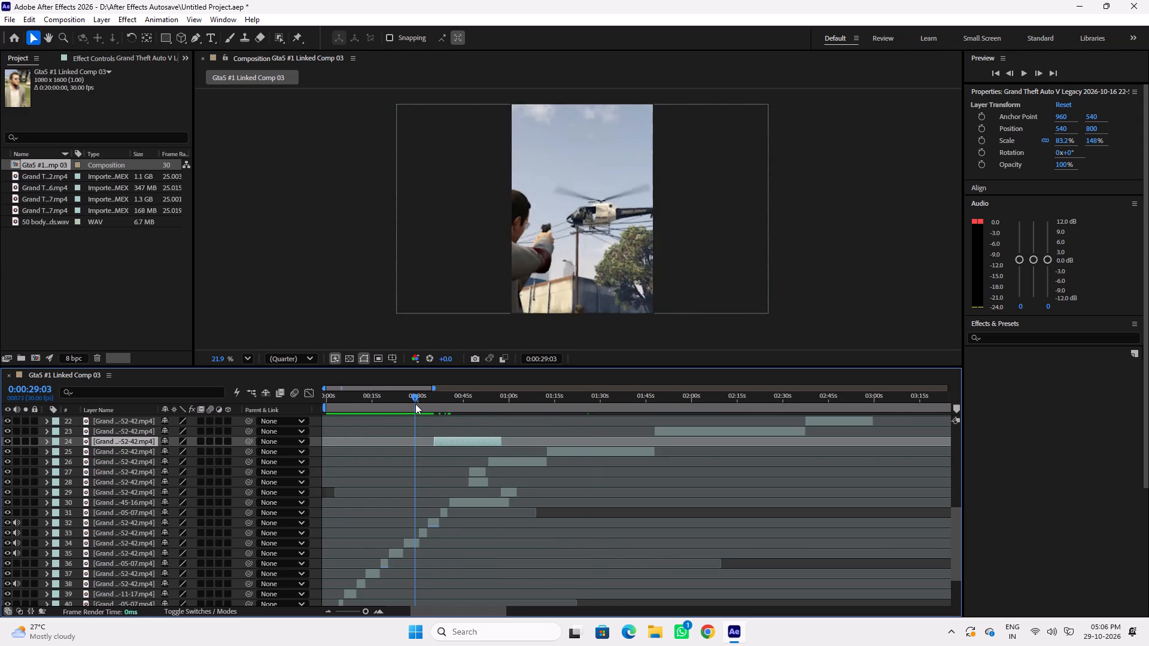
pyautogui.moveTo(415, 404); pyautogui.dragTo(384, 407)
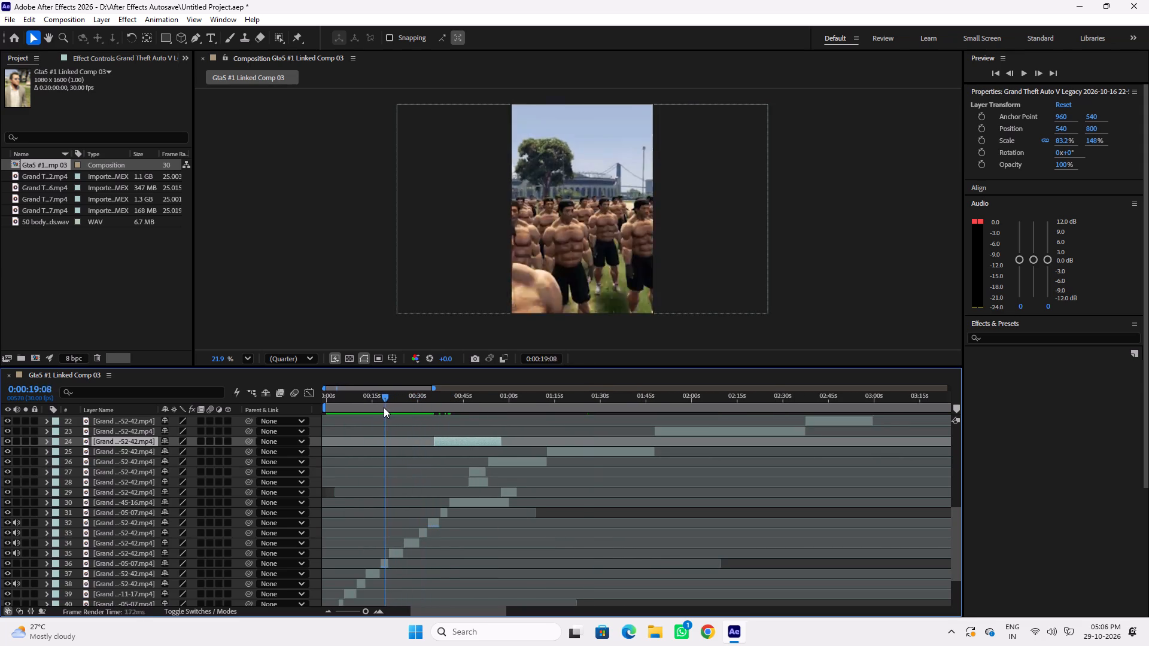
pyautogui.moveTo(384, 407); pyautogui.dragTo(376, 407)
pyautogui.moveTo(464, 442); pyautogui.dragTo(416, 445)
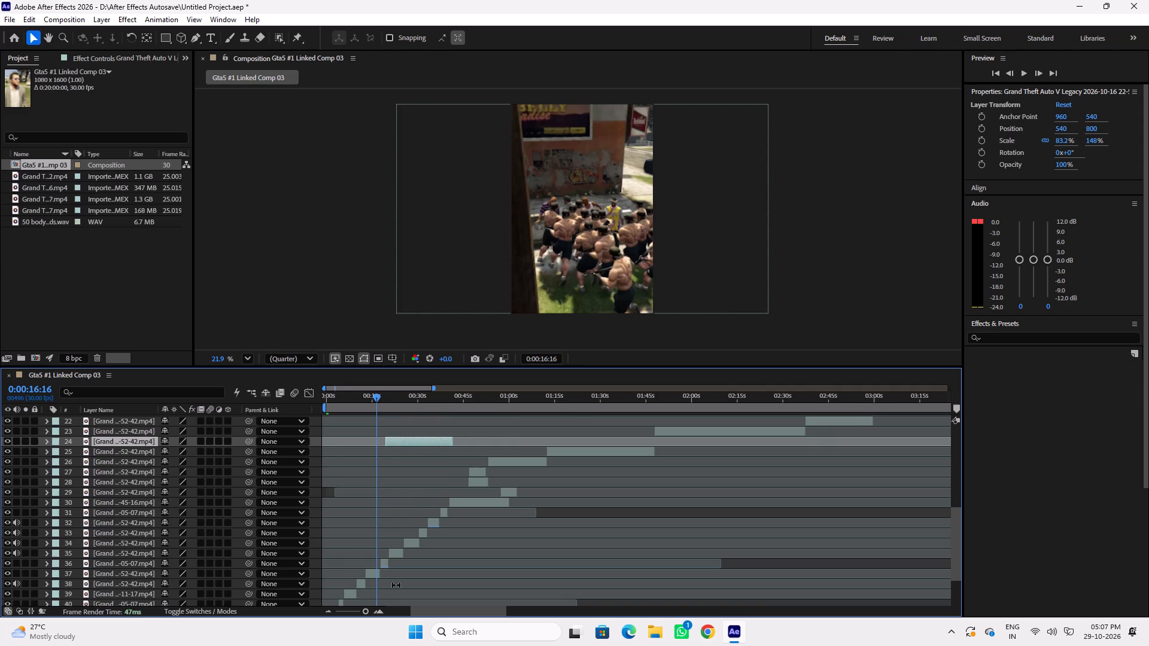
# Reorder the storefront copy down the layer stack, placing it directly above the bodyguards shot that plays at 0:00:16.
pyautogui.scroll(-2, 397, 594)
pyautogui.scroll(1, 399, 582)
pyautogui.scroll(2, 388, 480)
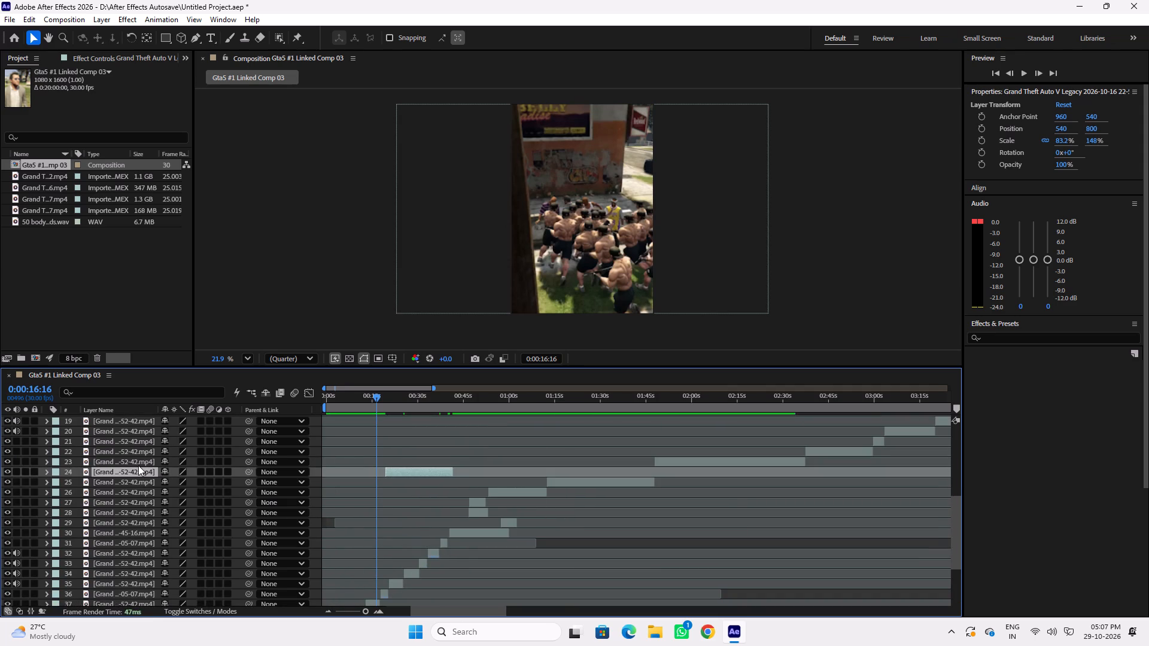
pyautogui.moveTo(133, 469); pyautogui.dragTo(123, 579)
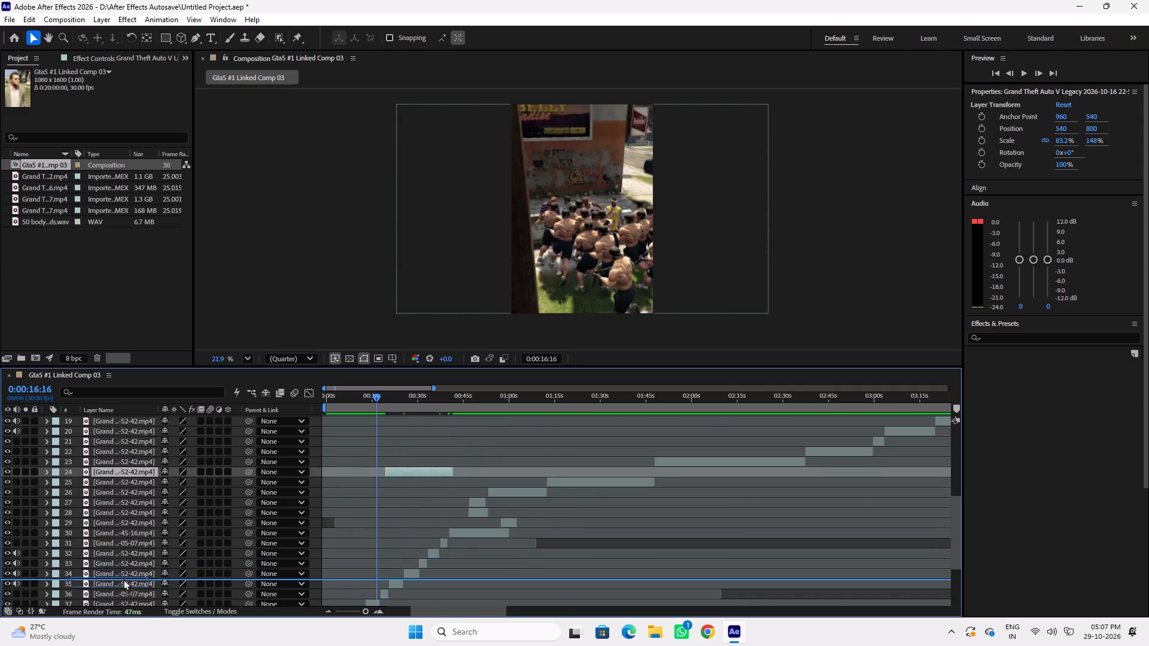
pyautogui.moveTo(123, 579); pyautogui.dragTo(121, 598)
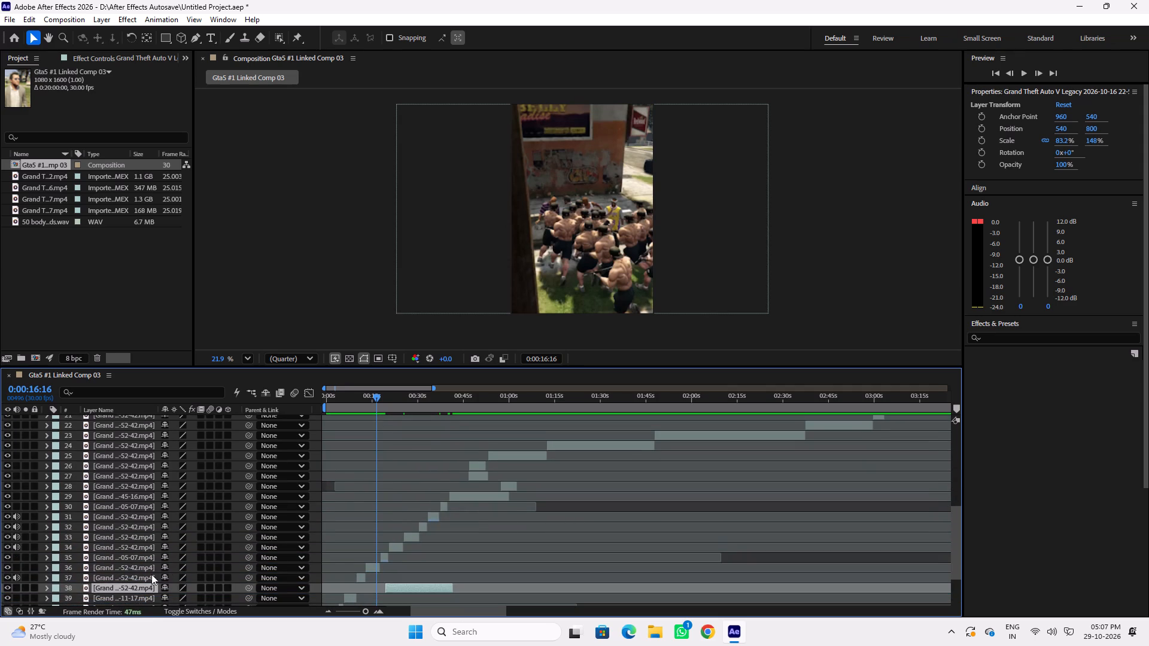
pyautogui.moveTo(122, 587); pyautogui.dragTo(130, 566)
# Play the bodyguards-by-the-wall shot from about 0:00:13 to 0:00:16, checking where it should be cut.
pyautogui.click(365, 613)
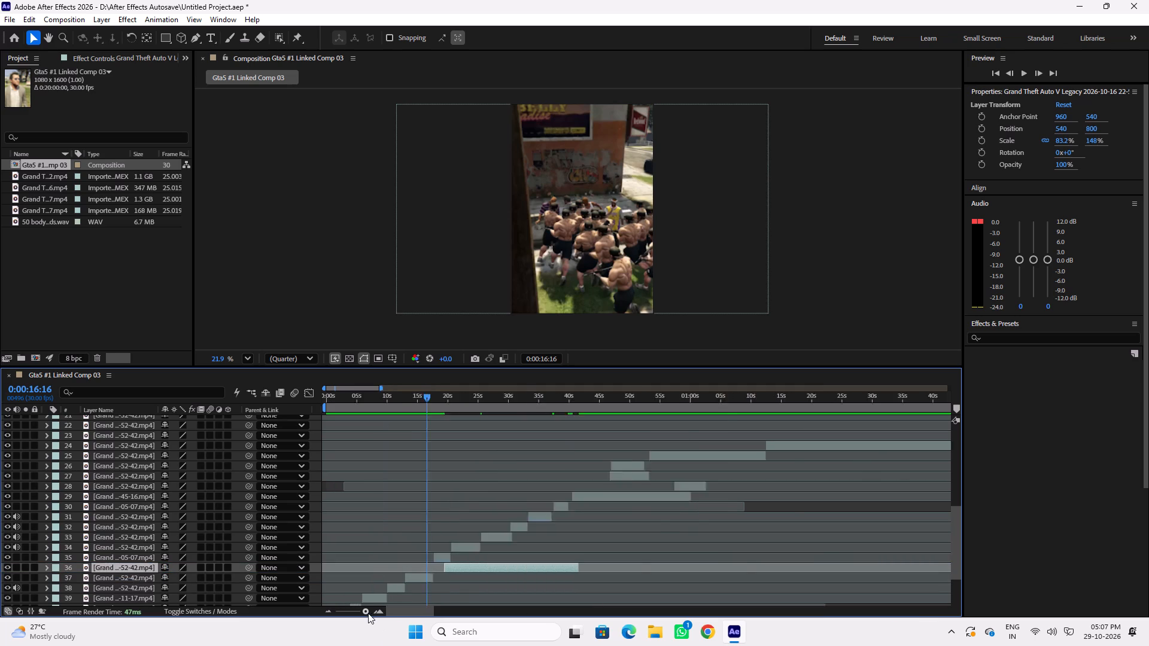
pyautogui.moveTo(490, 398); pyautogui.dragTo(463, 400)
pyautogui.press('space')
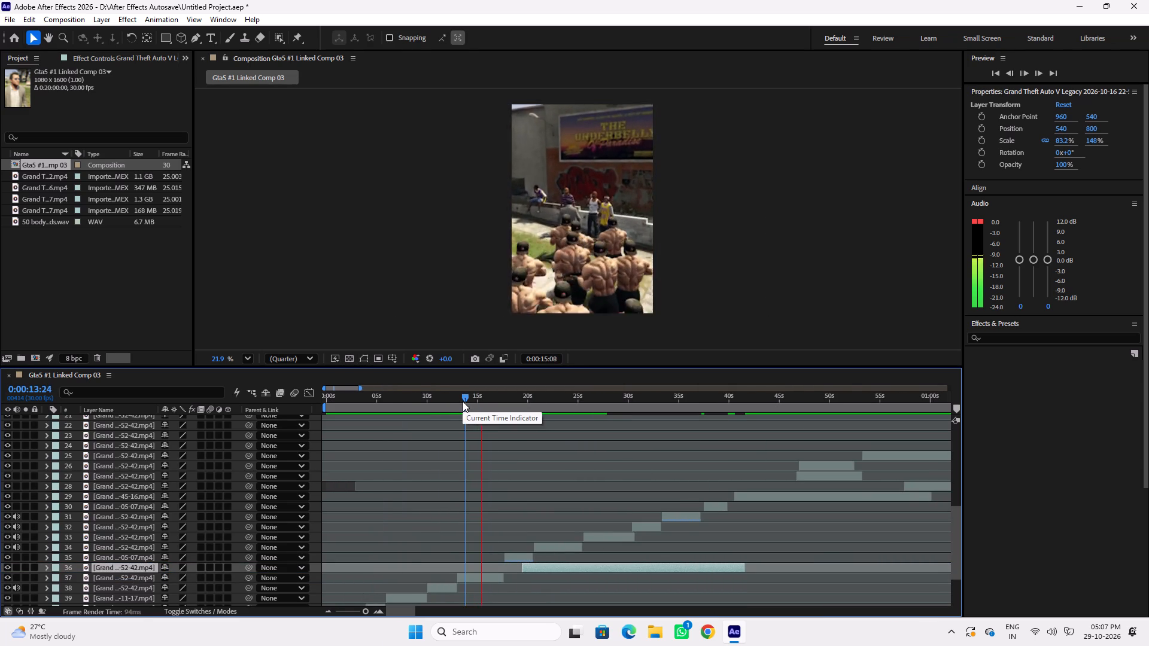
pyautogui.press('space')
pyautogui.press('space')
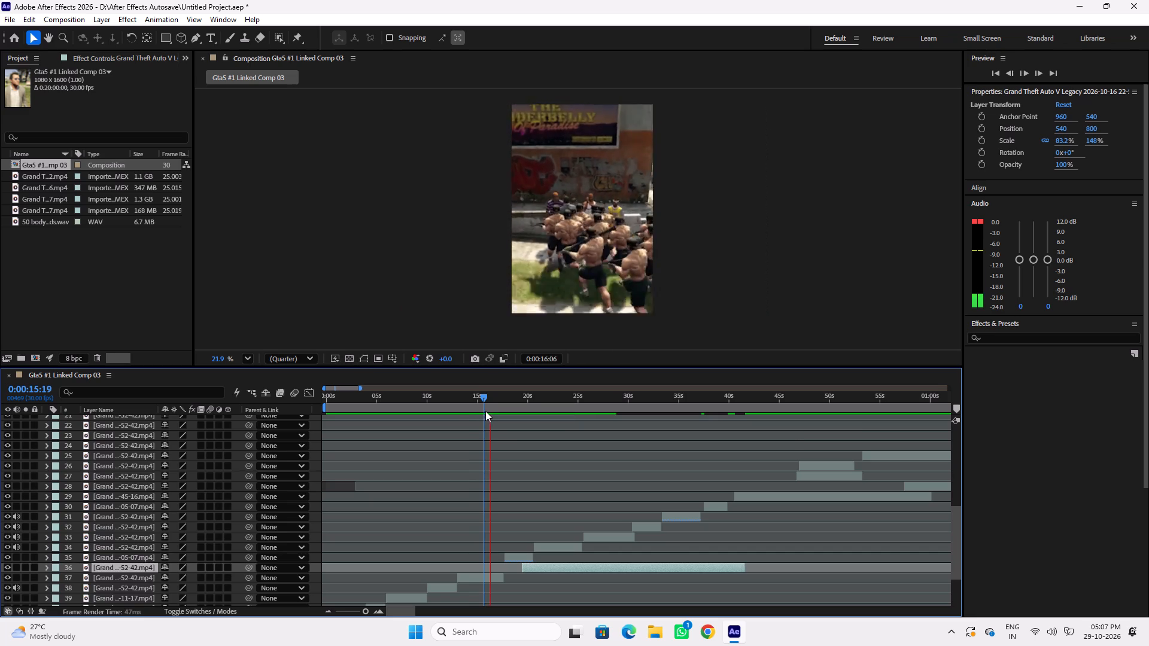
pyautogui.press('space')
pyautogui.moveTo(469, 398); pyautogui.dragTo(460, 400)
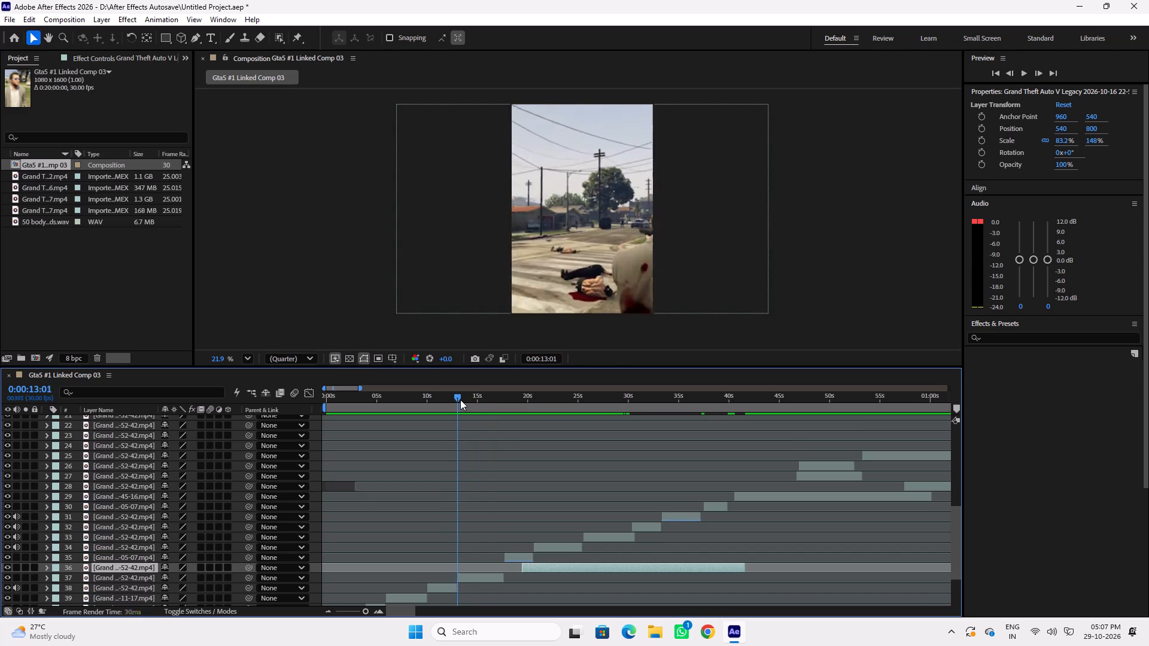
pyautogui.moveTo(460, 400); pyautogui.dragTo(461, 400)
pyautogui.press('space')
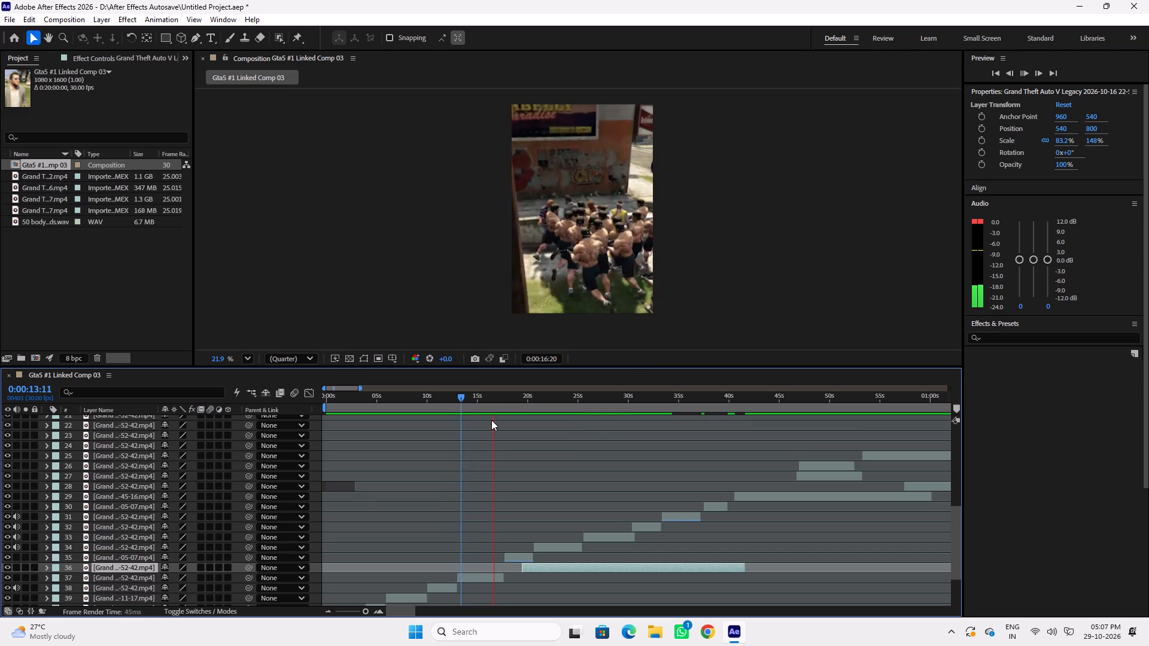
pyautogui.press('space')
# Split the bodyguards-by-the-wall shot at 0:00:16:05 and delete the part after the split.
pyautogui.click(476, 401)
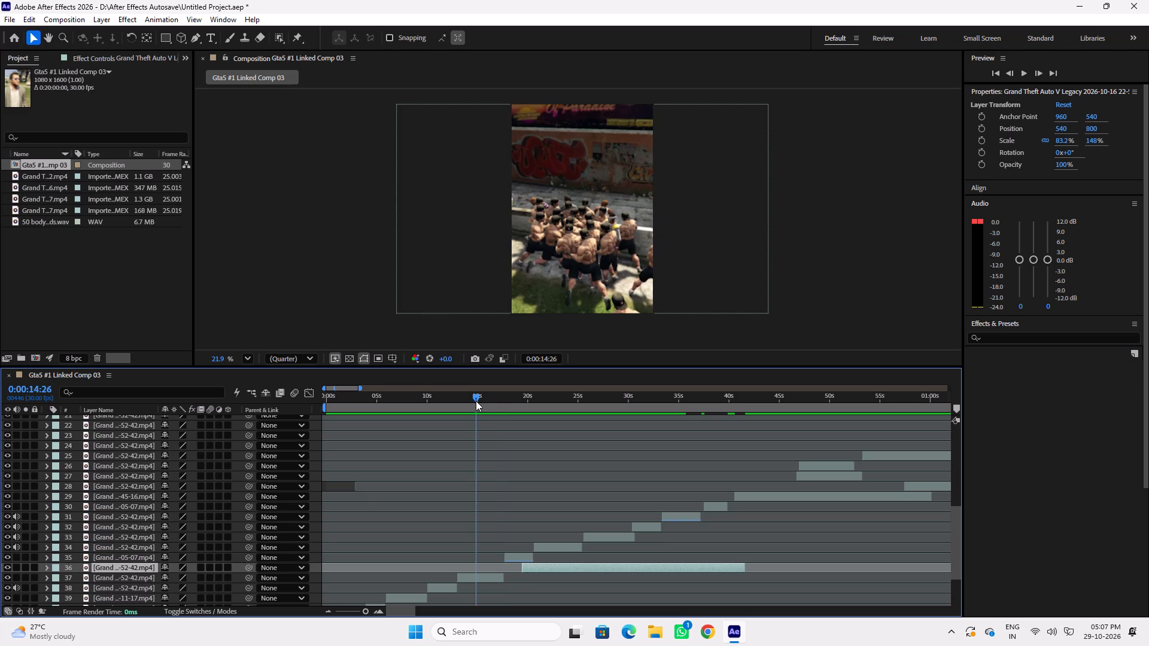
pyautogui.press('space')
pyautogui.press('space')
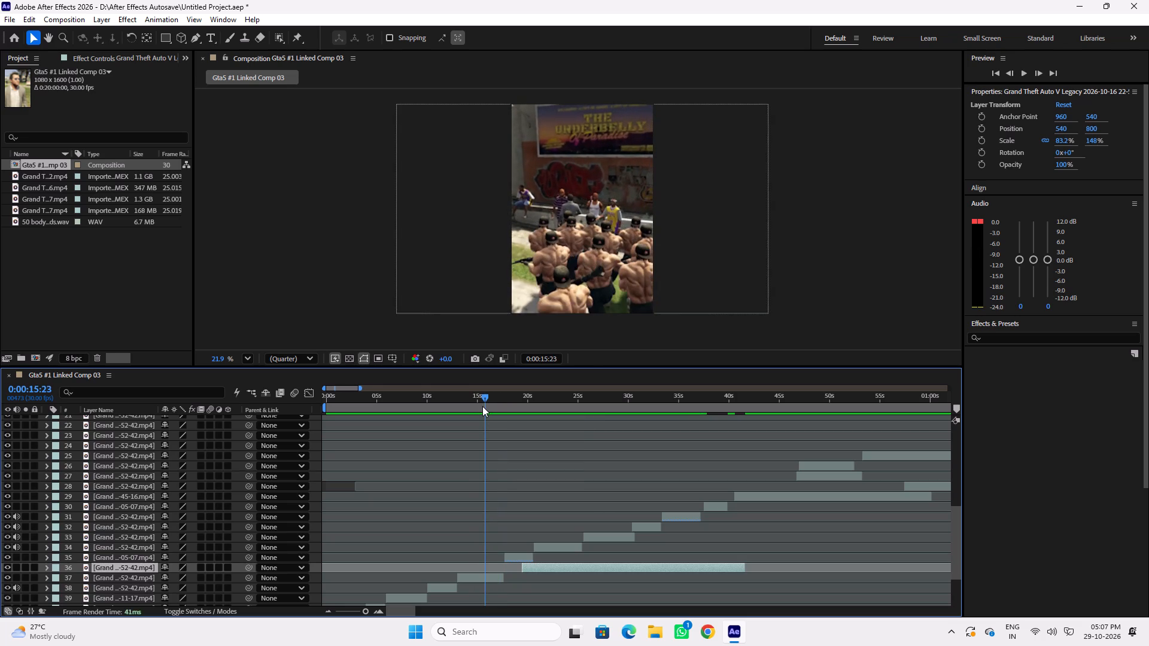
pyautogui.press('space')
pyautogui.press('space')
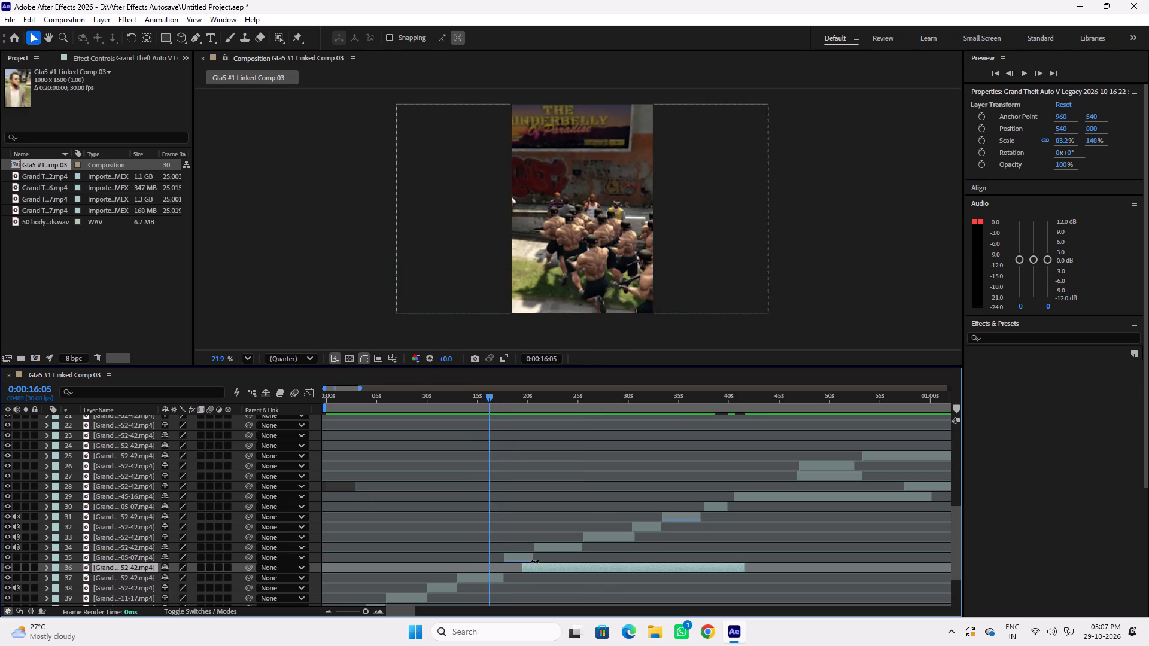
pyautogui.click(493, 577)
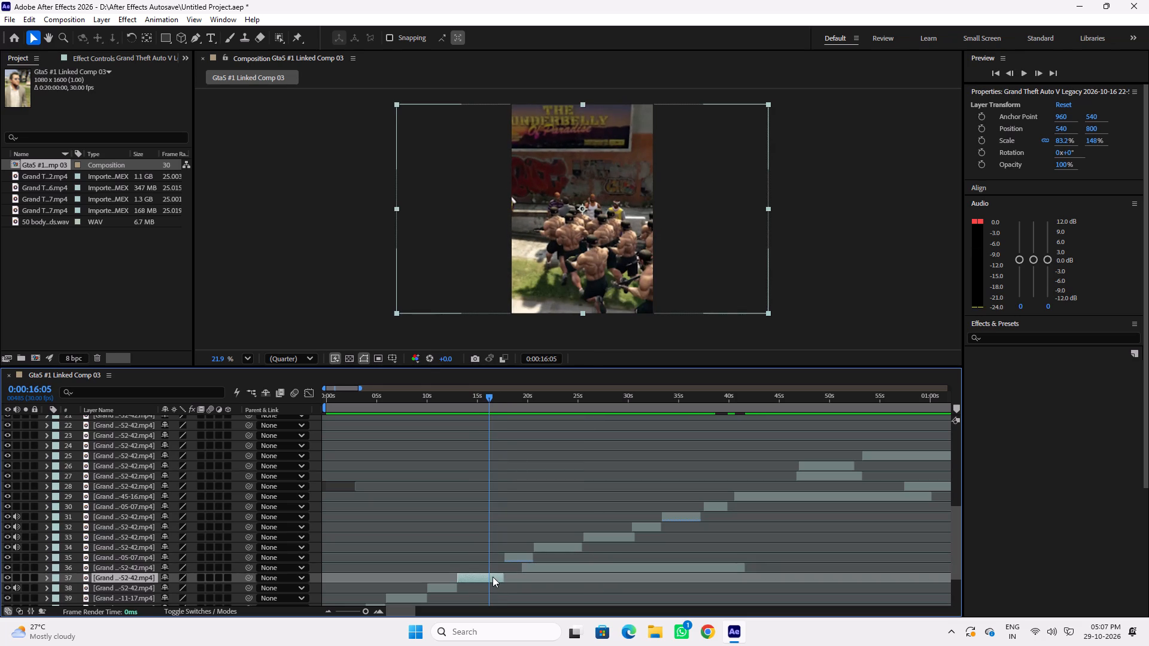
pyautogui.hotkey('ctrl', 'shift', 'd')
pyautogui.press('Delete')
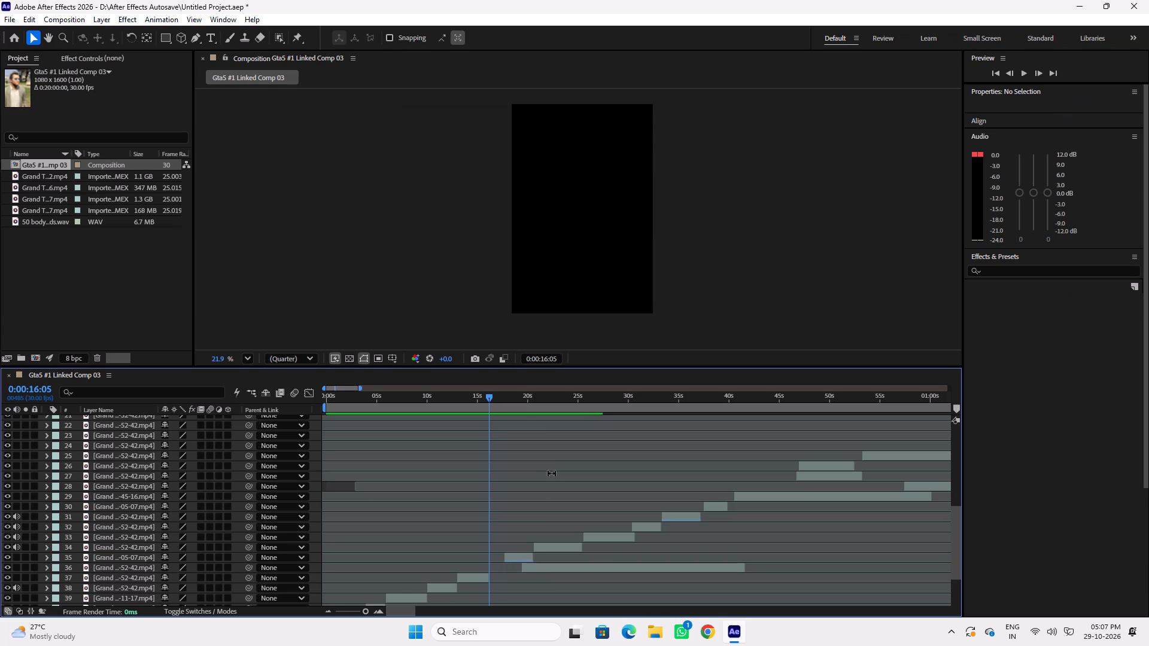
# Shift the storefront copy earlier to start at about 0:00:11, and play it through to about 0:00:13.
pyautogui.moveTo(558, 567); pyautogui.dragTo(470, 567)
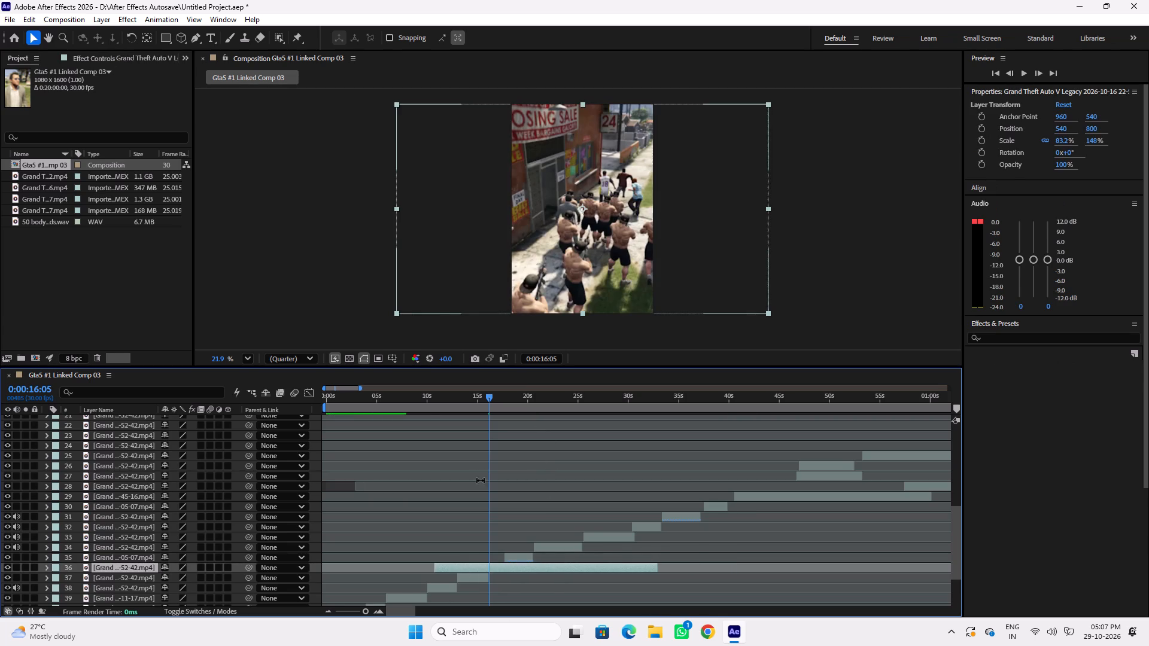
pyautogui.moveTo(456, 398); pyautogui.dragTo(461, 401)
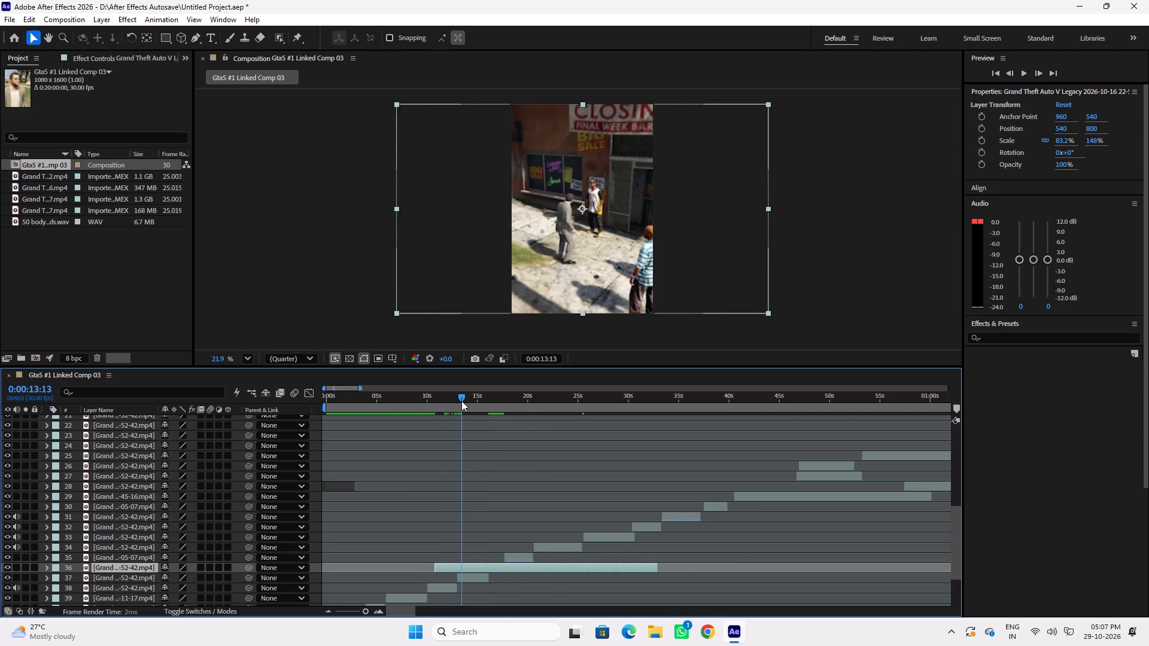
pyautogui.moveTo(461, 401); pyautogui.dragTo(437, 402)
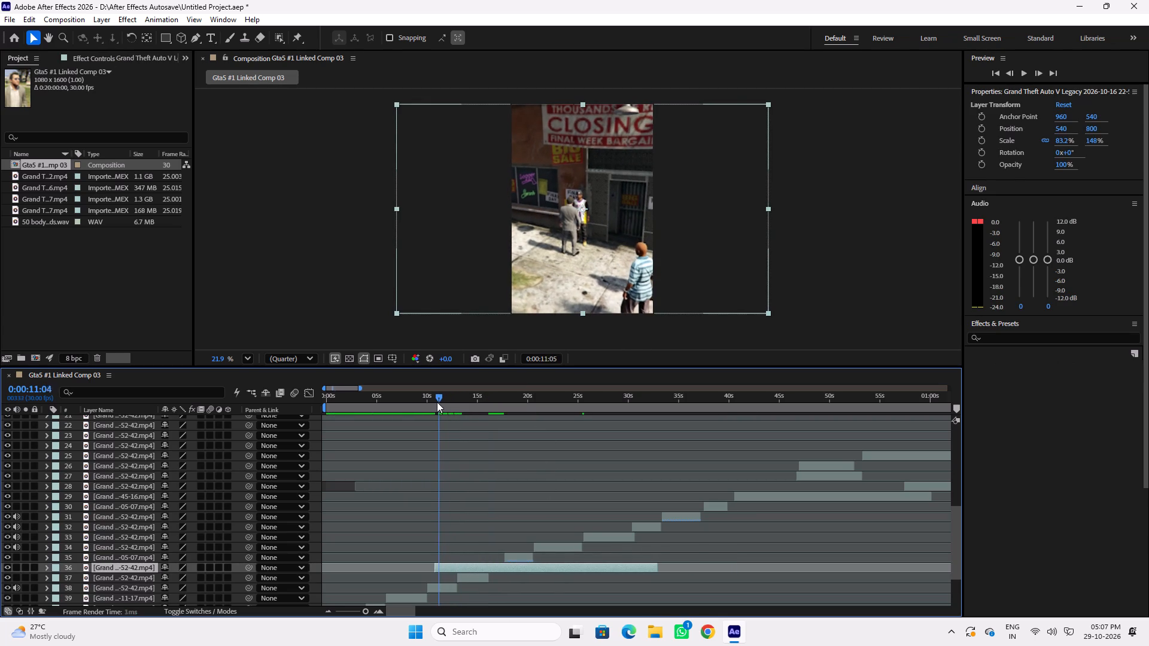
pyautogui.moveTo(437, 402); pyautogui.dragTo(436, 402)
pyautogui.press('space')
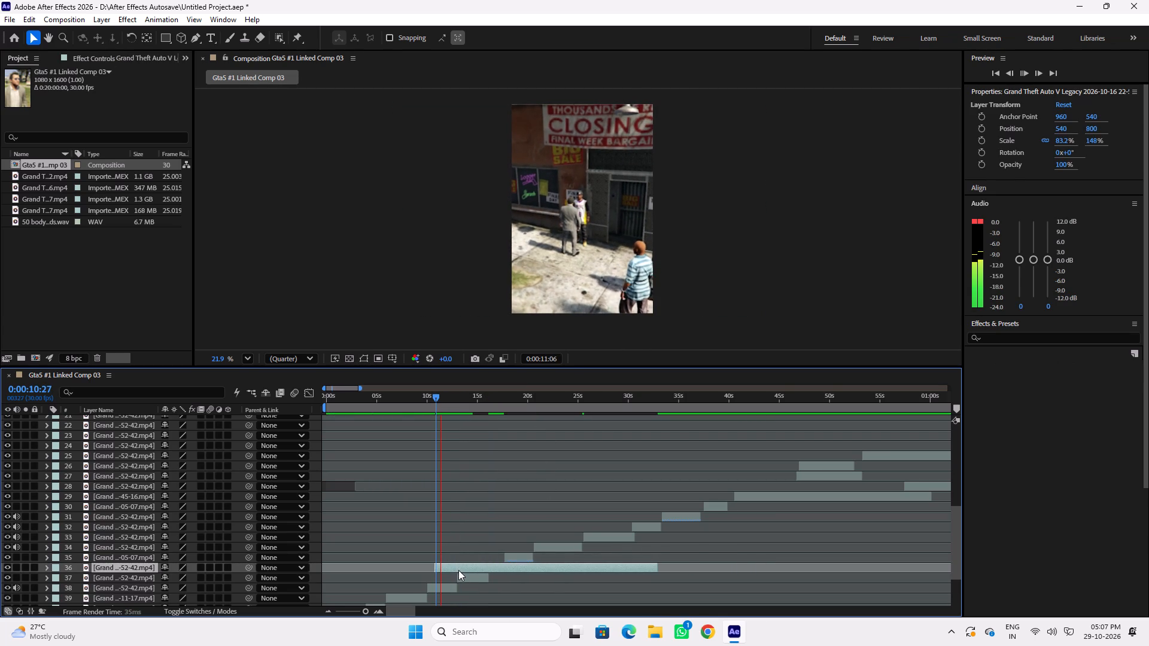
pyautogui.press('space')
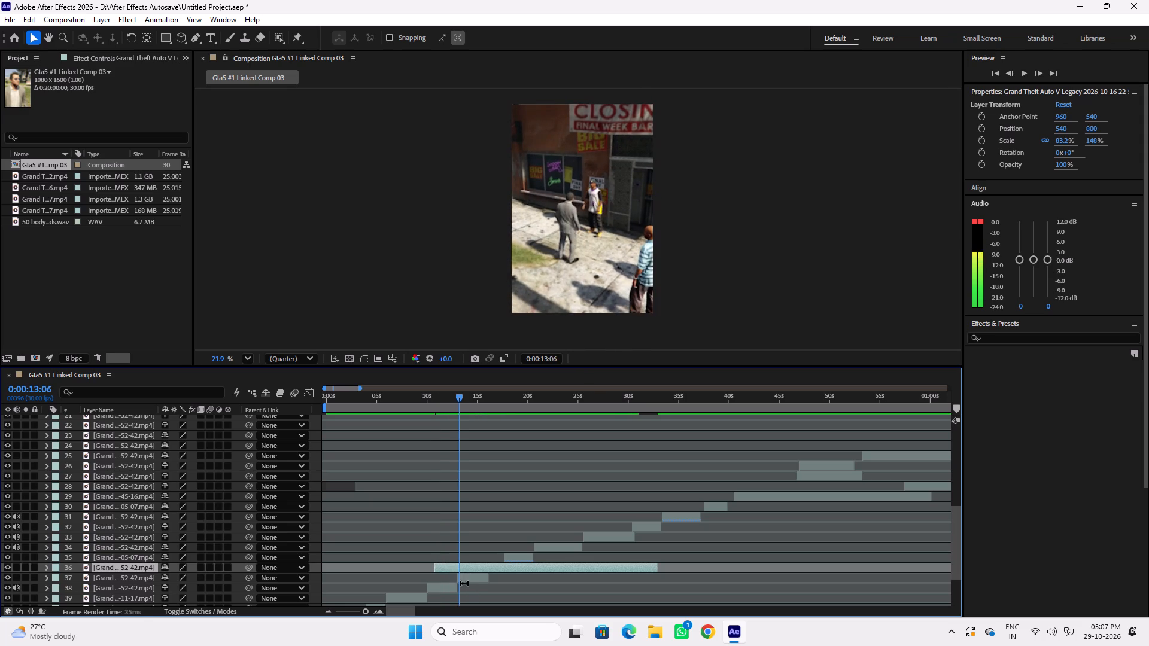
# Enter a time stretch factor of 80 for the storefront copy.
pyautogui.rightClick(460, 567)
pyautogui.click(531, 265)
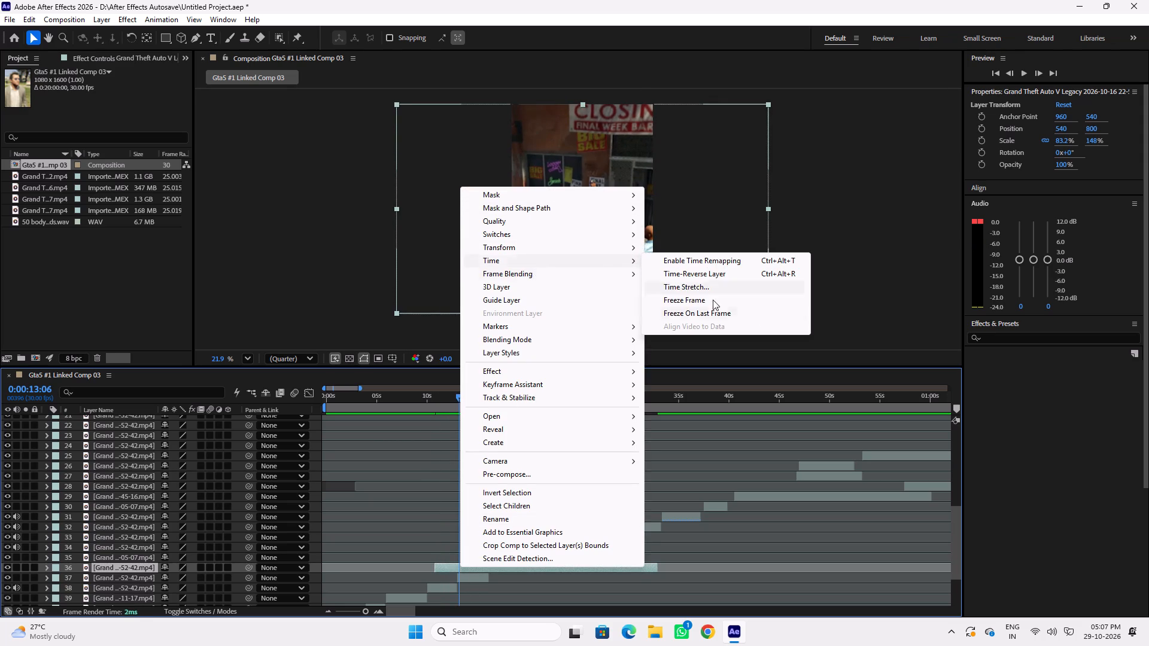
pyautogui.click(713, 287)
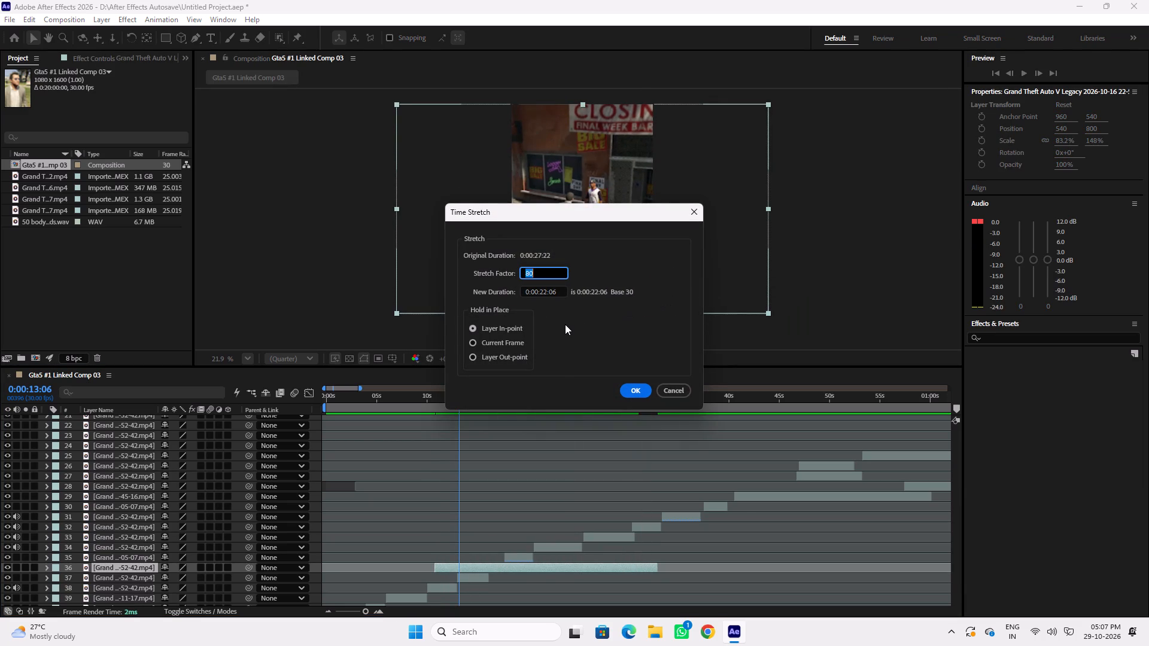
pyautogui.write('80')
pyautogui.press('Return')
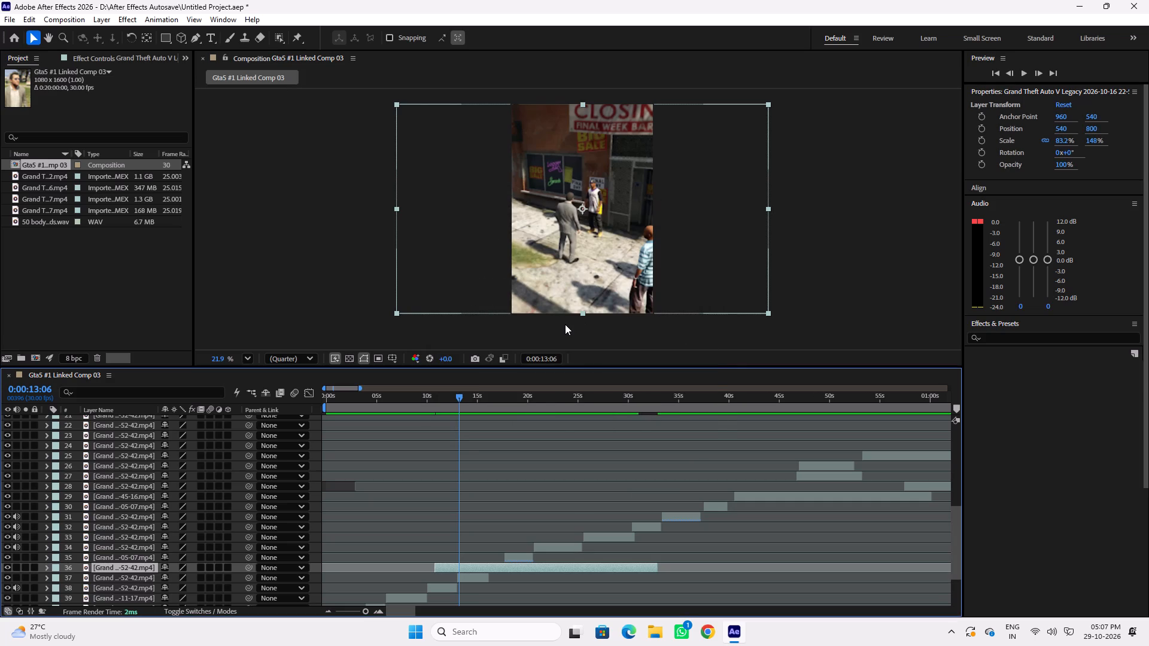
# Set the storefront copy's time stretch factor to 70.
pyautogui.rightClick(565, 324)
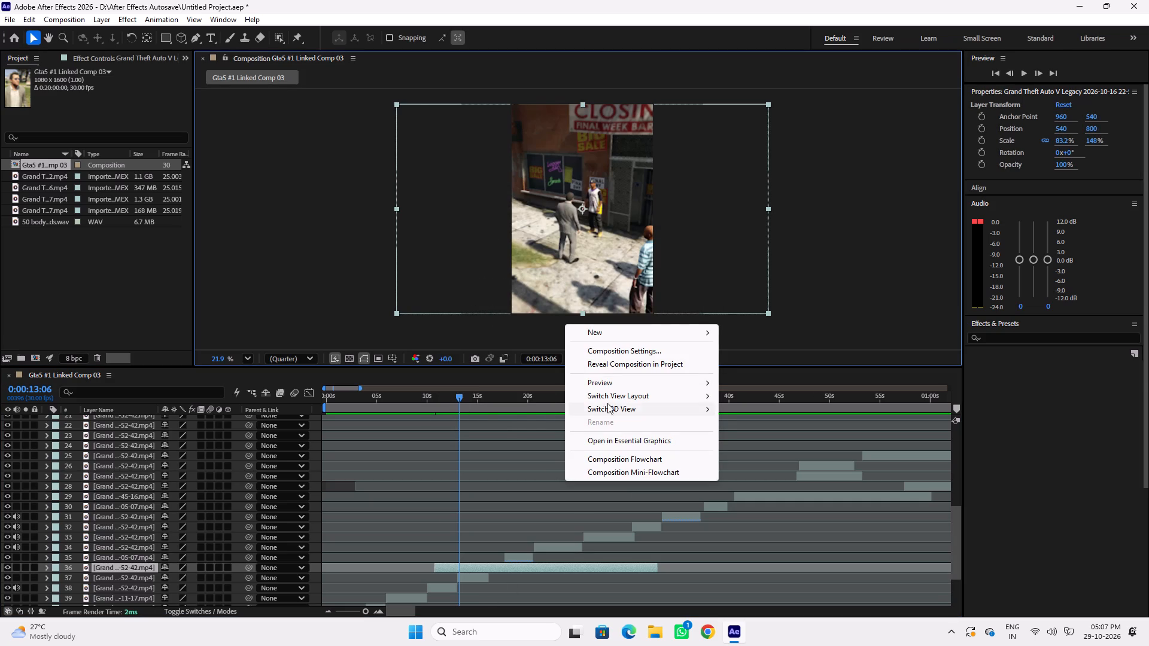
pyautogui.rightClick(471, 563)
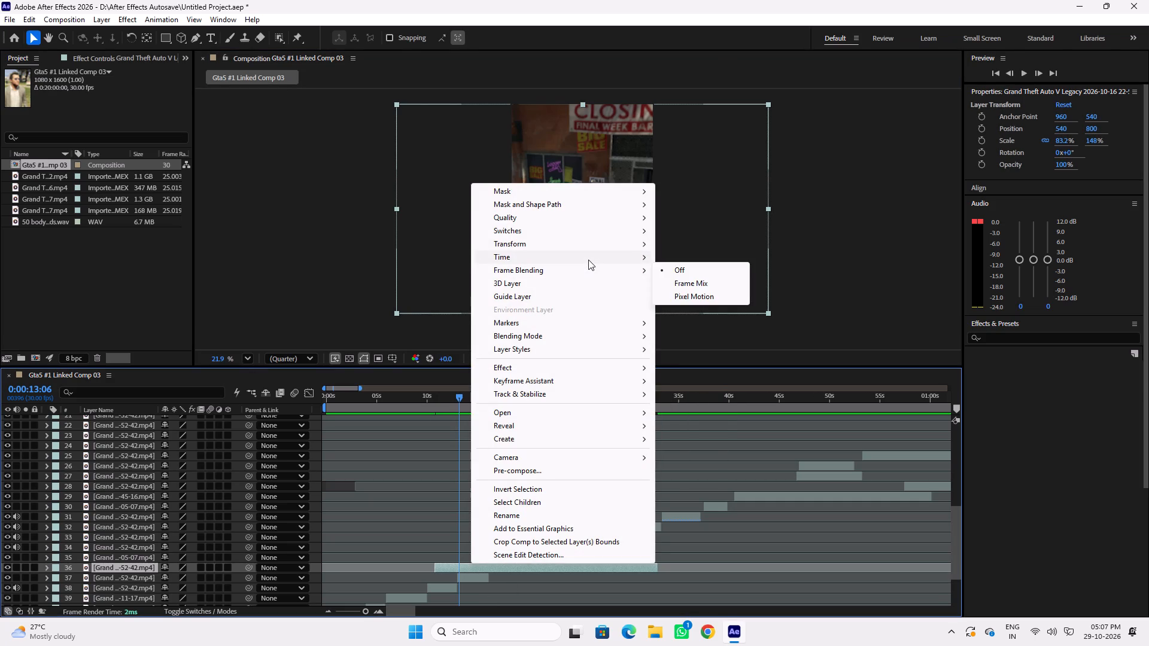
pyautogui.click(722, 282)
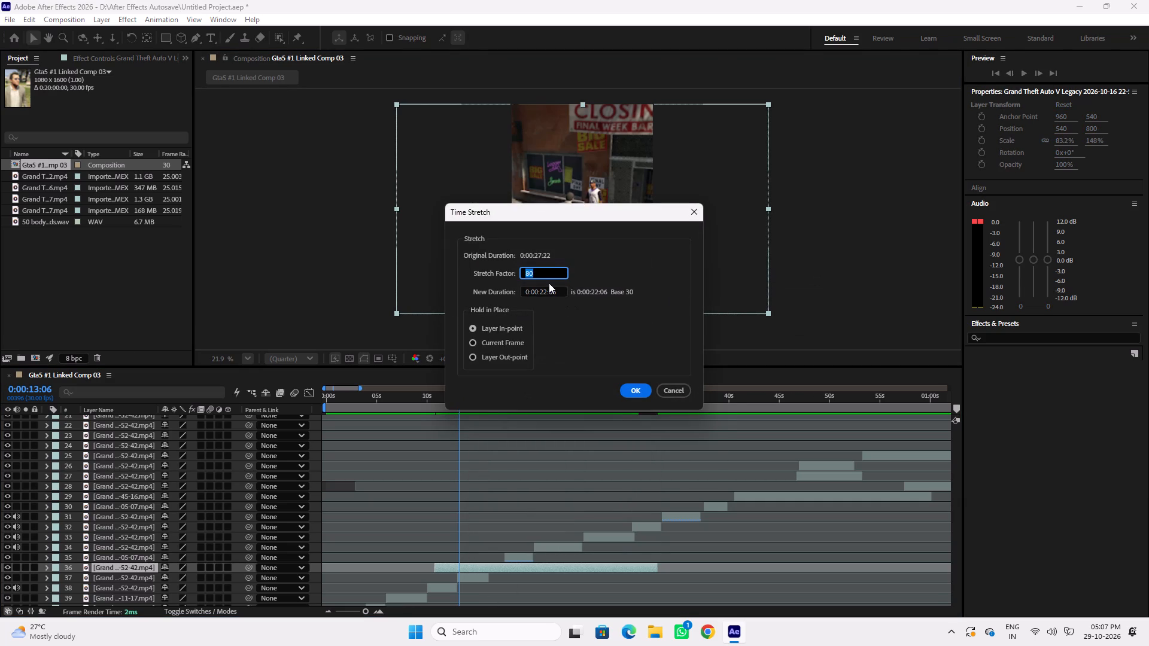
pyautogui.write('70')
pyautogui.press('Return')
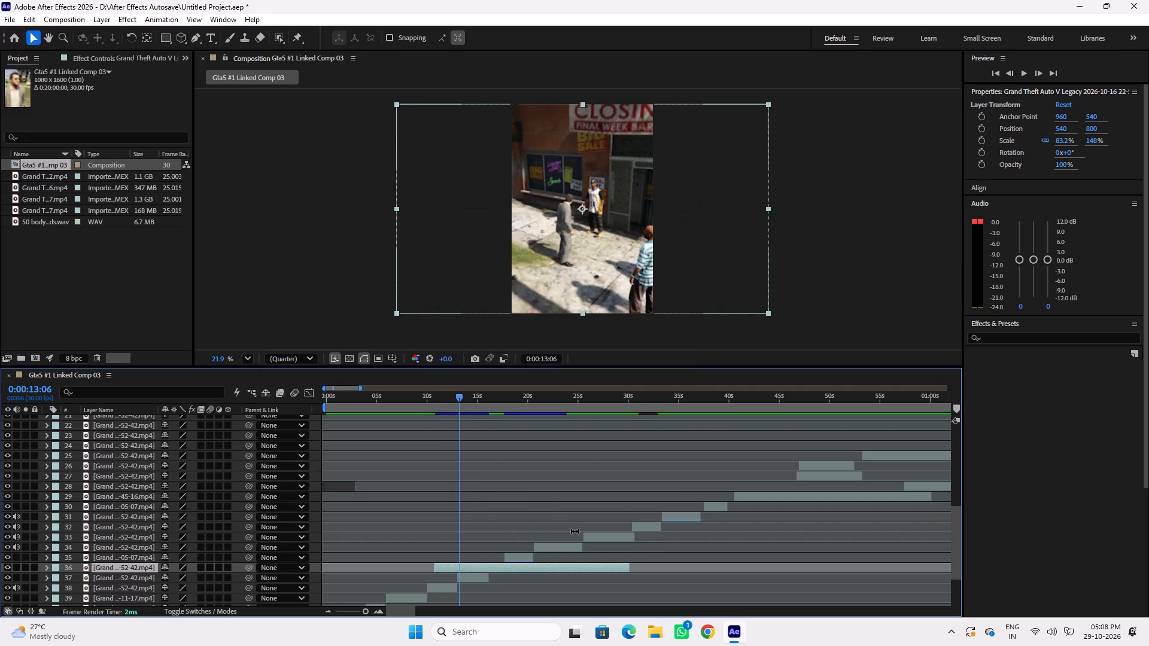
# Trim the start of the storefront copy to 0:00:11:13 and preview it from there to about 0:00:14:15.
pyautogui.moveTo(445, 395); pyautogui.dragTo(435, 395)
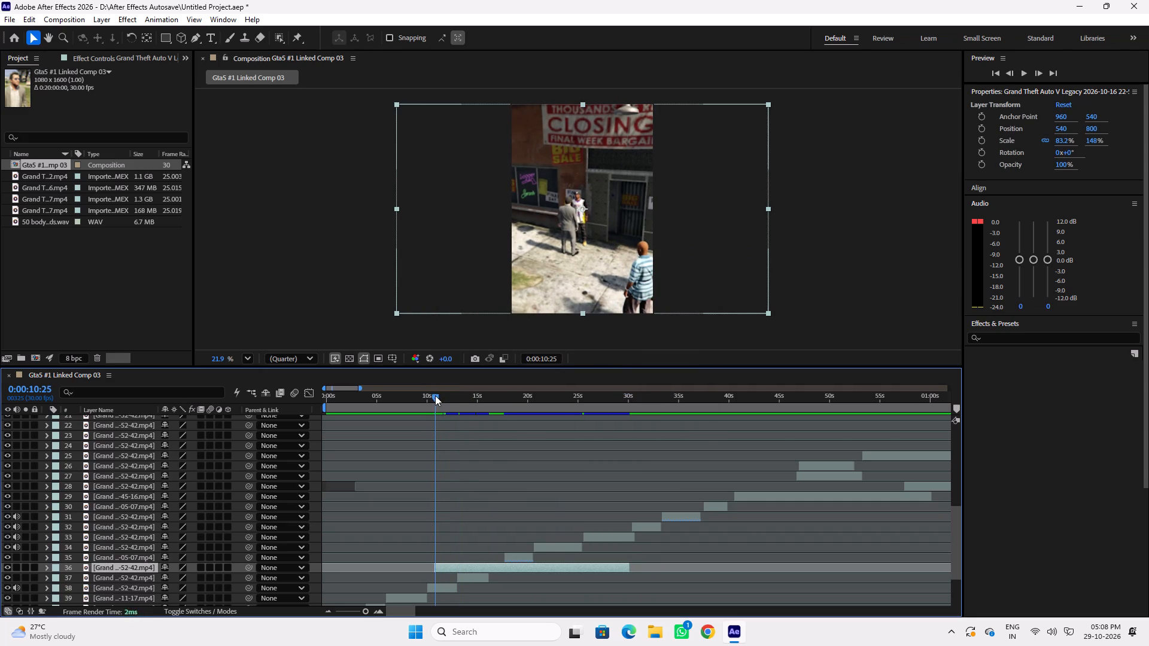
pyautogui.press('space')
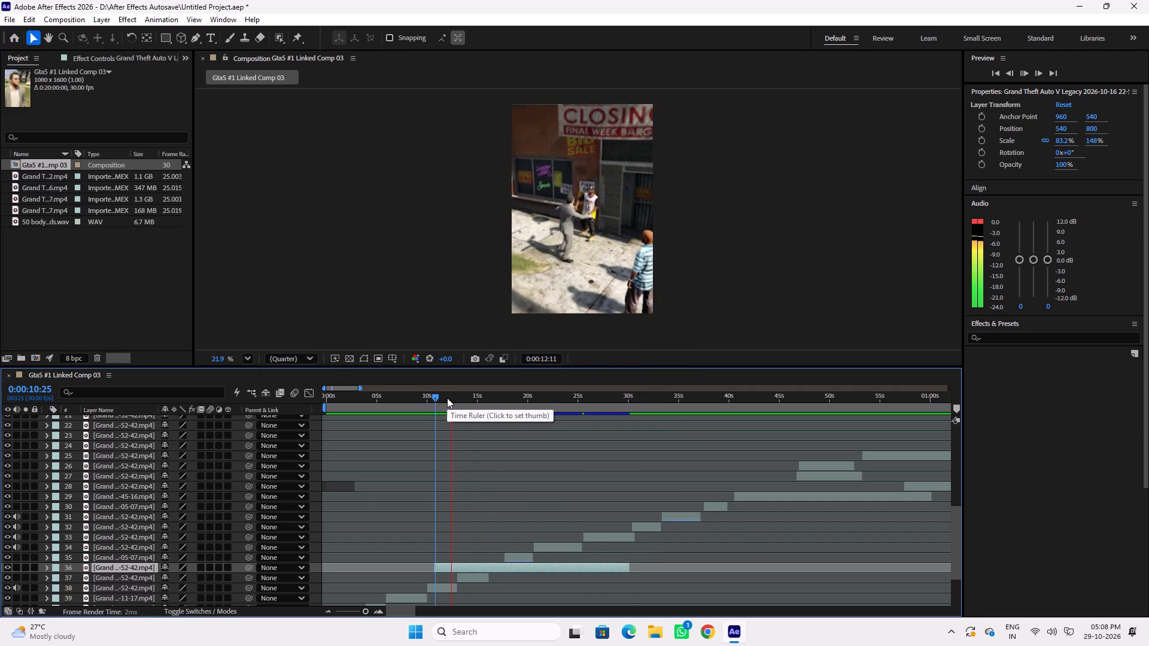
pyautogui.press('space')
pyautogui.click(439, 397)
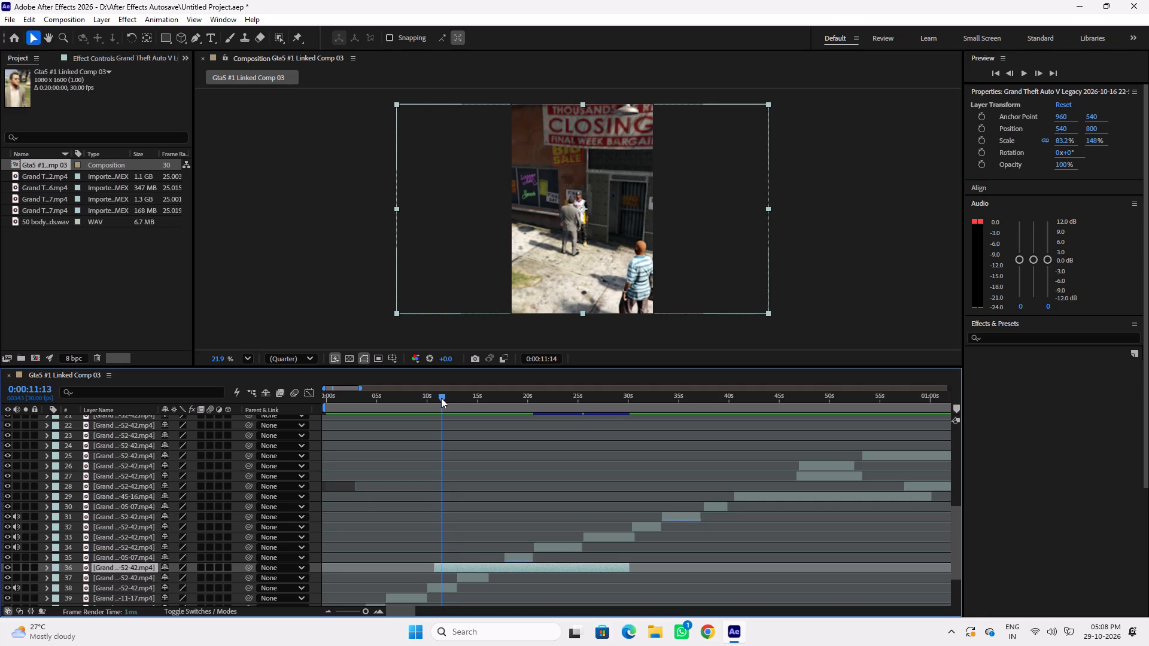
pyautogui.moveTo(433, 569); pyautogui.dragTo(440, 569)
pyautogui.press('space')
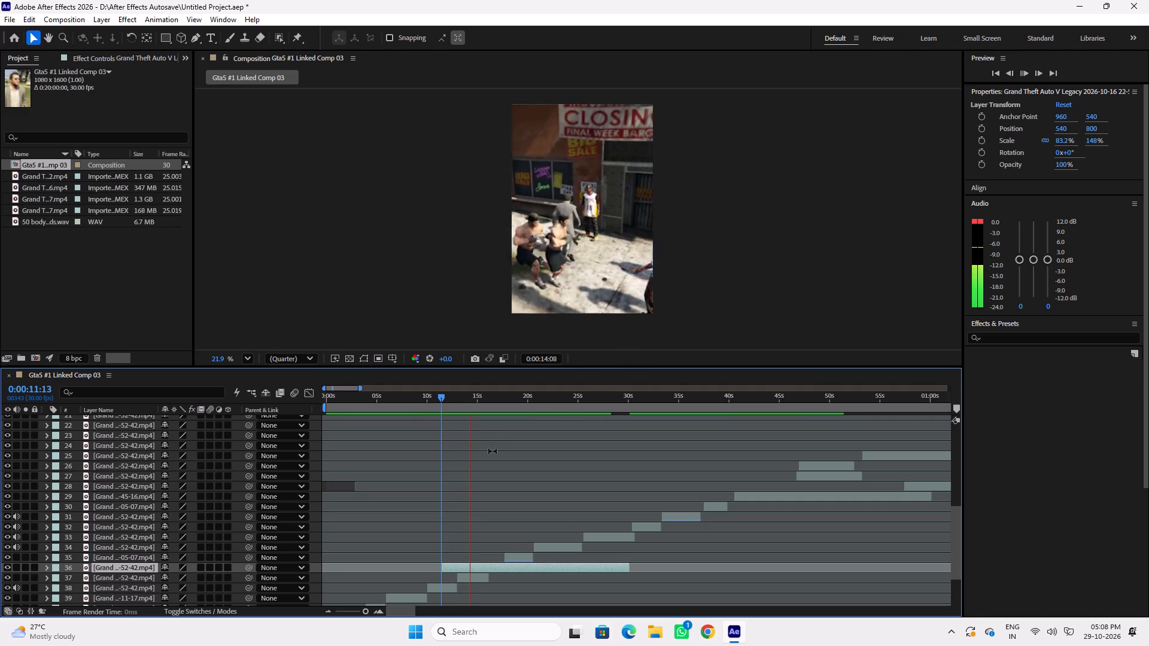
pyautogui.press('space')
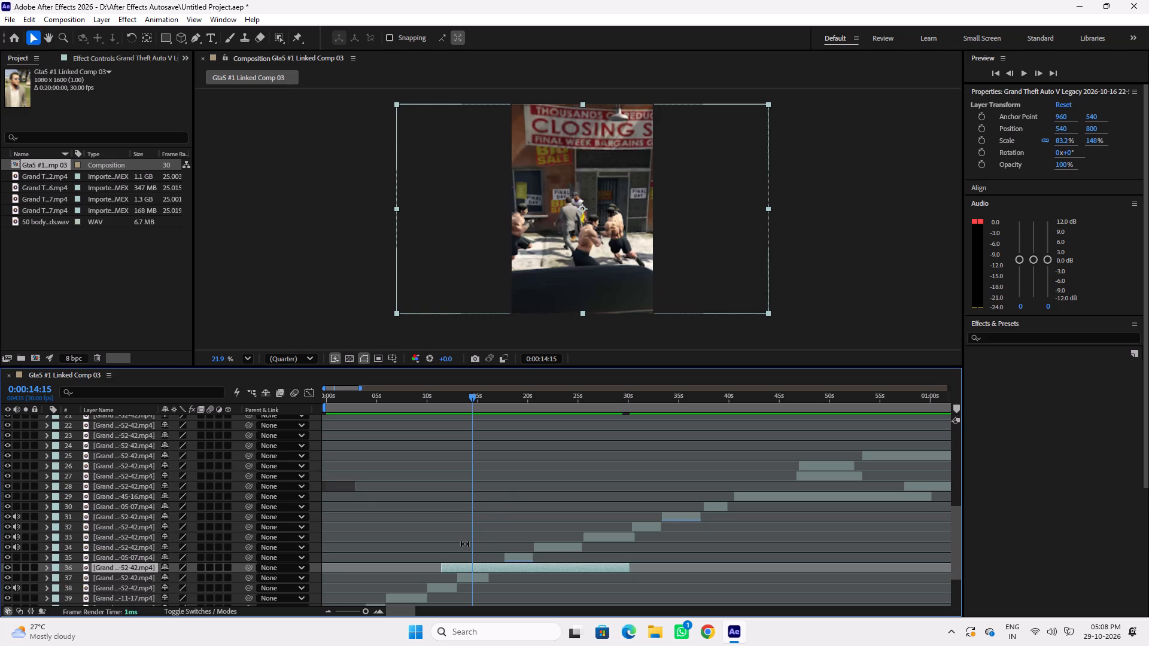
# Trim the start of the storefront copy to about 0:00:11:25.
pyautogui.moveTo(452, 401); pyautogui.dragTo(445, 401)
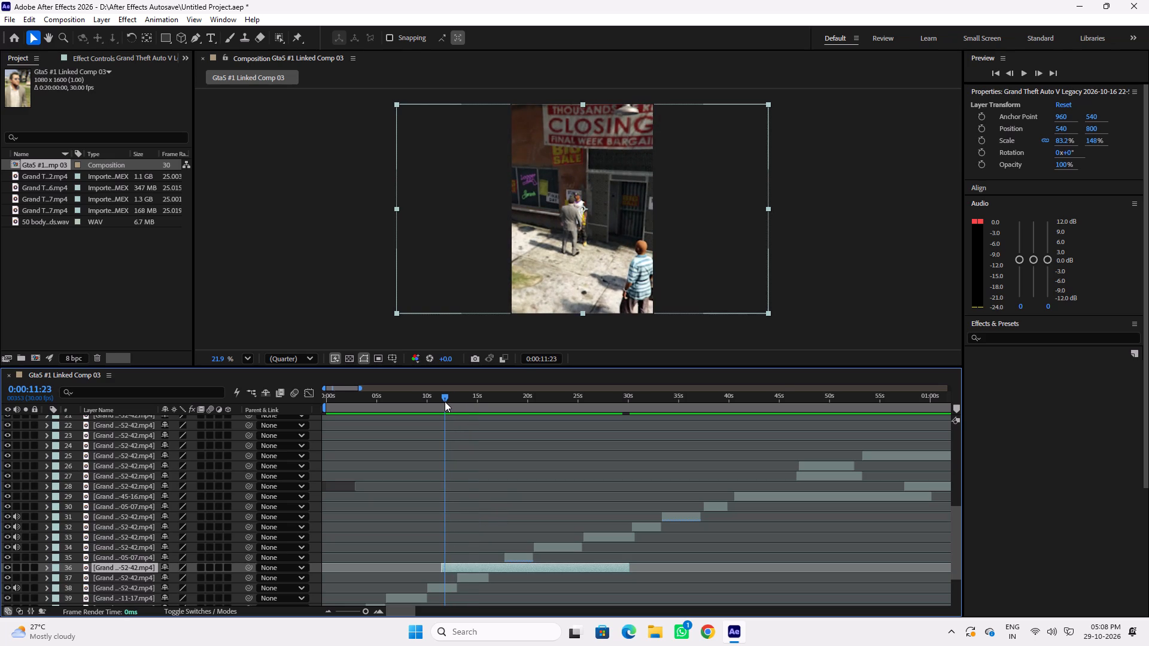
pyautogui.moveTo(445, 401); pyautogui.dragTo(443, 401)
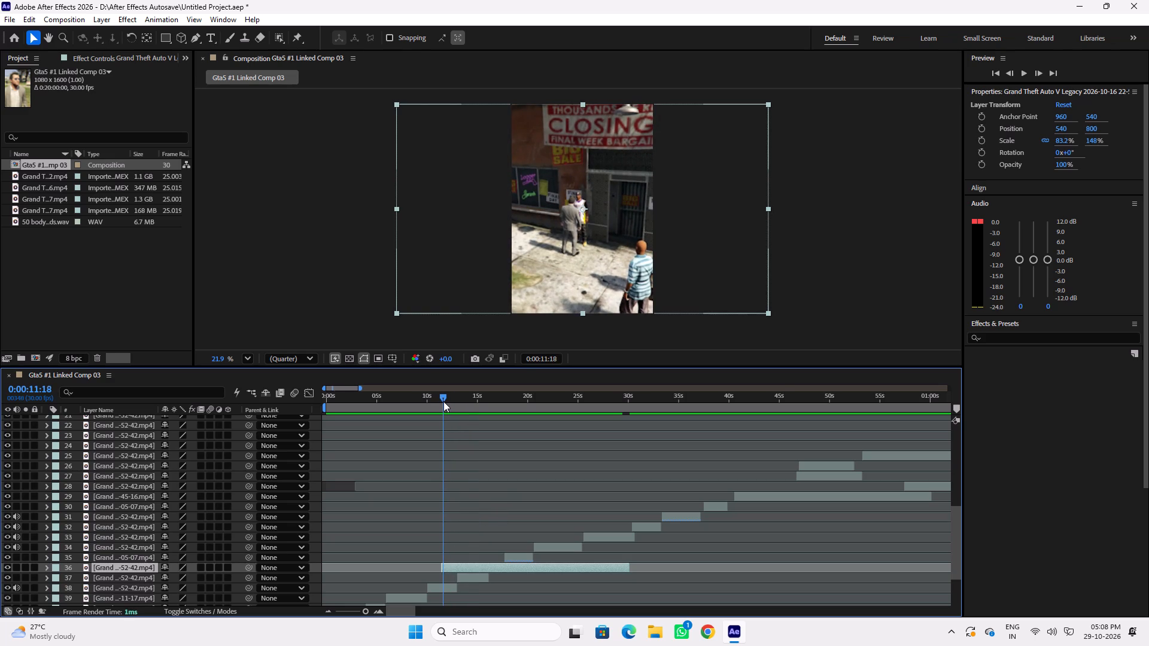
pyautogui.moveTo(443, 401); pyautogui.dragTo(445, 401)
pyautogui.click(439, 569)
# Play the storefront copy through to 0:00:15:06, split it there and delete the remaining part.
pyautogui.press('space')
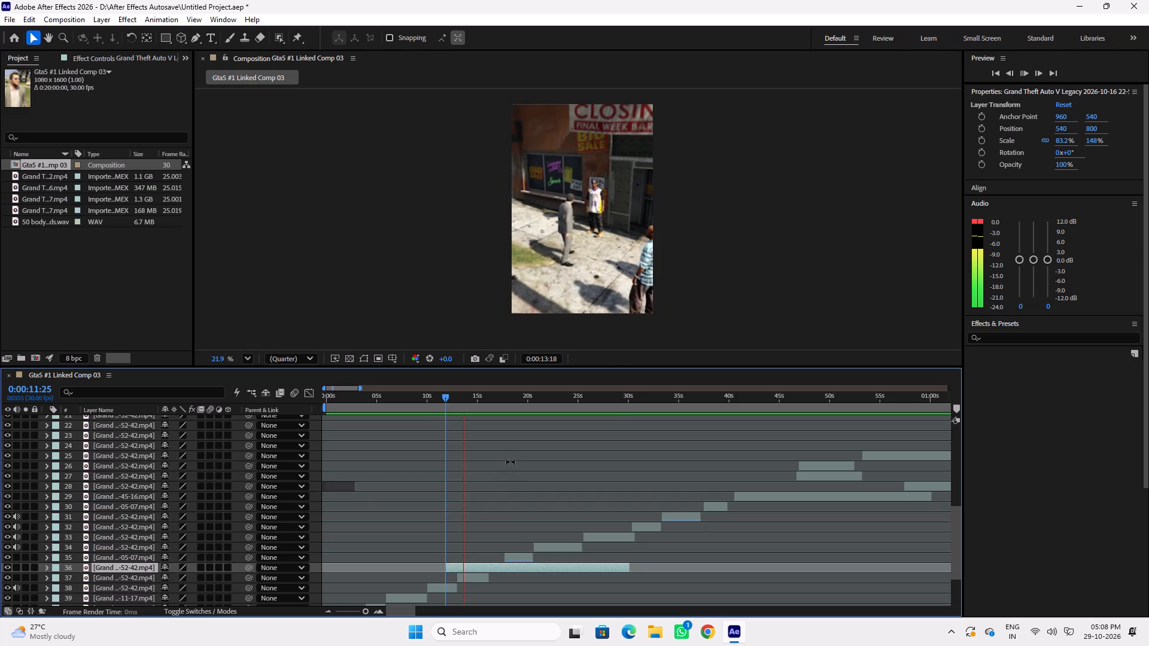
pyautogui.press('space')
pyautogui.press('space')
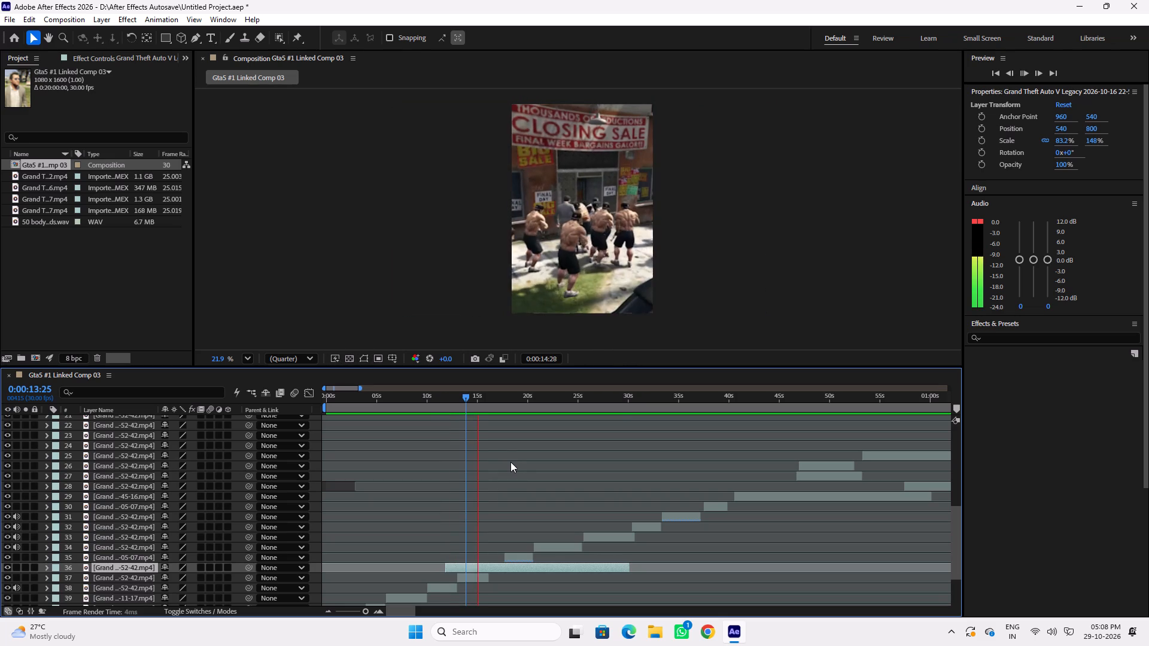
pyautogui.press('space')
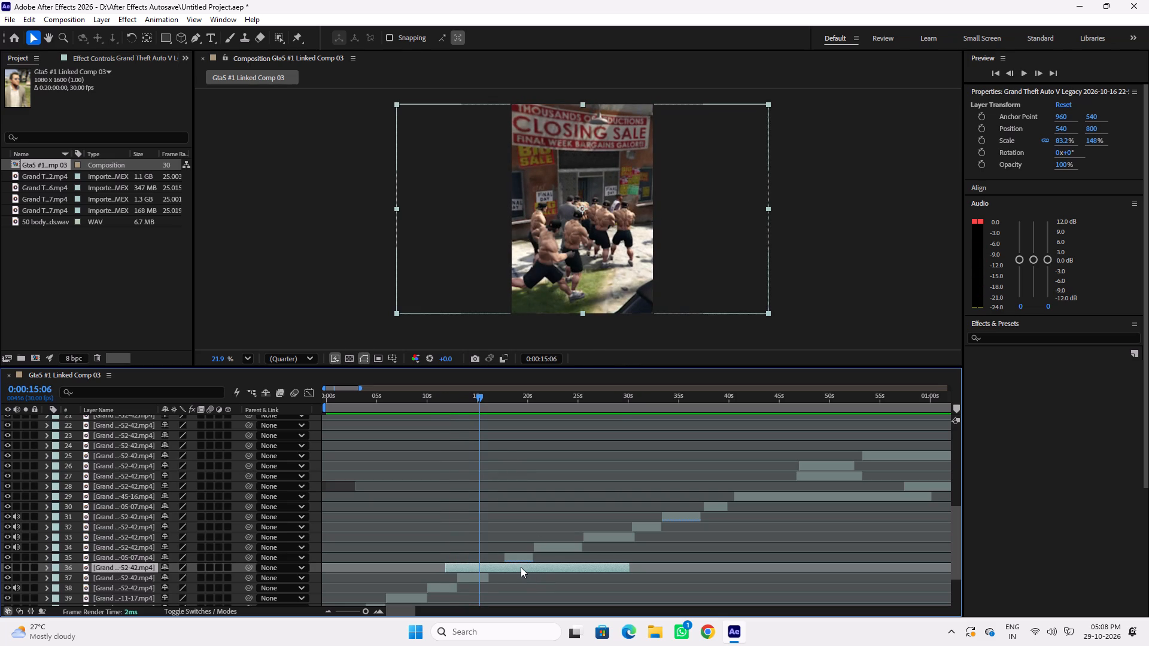
pyautogui.hotkey('ctrl', 'shift', 'd')
pyautogui.press('Delete')
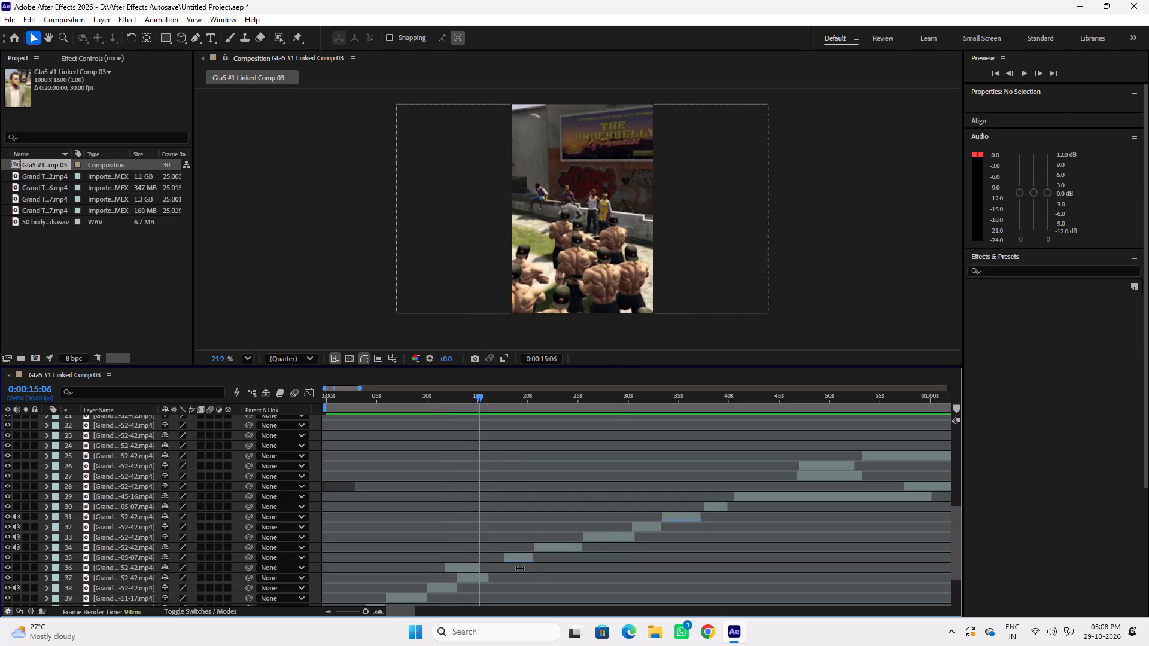
# Move the trimmed storefront clip later so it starts at about 0:00:16, directly after the Underbelly wall shot.
pyautogui.moveTo(473, 395); pyautogui.dragTo(471, 395)
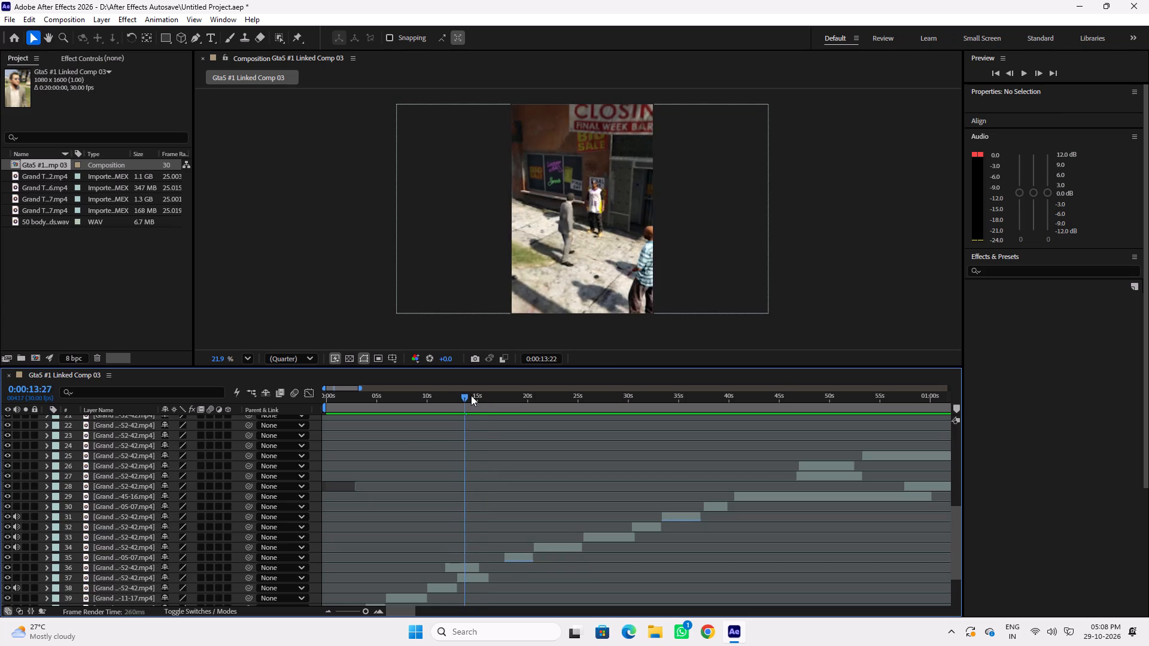
pyautogui.moveTo(471, 395); pyautogui.dragTo(481, 395)
pyautogui.moveTo(457, 566); pyautogui.dragTo(501, 570)
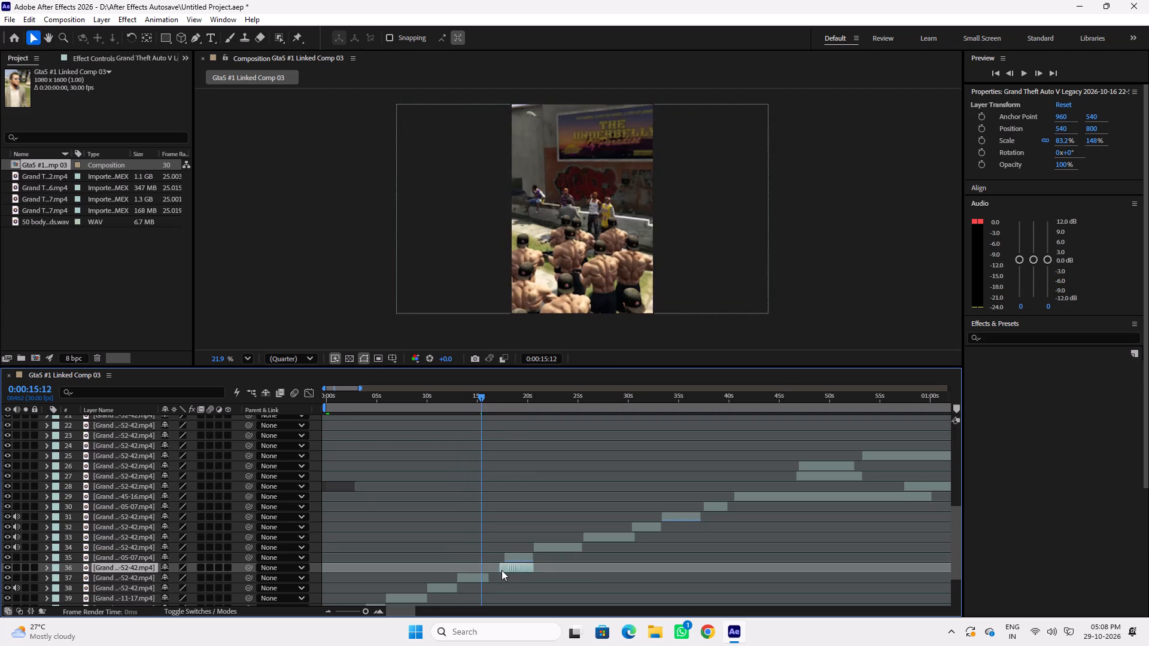
pyautogui.moveTo(501, 570); pyautogui.dragTo(497, 571)
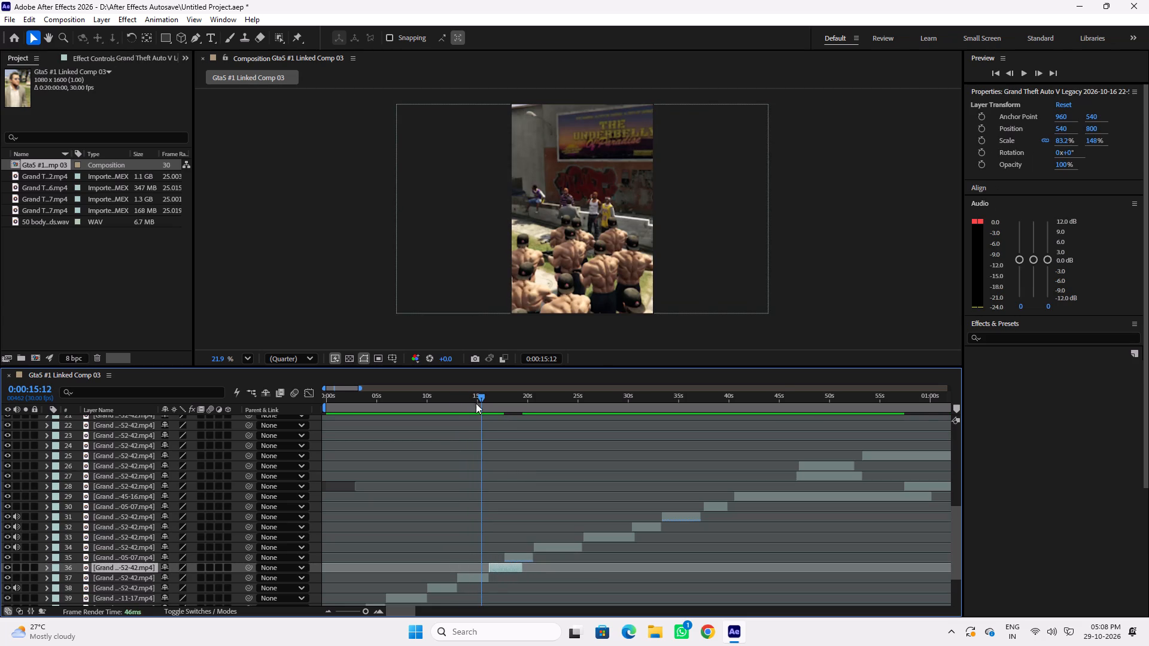
# Trim the start of the Underbelly wall shot to 0:00:13:17, and shift it earlier to start at about 0:00:13.
pyautogui.moveTo(477, 398); pyautogui.dragTo(464, 401)
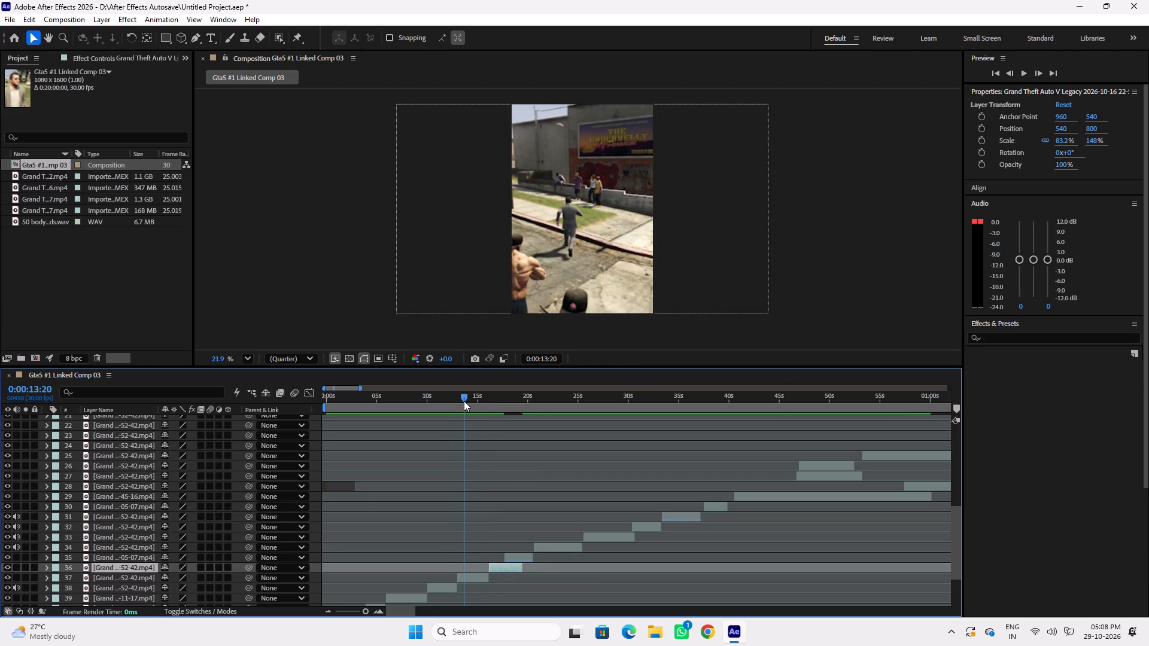
pyautogui.moveTo(464, 401); pyautogui.dragTo(463, 401)
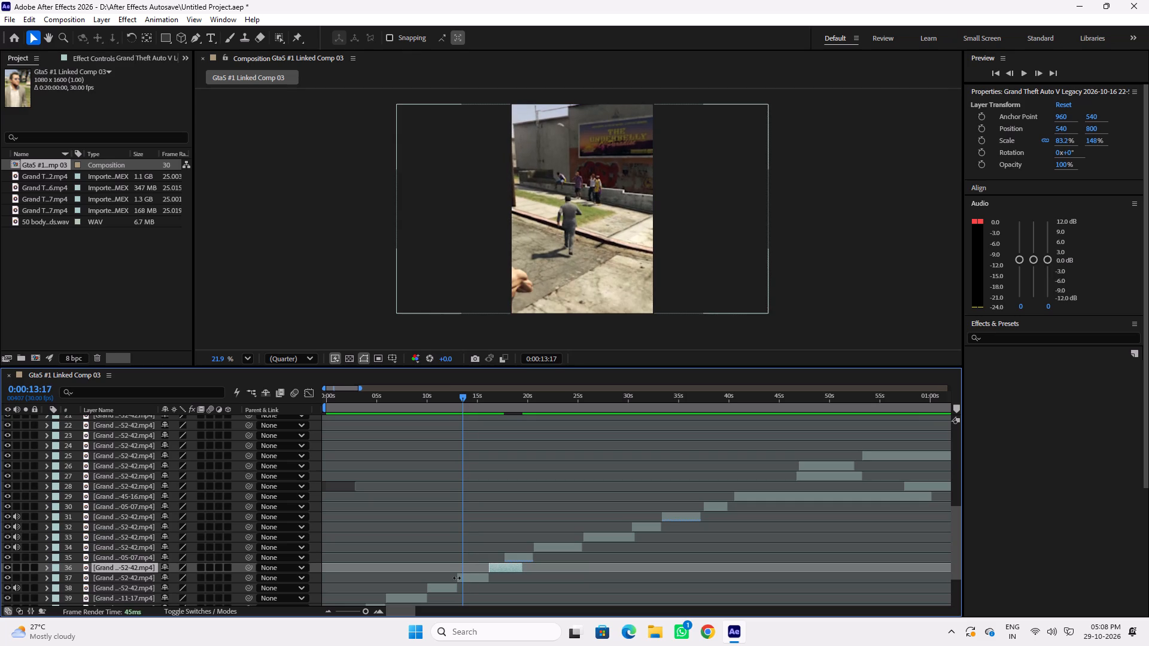
pyautogui.click(457, 578)
pyautogui.moveTo(475, 578); pyautogui.dragTo(467, 578)
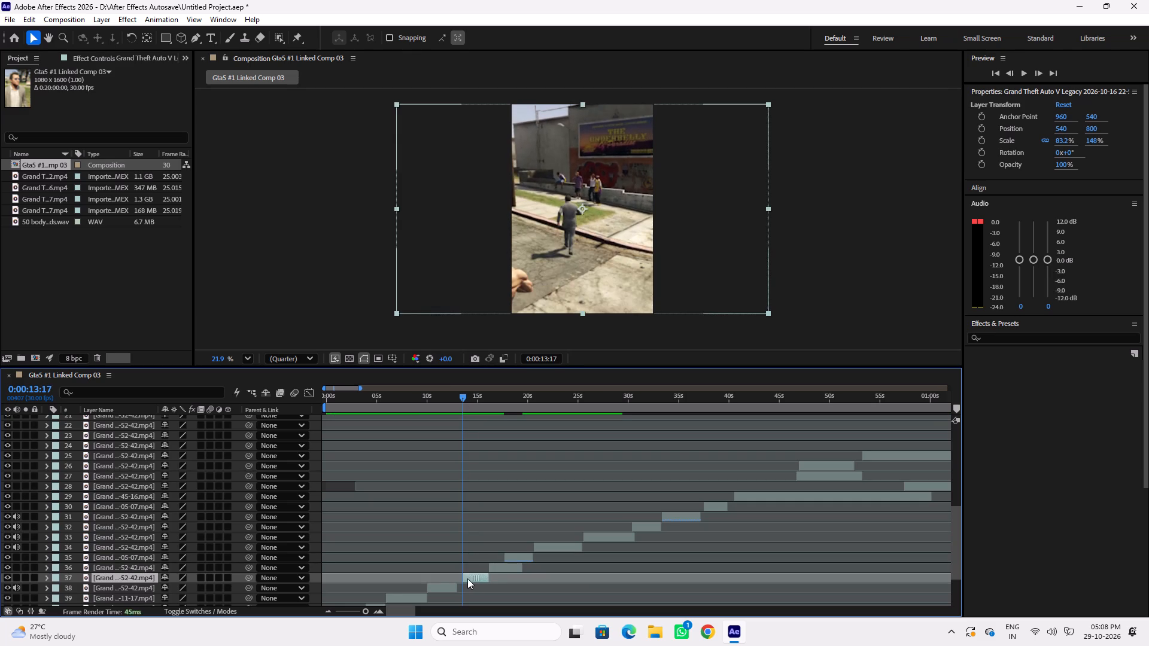
pyautogui.moveTo(467, 578); pyautogui.dragTo(465, 578)
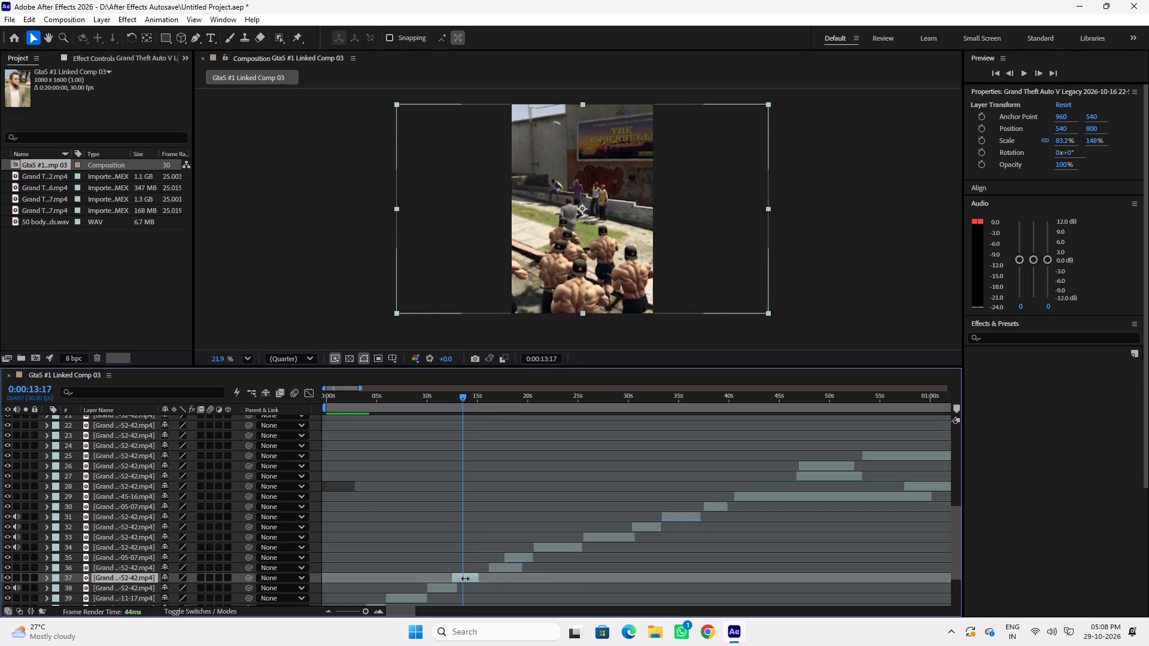
pyautogui.moveTo(465, 578); pyautogui.dragTo(469, 578)
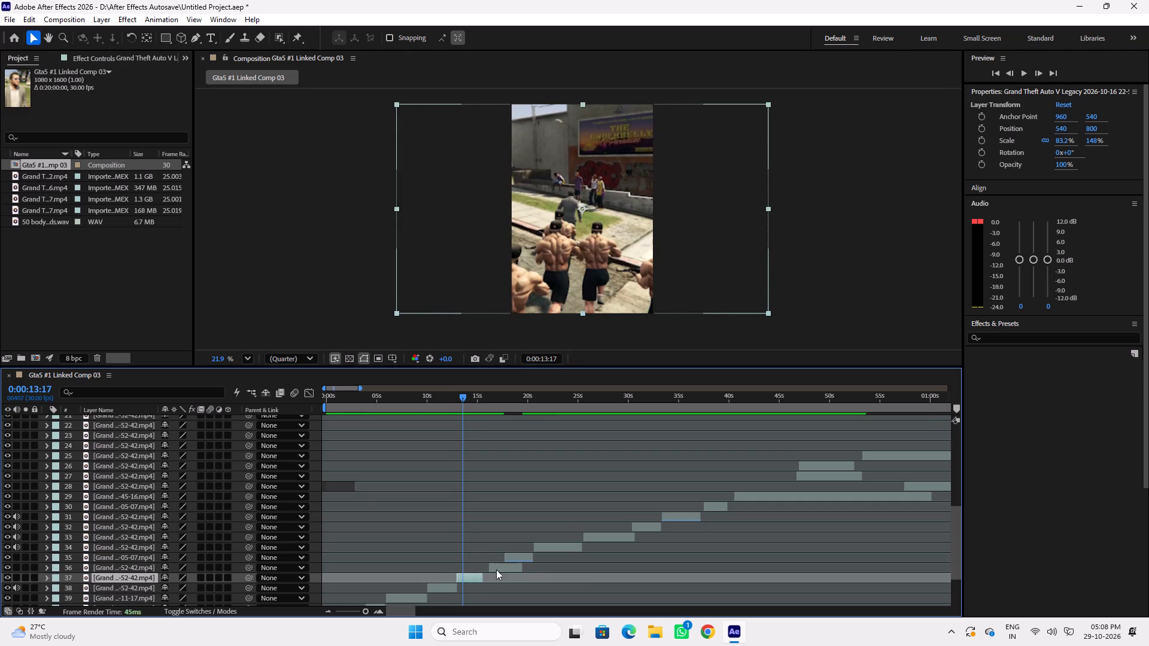
# Shift the storefront clip earlier to meet the wall shot's end at about 0:00:15:17, and preview from 0:00:12:16 to 0:00:18:10.
pyautogui.moveTo(510, 566); pyautogui.dragTo(503, 568)
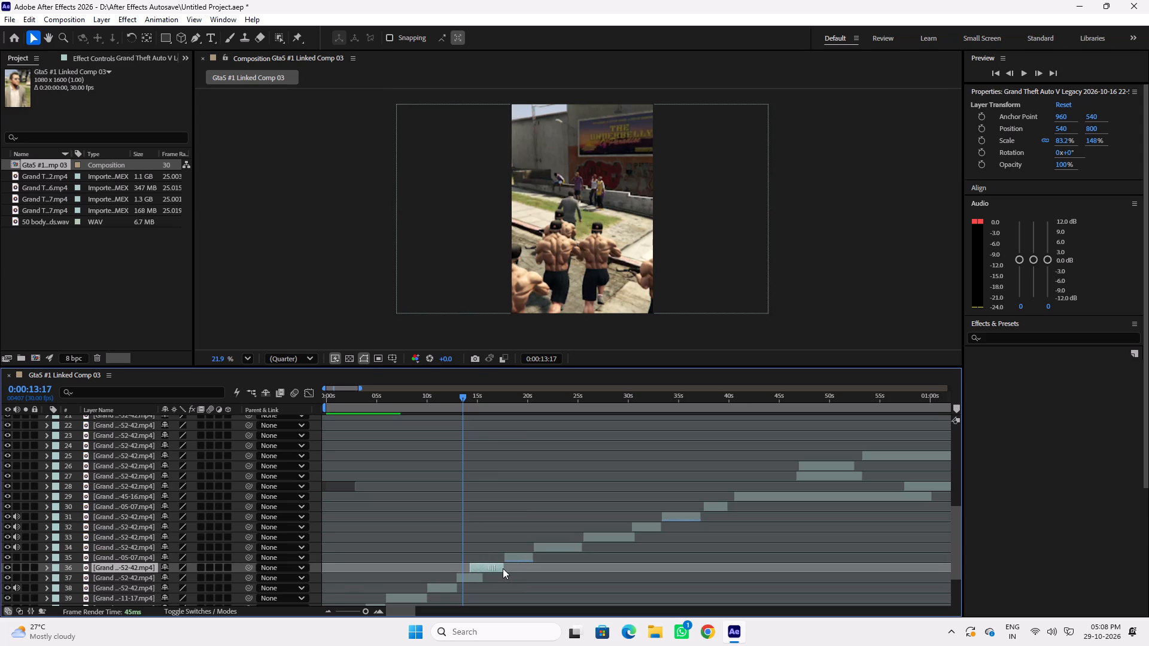
pyautogui.moveTo(503, 568); pyautogui.dragTo(504, 568)
pyautogui.click(457, 398)
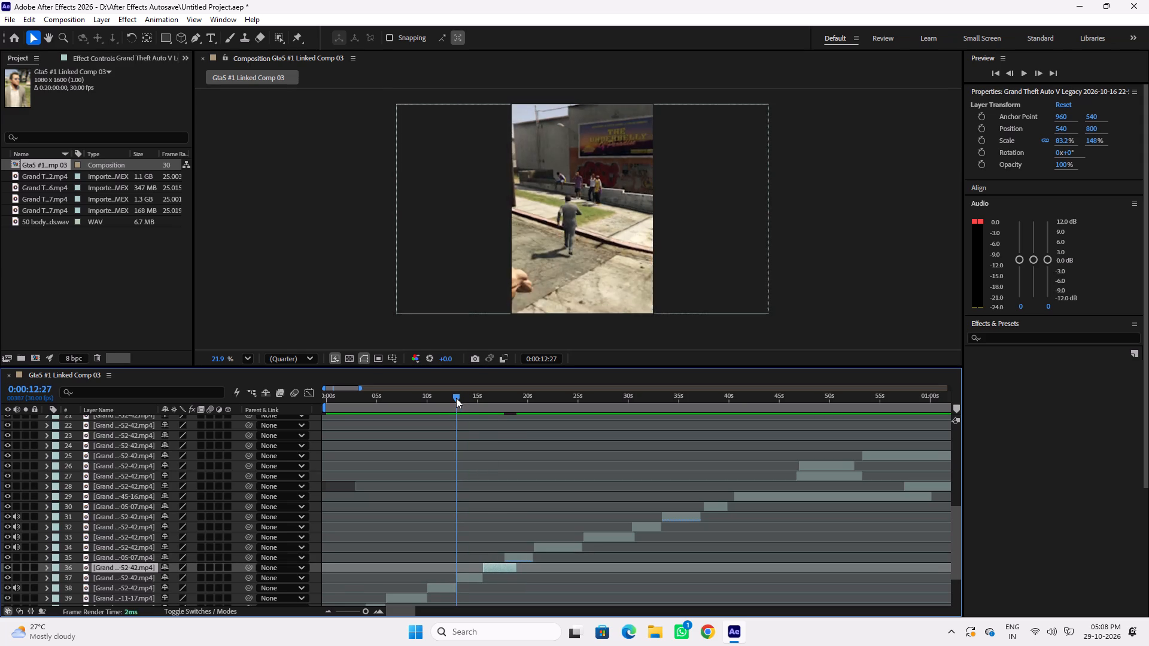
pyautogui.press('space')
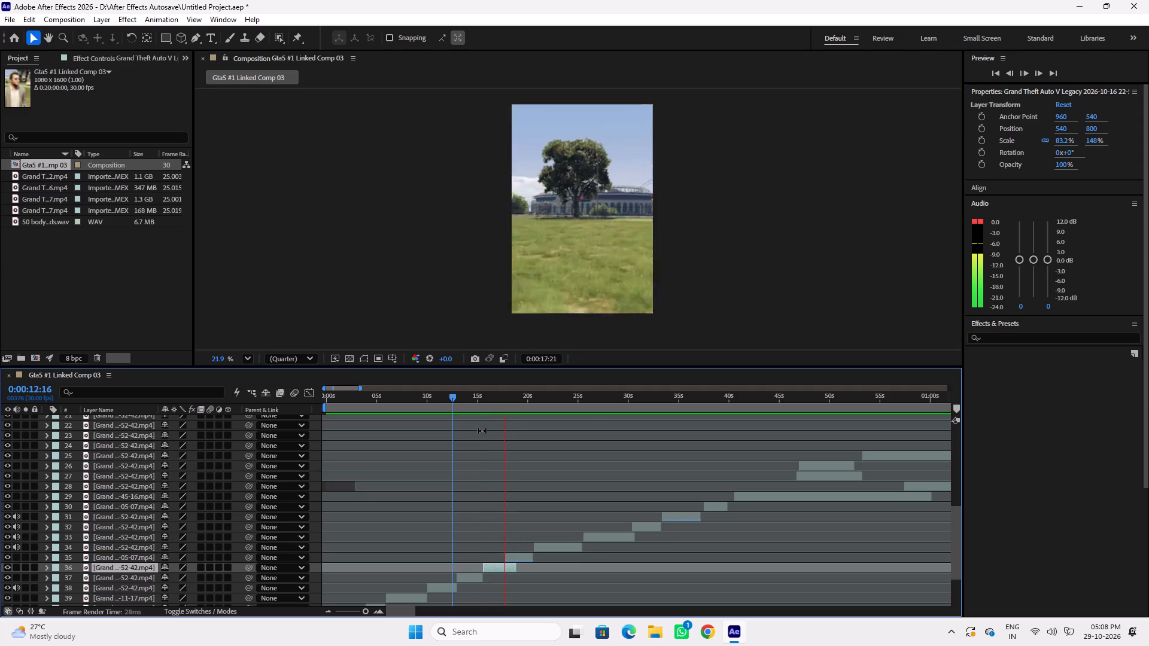
pyautogui.press('space')
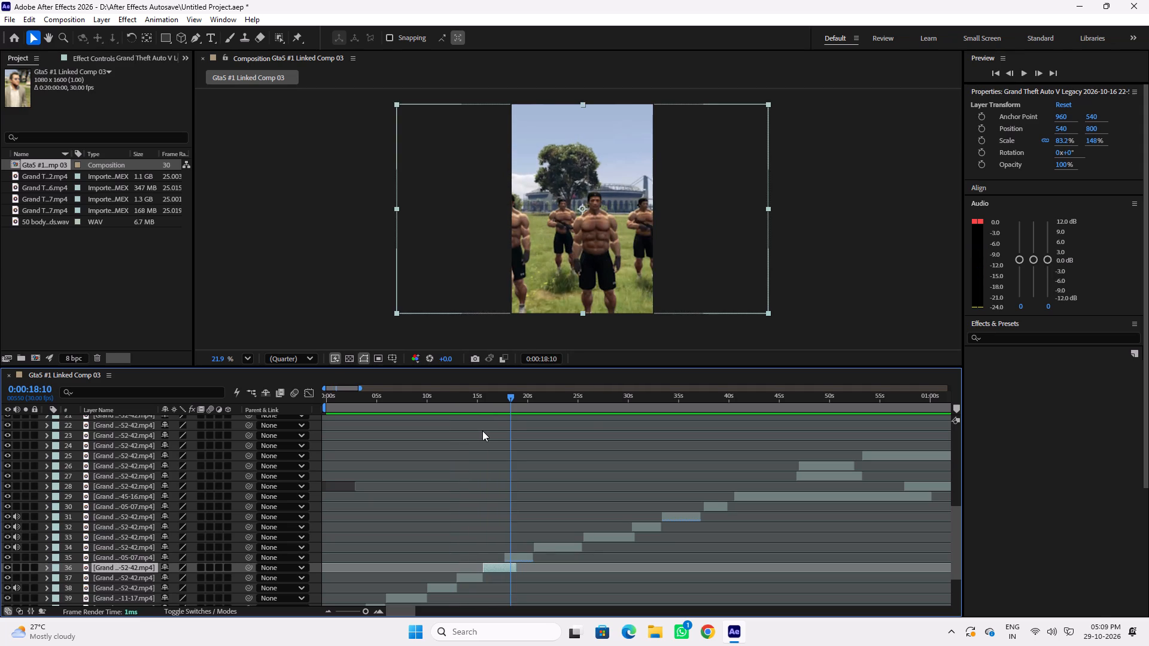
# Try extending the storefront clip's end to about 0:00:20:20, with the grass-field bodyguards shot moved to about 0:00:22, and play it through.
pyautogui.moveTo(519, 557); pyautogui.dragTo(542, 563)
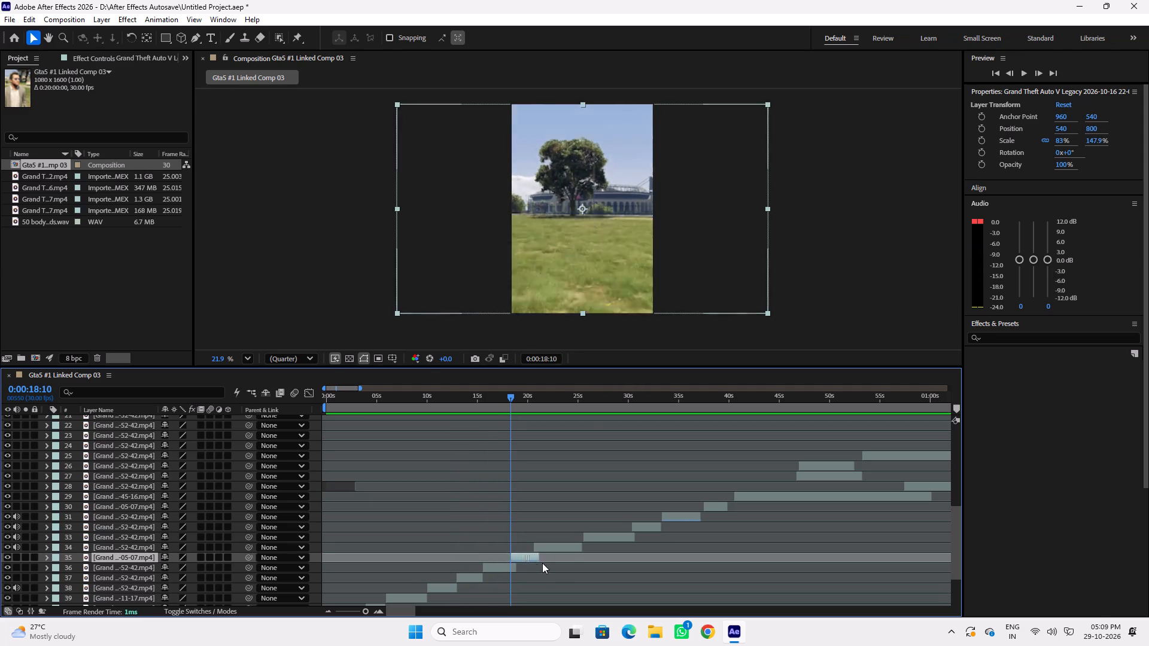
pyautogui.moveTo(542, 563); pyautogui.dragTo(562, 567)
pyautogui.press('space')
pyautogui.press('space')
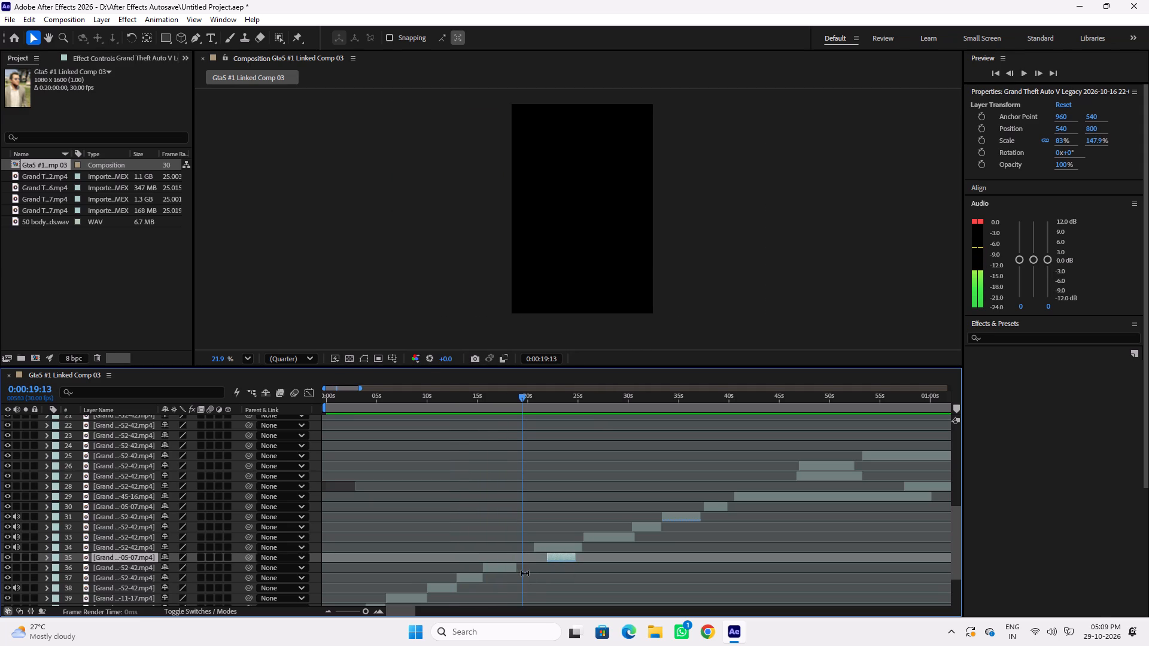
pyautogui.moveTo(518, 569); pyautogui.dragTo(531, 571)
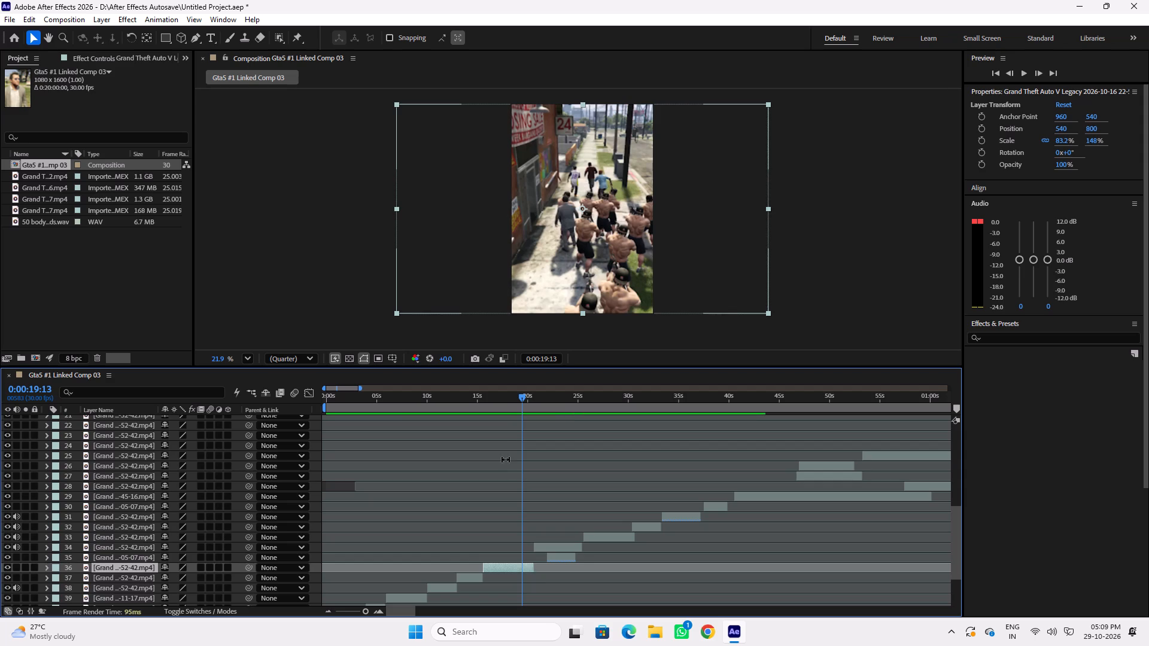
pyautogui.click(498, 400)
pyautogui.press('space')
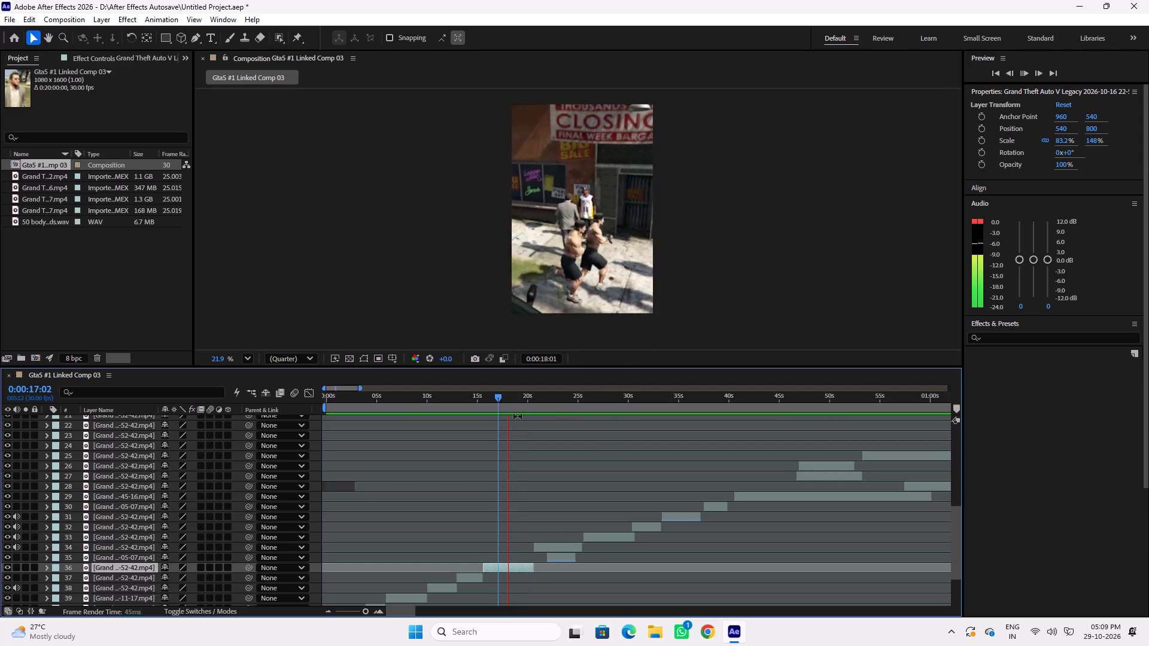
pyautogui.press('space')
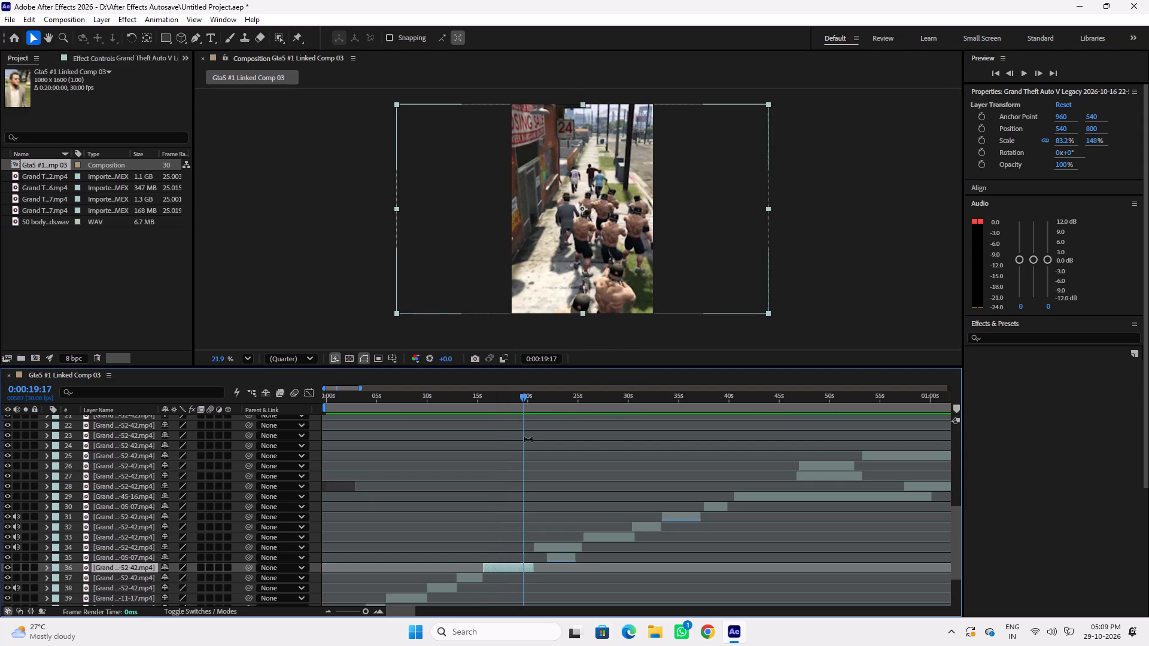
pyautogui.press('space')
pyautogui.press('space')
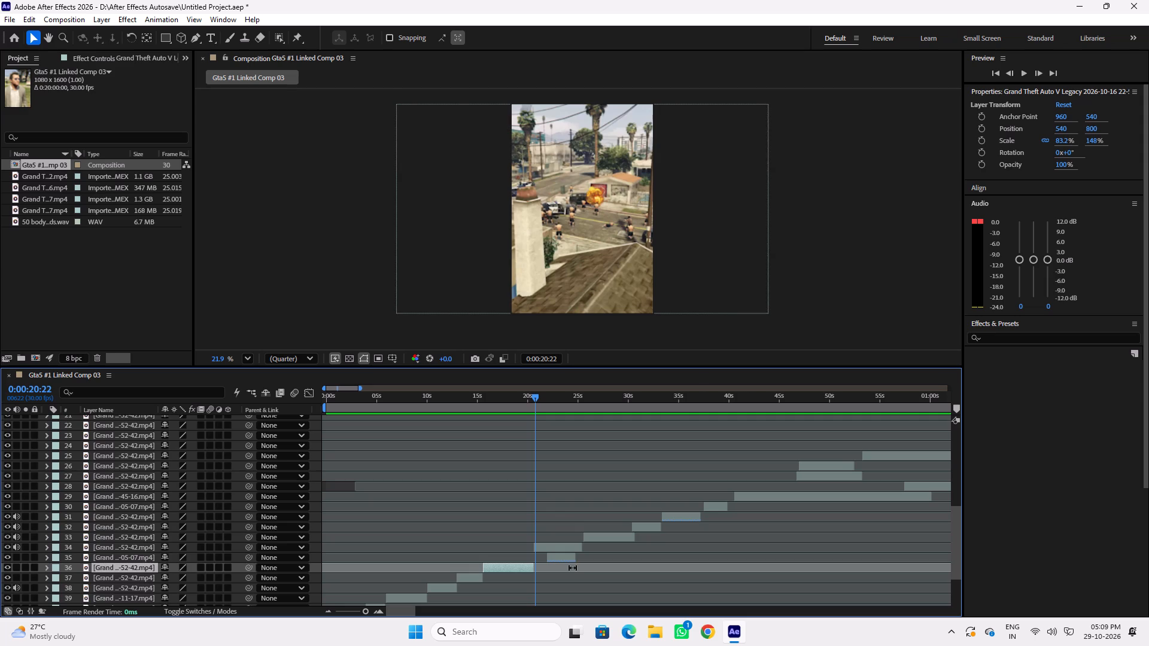
# Move the grass-field bodyguards shot back to start at about 0:00:18:10, and review its cut from the storefront clip through to 0:00:19:14.
pyautogui.moveTo(566, 559); pyautogui.dragTo(530, 556)
pyautogui.moveTo(521, 394); pyautogui.dragTo(514, 395)
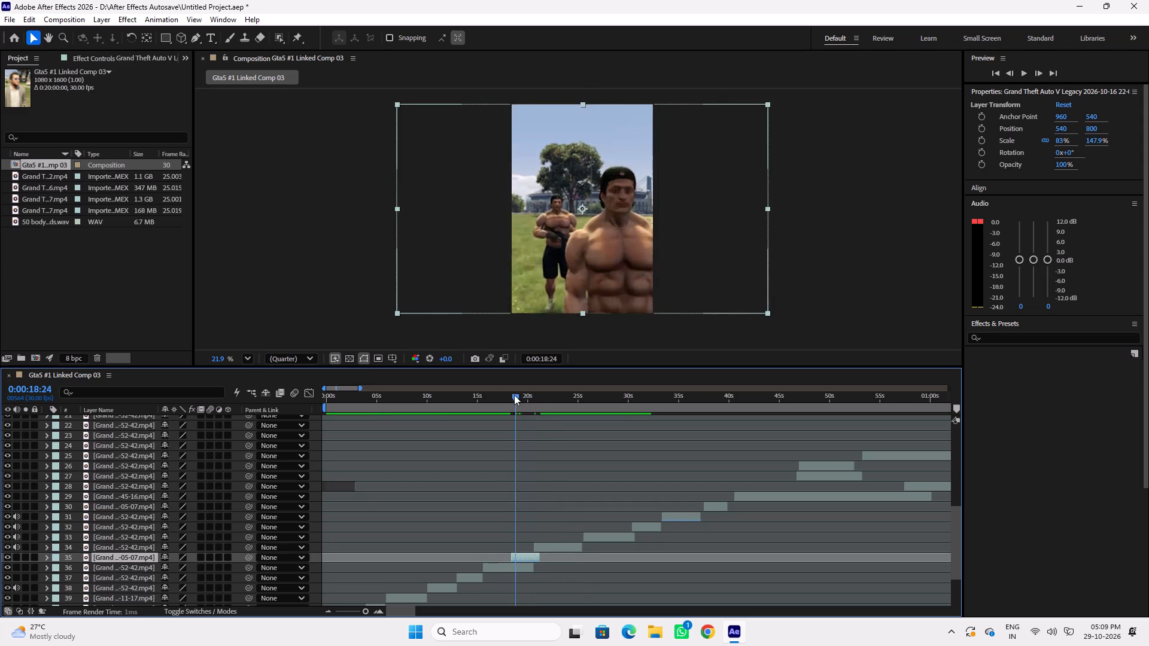
pyautogui.moveTo(514, 395); pyautogui.dragTo(533, 395)
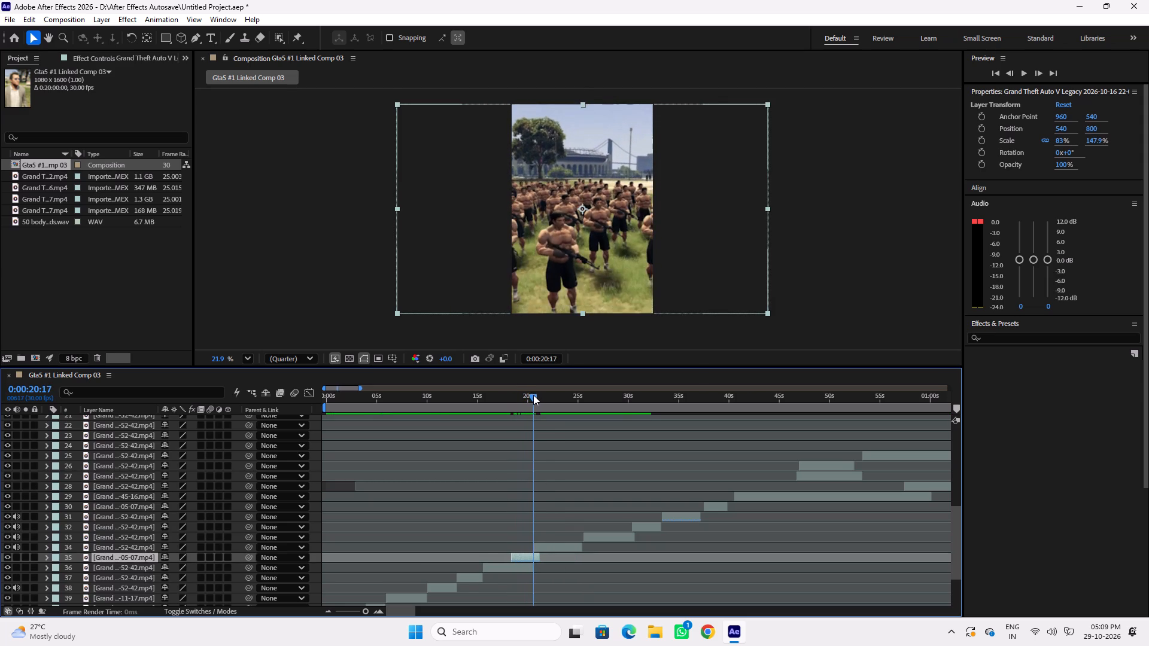
pyautogui.moveTo(533, 395); pyautogui.dragTo(528, 395)
pyautogui.moveTo(527, 397); pyautogui.dragTo(513, 397)
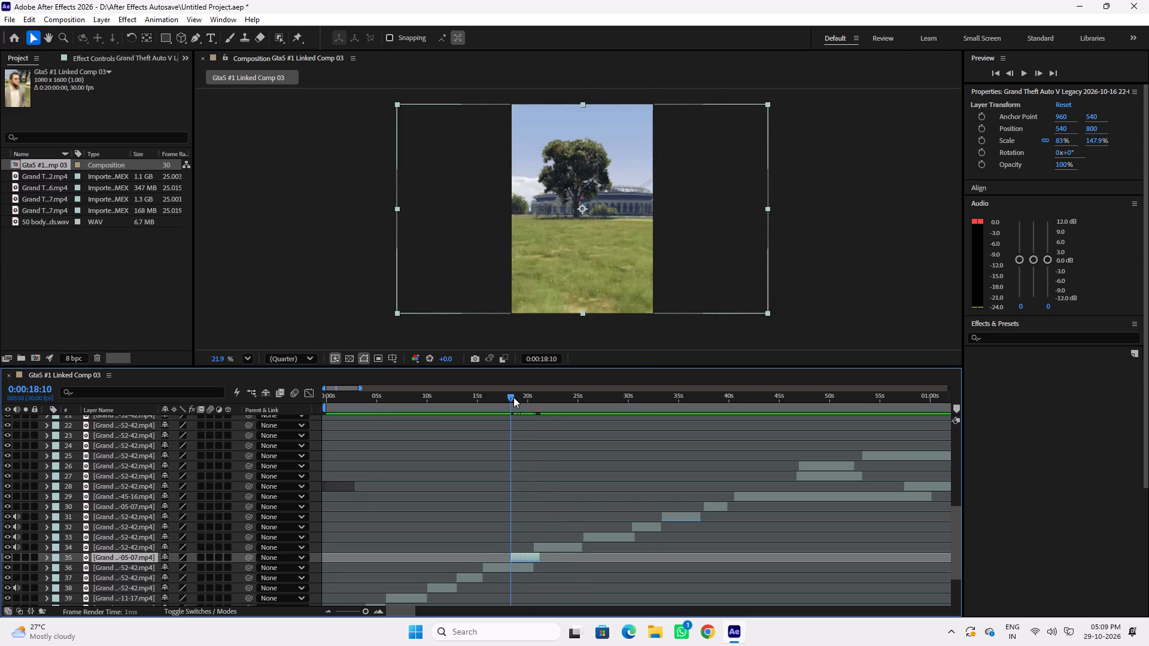
pyautogui.moveTo(513, 397); pyautogui.dragTo(509, 397)
pyautogui.moveTo(509, 397); pyautogui.dragTo(500, 397)
pyautogui.press('space')
pyautogui.press('space')
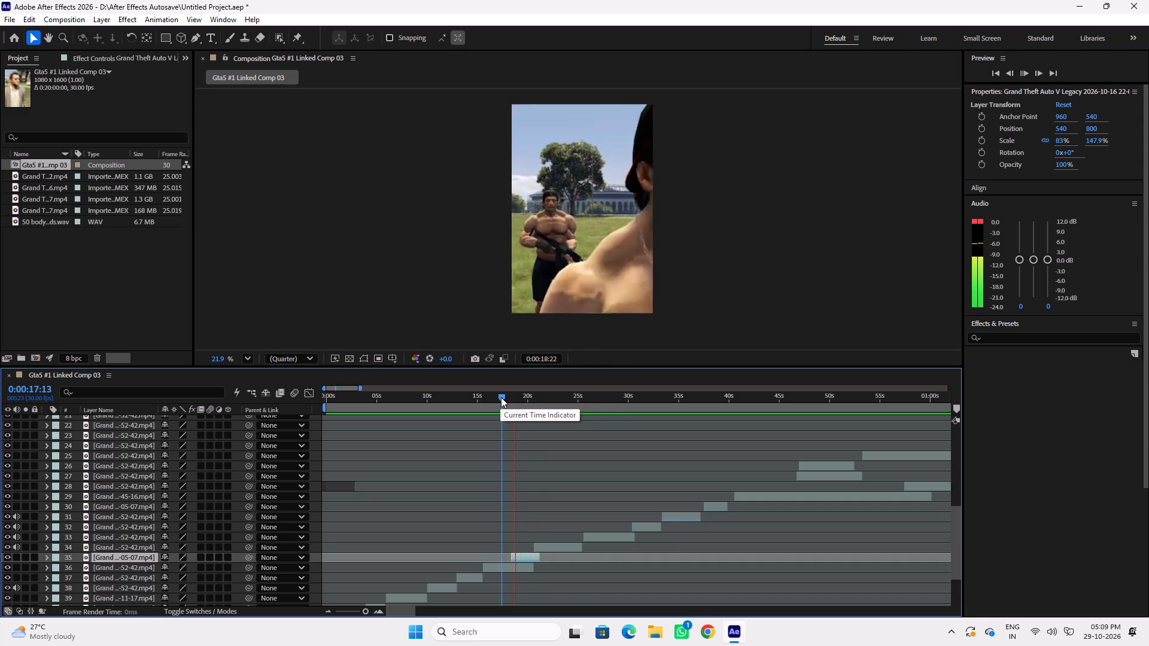
pyautogui.press('space')
pyautogui.press('space')
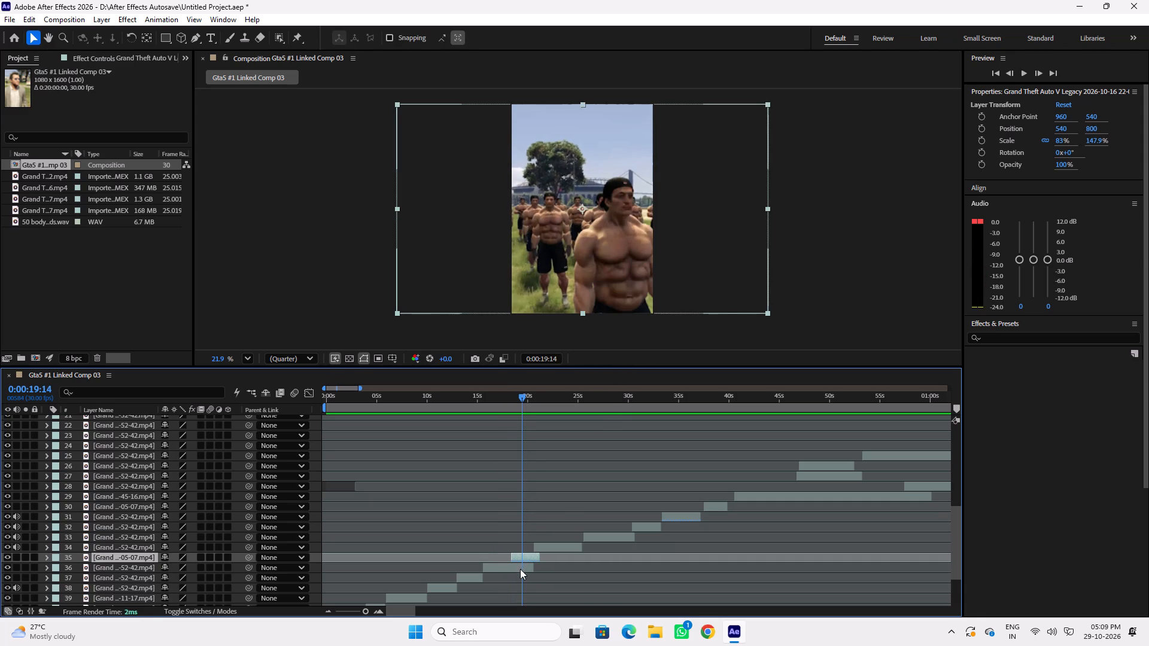
# Trim the field shot's start and the storefront clip's end to meet at about 0:00:18:25, and preview from 0:00:17:23 to 0:00:21:10.
pyautogui.click(512, 559)
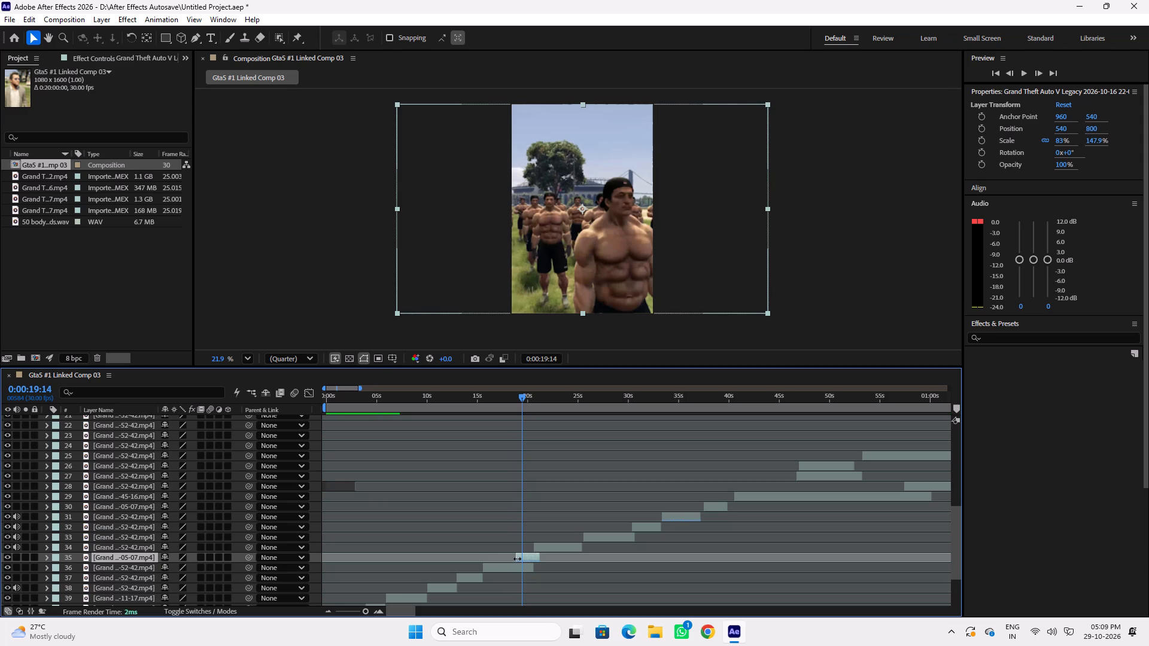
pyautogui.moveTo(533, 569); pyautogui.dragTo(517, 569)
pyautogui.moveTo(518, 400); pyautogui.dragTo(505, 401)
pyautogui.press('space')
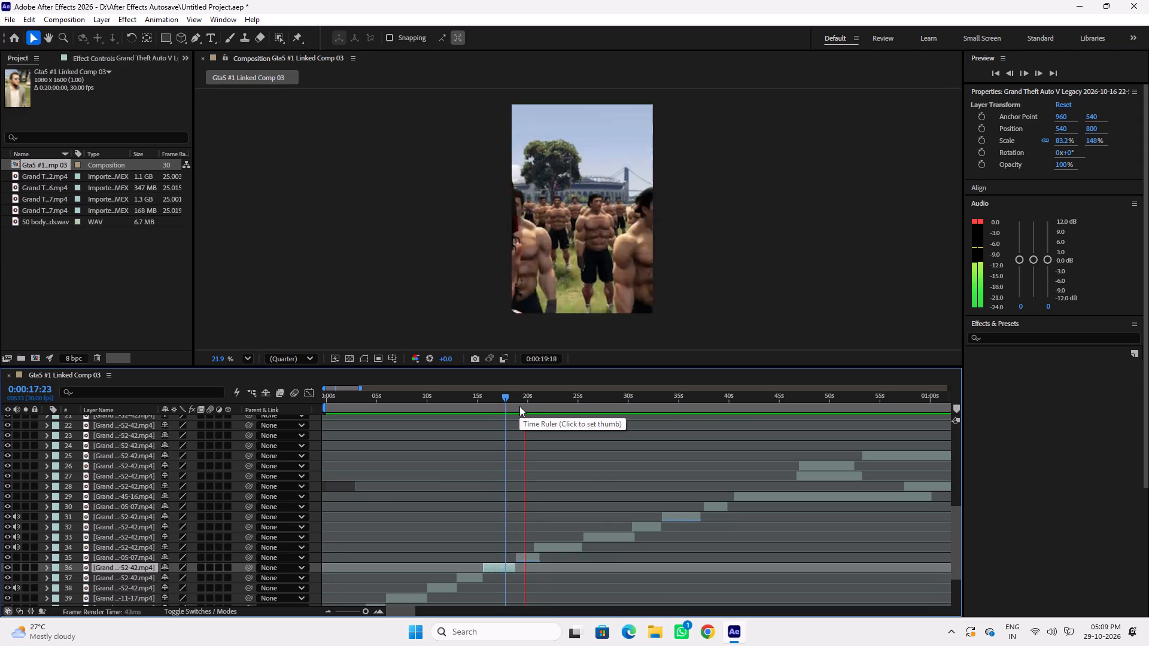
pyautogui.press('space')
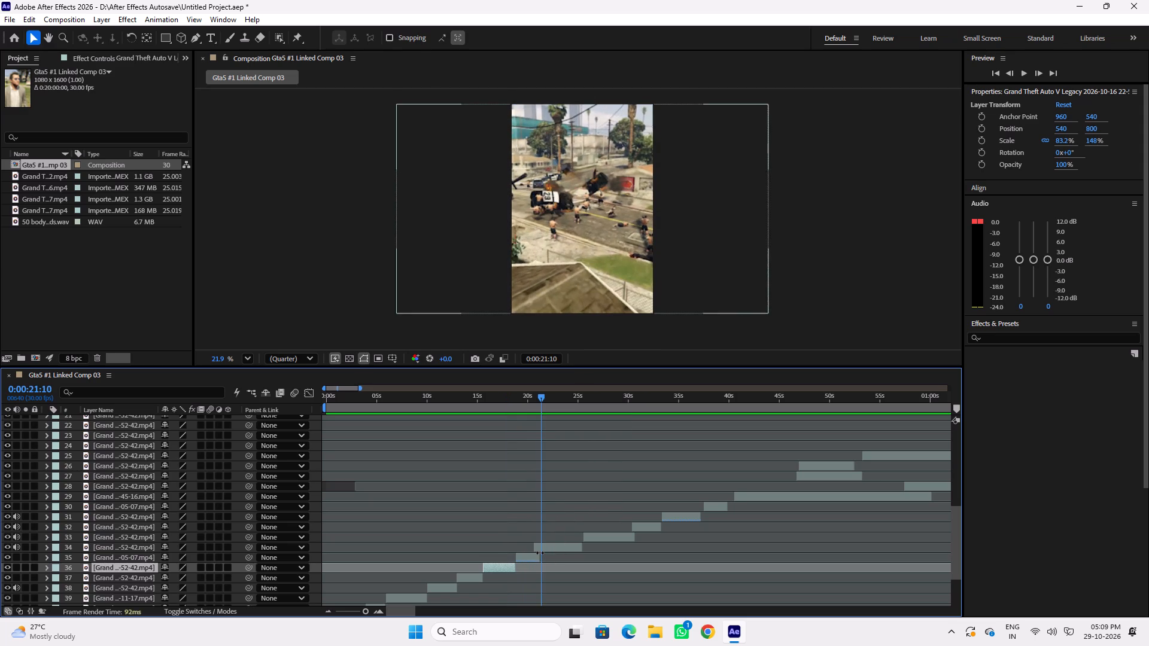
# Trim the end of the field shot to the rooftop shot's start at about 0:00:20:20, and save the project.
pyautogui.click(540, 553)
pyautogui.hotkey('ctrl', 's')
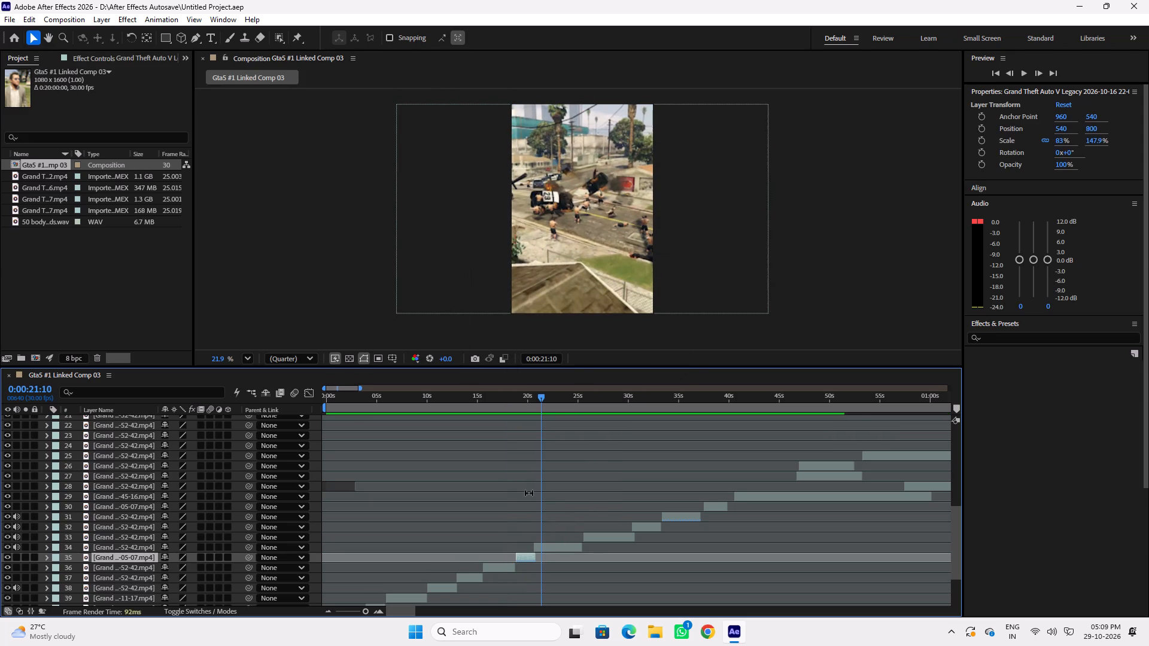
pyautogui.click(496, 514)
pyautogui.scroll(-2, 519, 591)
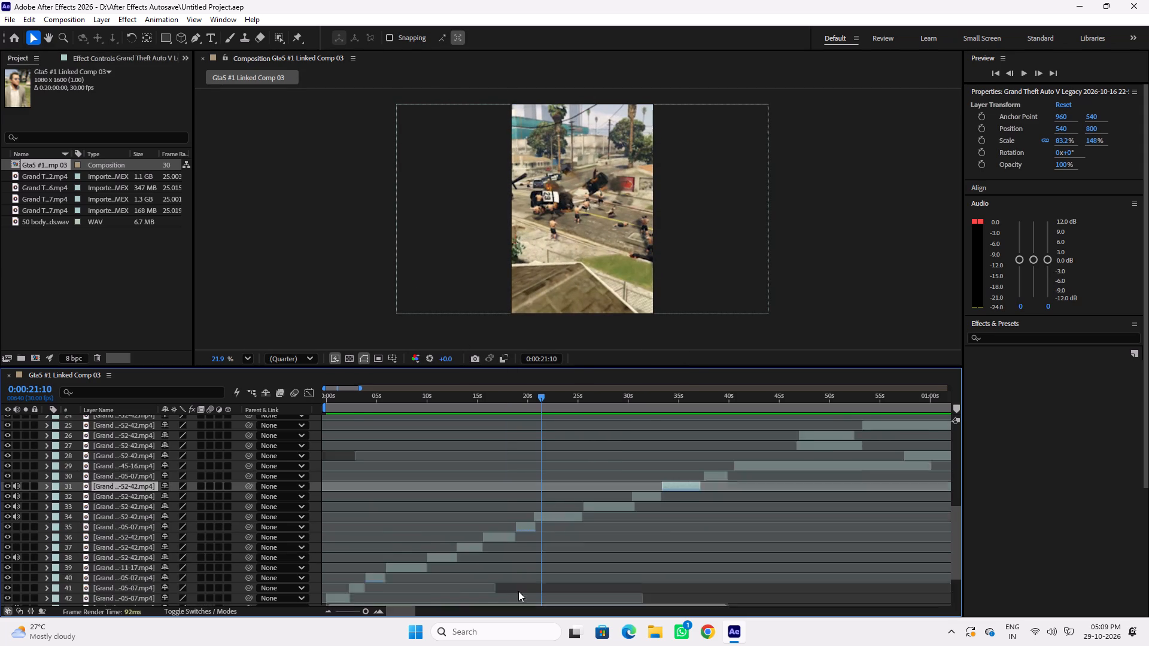
# Save the project and play the edit from 0:00:00:00 to 0:00:19:14 to review the sequence and voice-over loudness.
pyautogui.scroll(-1, 518, 591)
pyautogui.moveTo(409, 610); pyautogui.dragTo(400, 611)
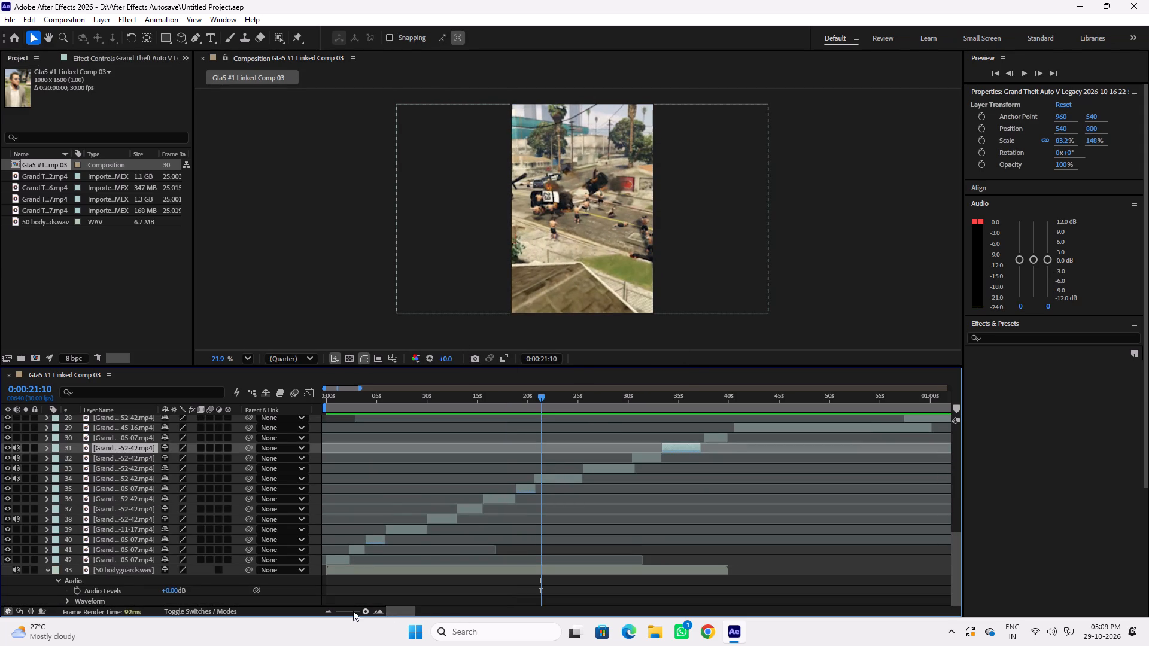
pyautogui.click(364, 611)
pyautogui.moveTo(363, 404); pyautogui.dragTo(327, 404)
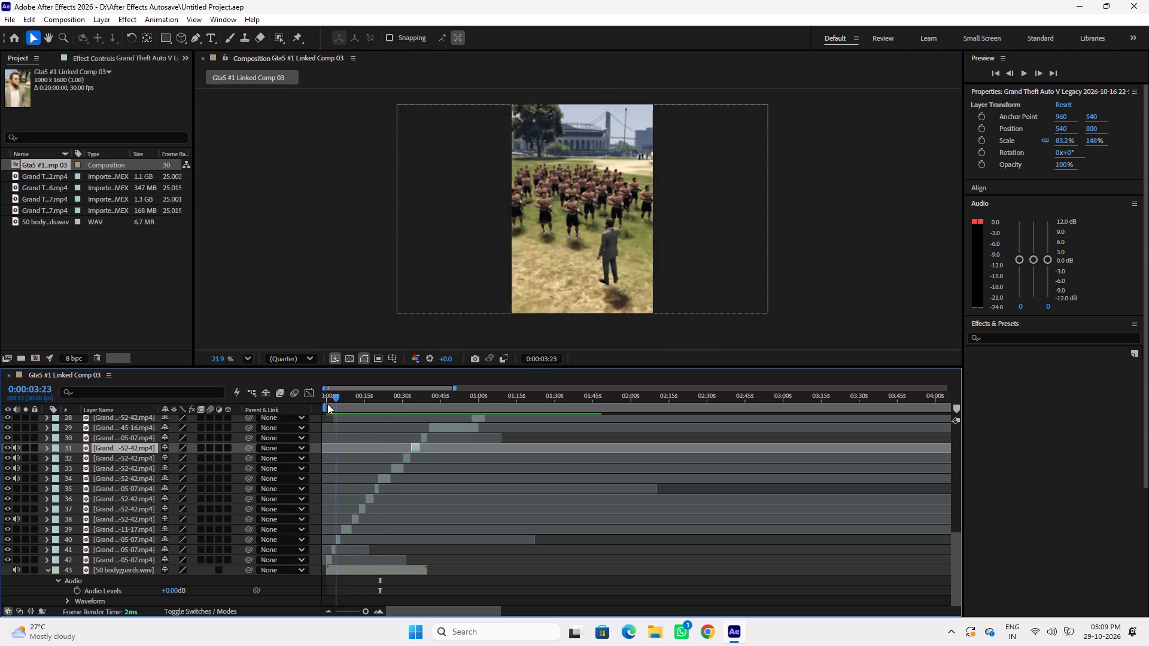
pyautogui.moveTo(327, 404); pyautogui.dragTo(319, 404)
pyautogui.hotkey('ctrl', 's')
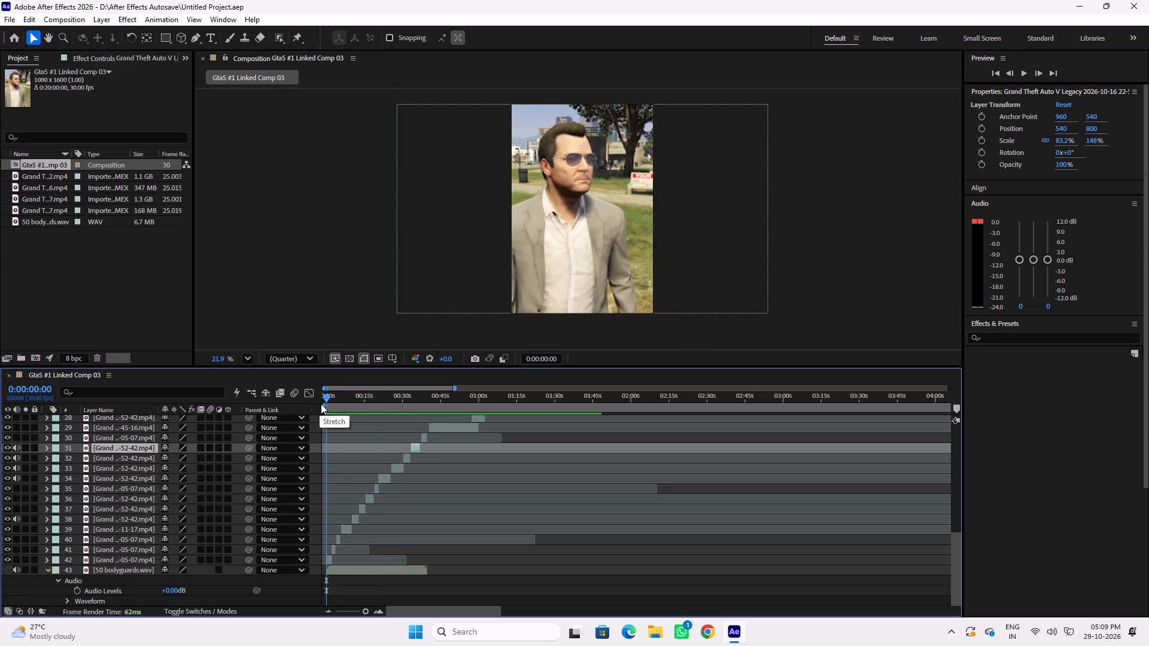
pyautogui.press('space')
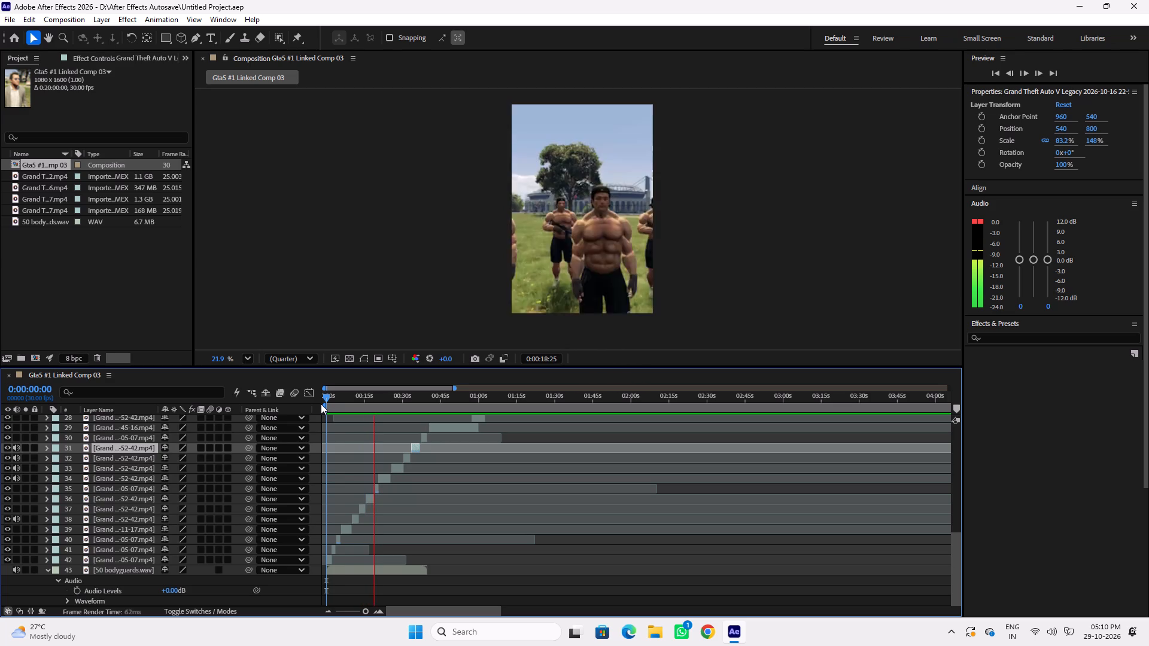
pyautogui.press('space')
# Set the audio level of the 50 bodyguards.wav layer to +7 dB.
pyautogui.click(173, 591)
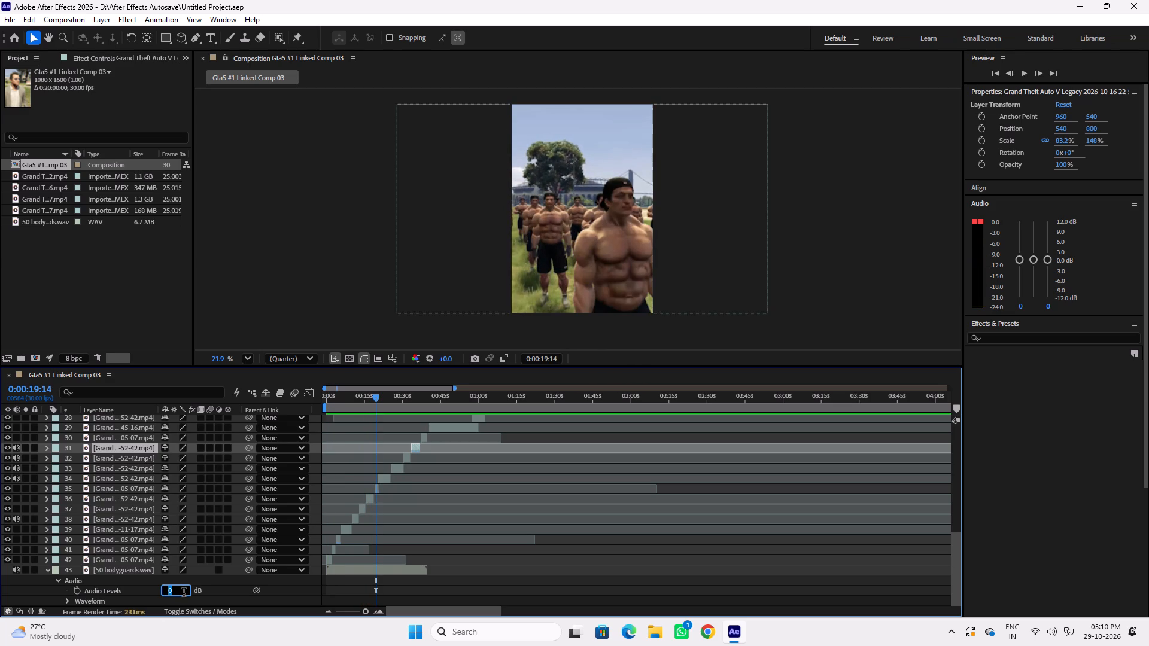
pyautogui.press('7')
pyautogui.press('Return')
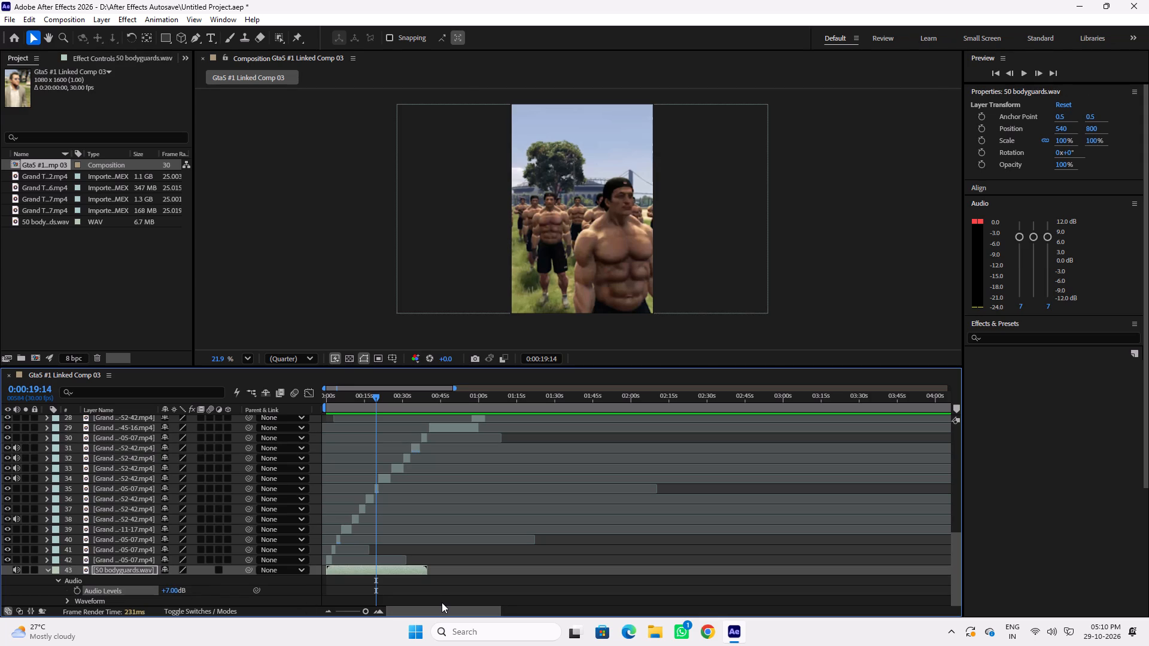
pyautogui.click(442, 600)
# Play the edit from the start to 0:00:42:11 to check the audio balance, and save the project.
pyautogui.moveTo(359, 399); pyautogui.dragTo(284, 398)
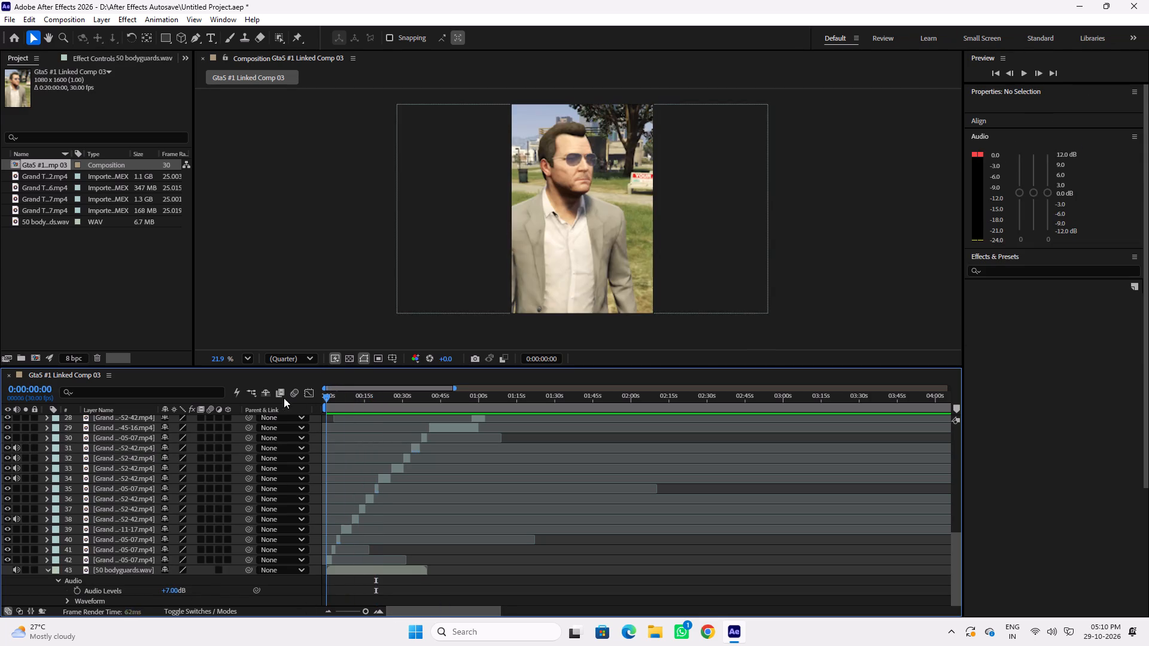
pyautogui.moveTo(284, 398); pyautogui.dragTo(279, 398)
pyautogui.press('space')
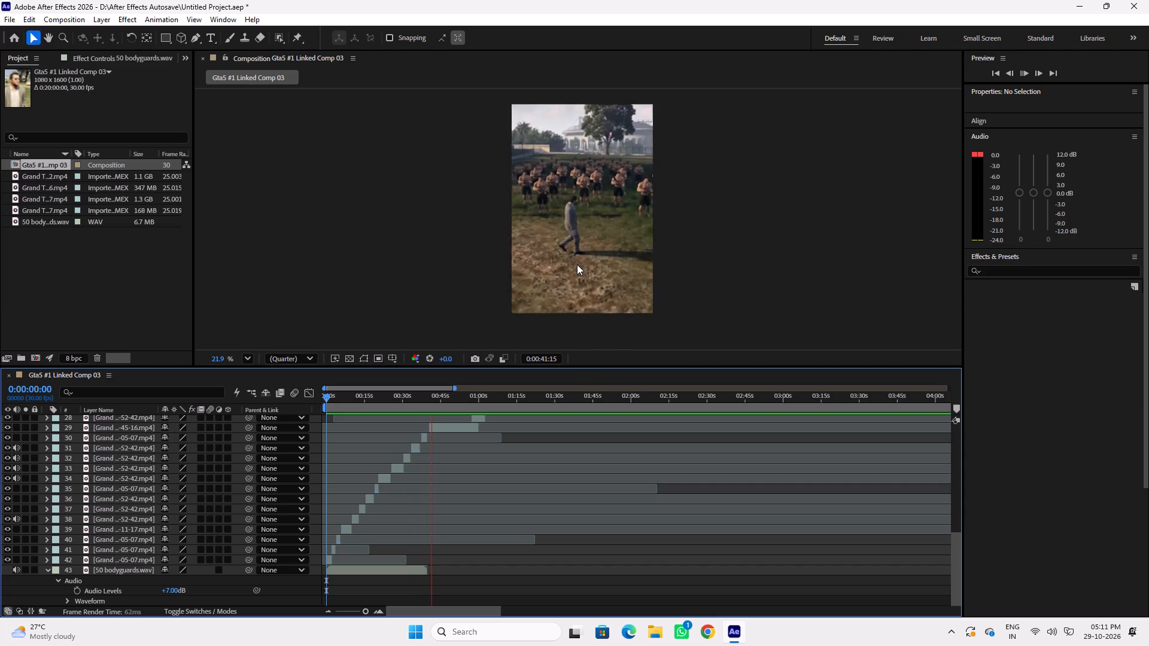
pyautogui.press('space')
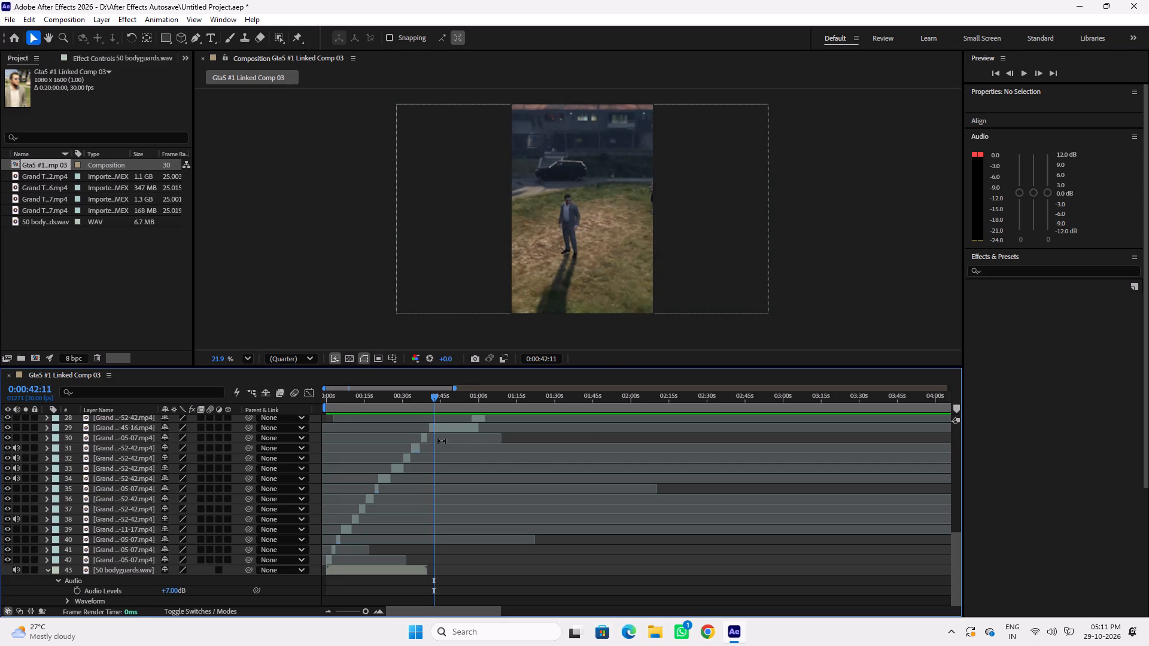
pyautogui.hotkey('ctrl', 's')
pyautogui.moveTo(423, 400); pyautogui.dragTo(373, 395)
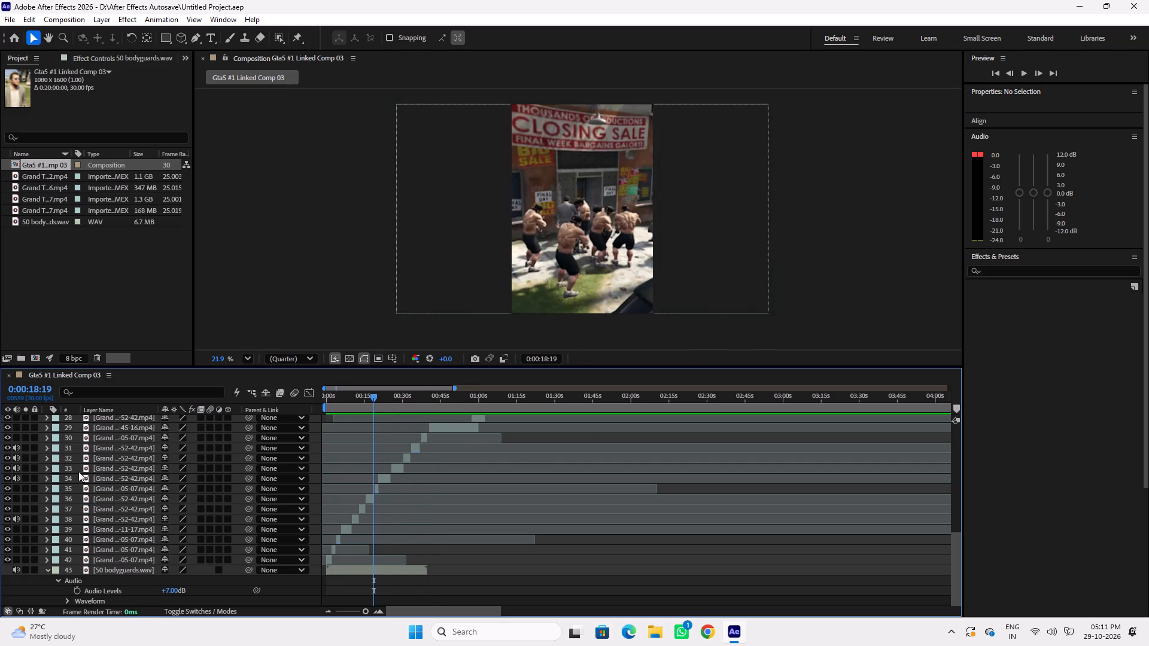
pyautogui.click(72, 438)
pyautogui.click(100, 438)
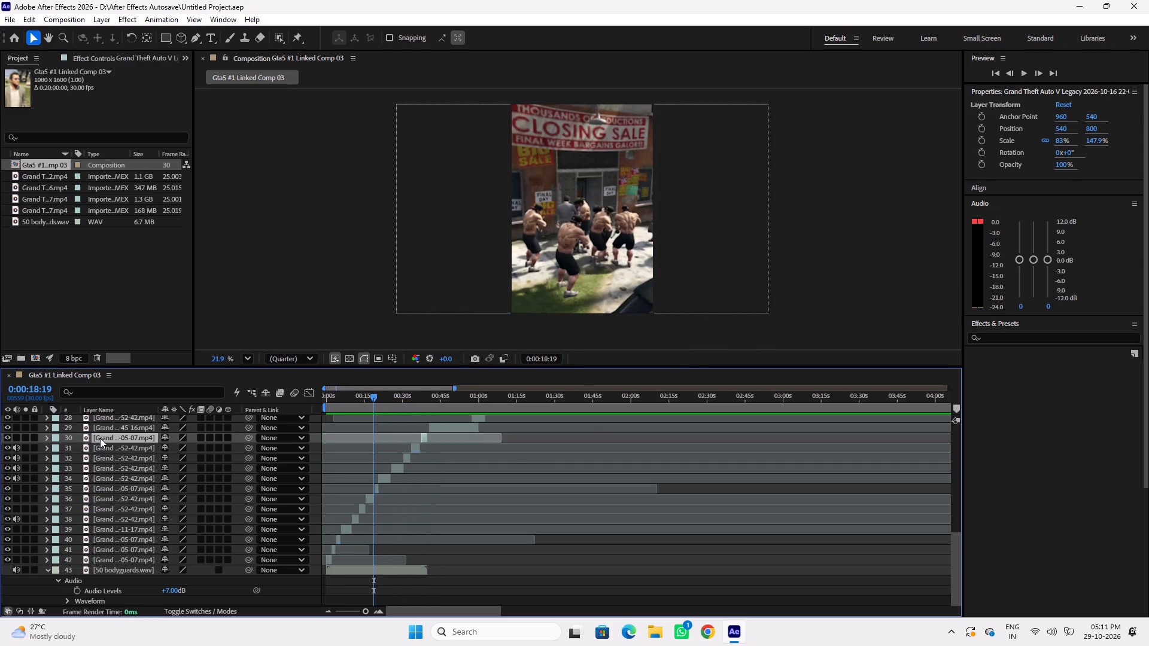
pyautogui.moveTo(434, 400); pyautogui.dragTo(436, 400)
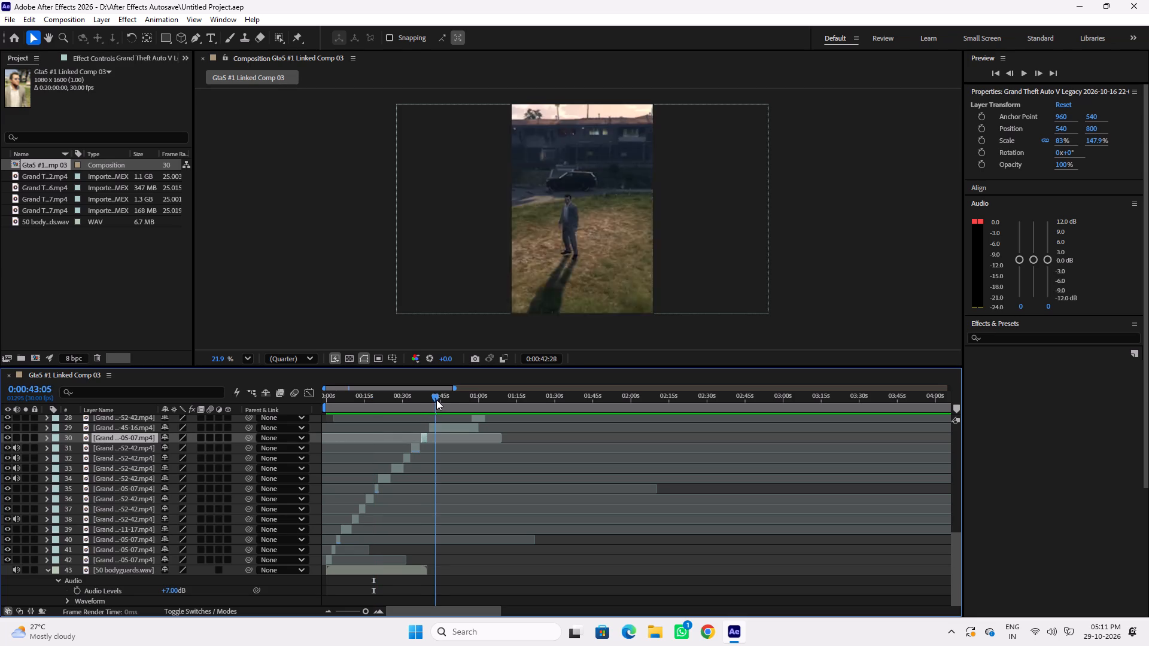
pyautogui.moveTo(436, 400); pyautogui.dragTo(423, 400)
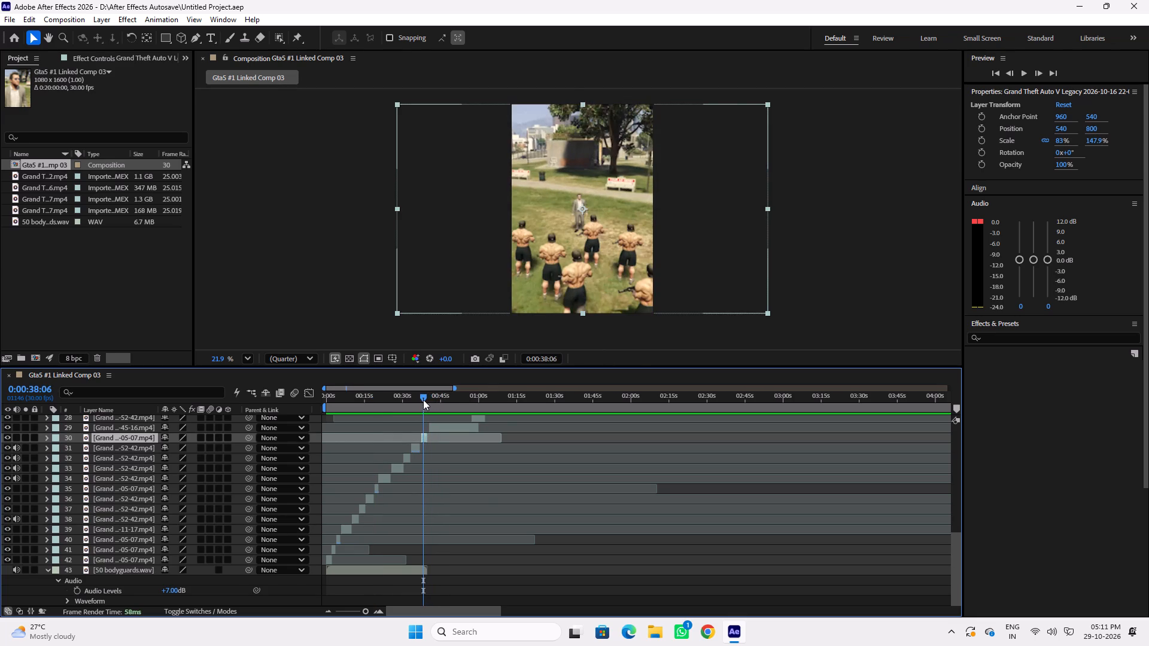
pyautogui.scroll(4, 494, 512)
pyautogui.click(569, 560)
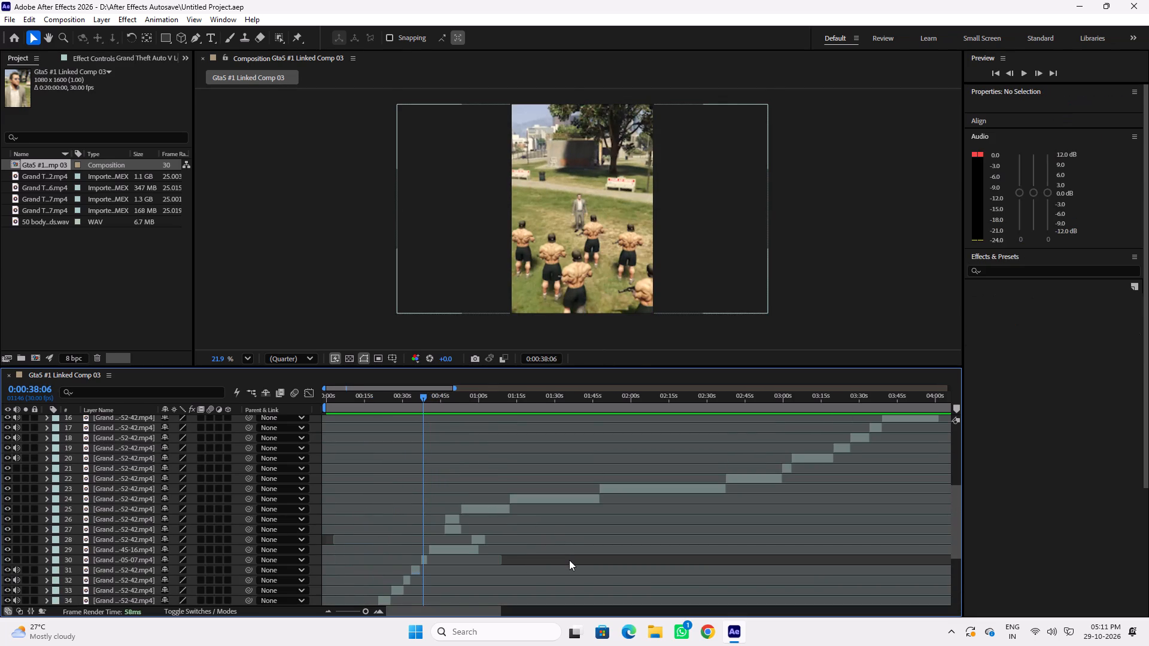
# Set the audio levels of all the Grand Theft Auto video layers to -7 dB together, excluding the 50 bodyguards.wav layer.
pyautogui.hotkey('ctrl', 'a')
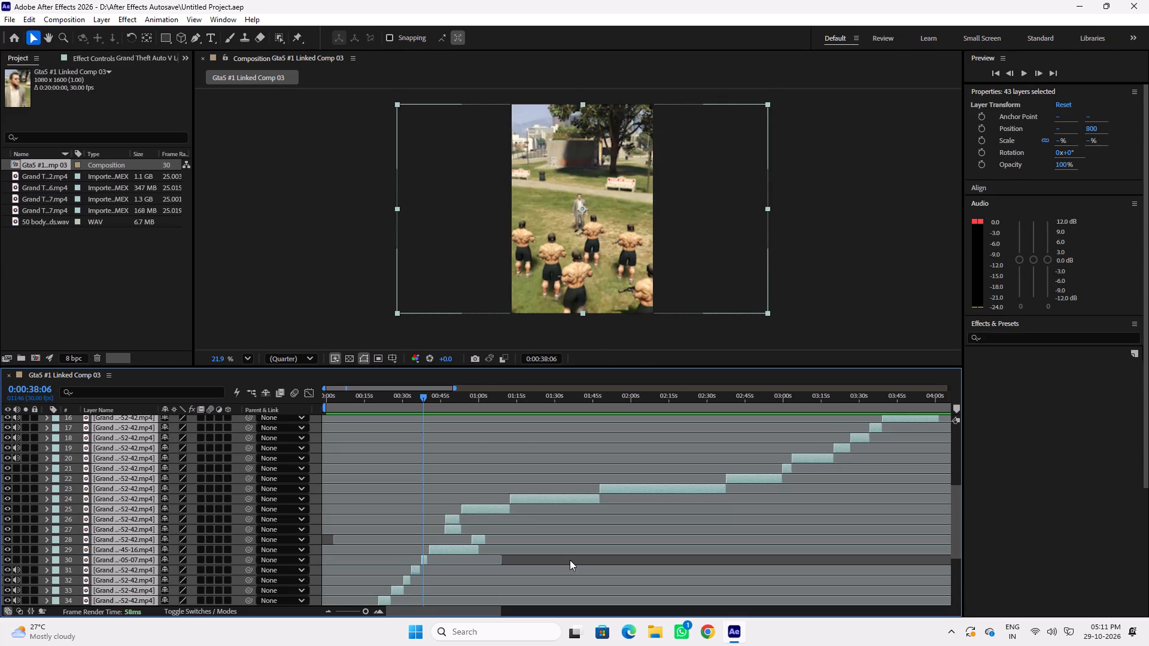
pyautogui.scroll(-2, 211, 474)
pyautogui.scroll(-5, 124, 548)
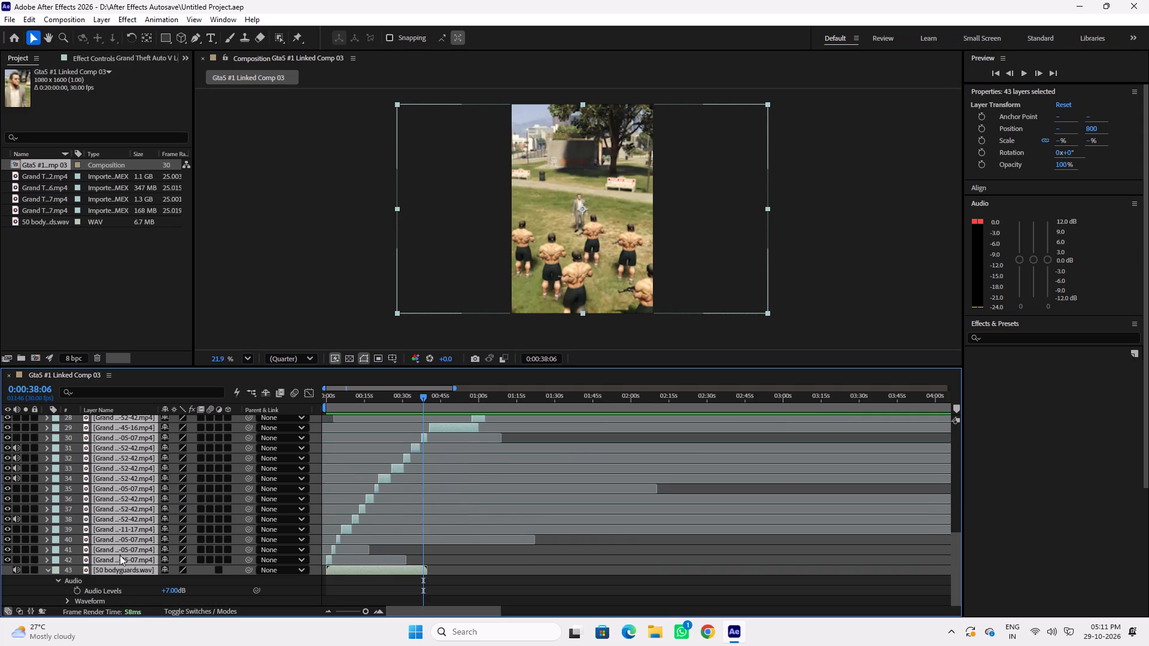
pyautogui.click(47, 530)
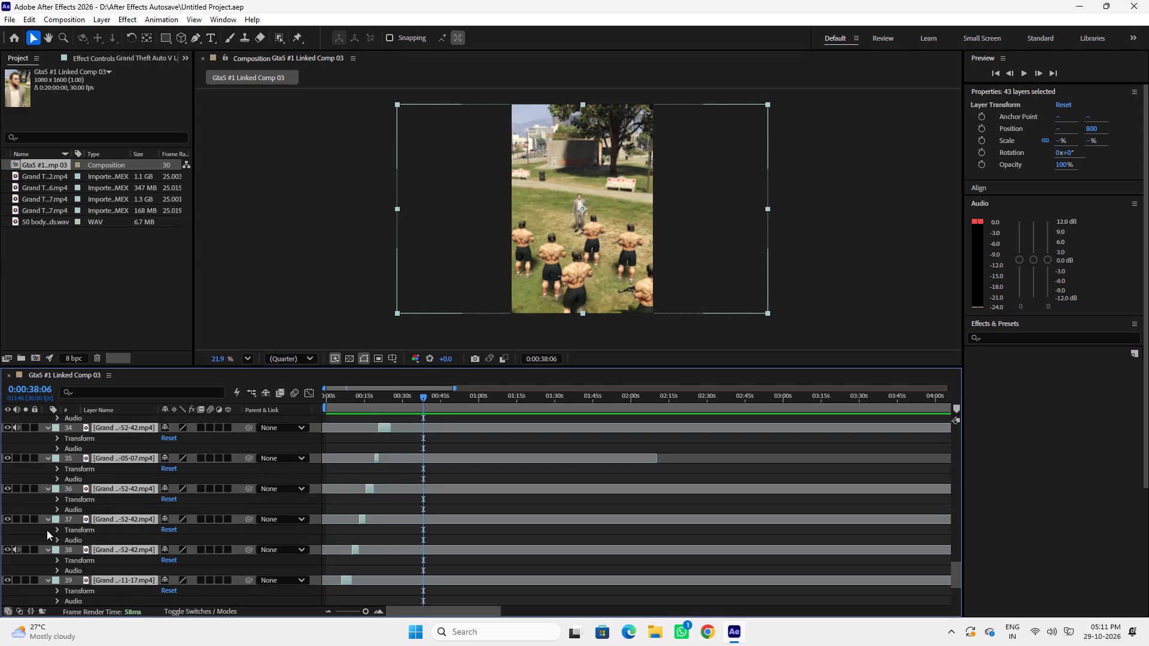
pyautogui.click(56, 538)
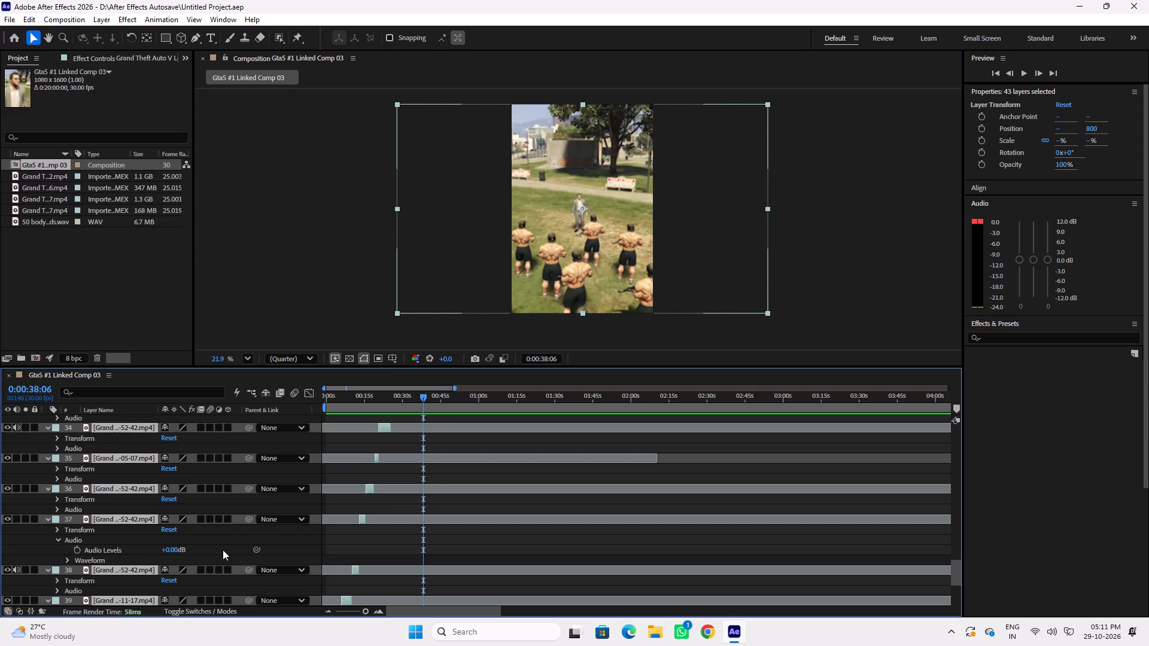
pyautogui.scroll(-7, 223, 550)
pyautogui.keyDown('ctrl'); pyautogui.click(357, 570); pyautogui.keyUp('ctrl')
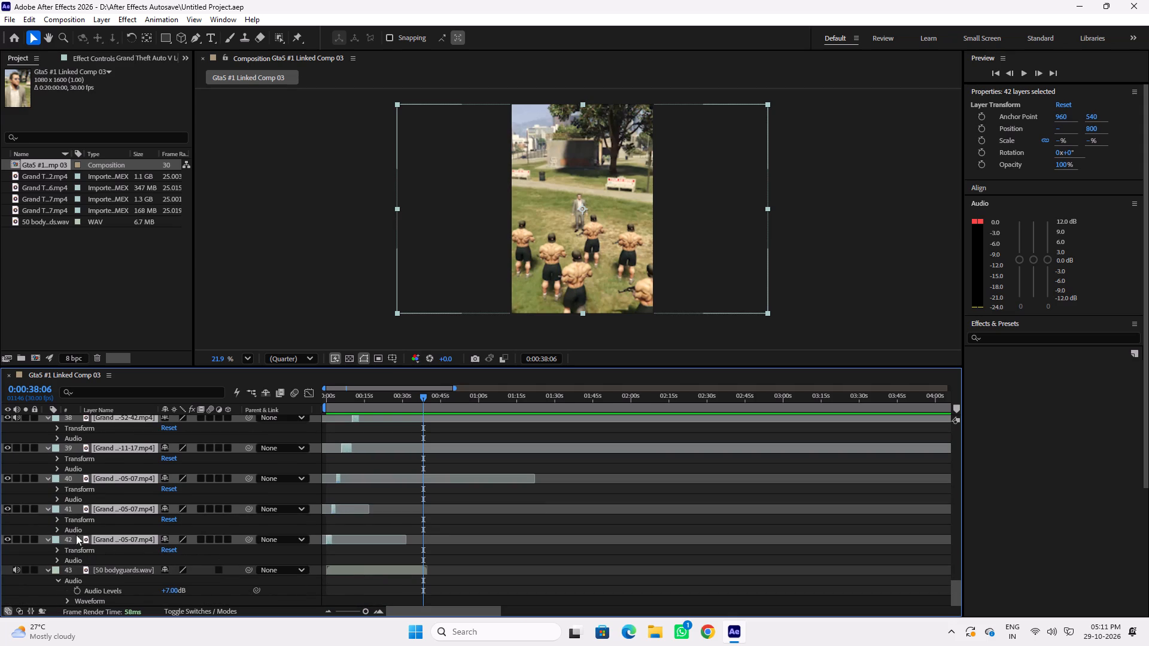
pyautogui.click(56, 500)
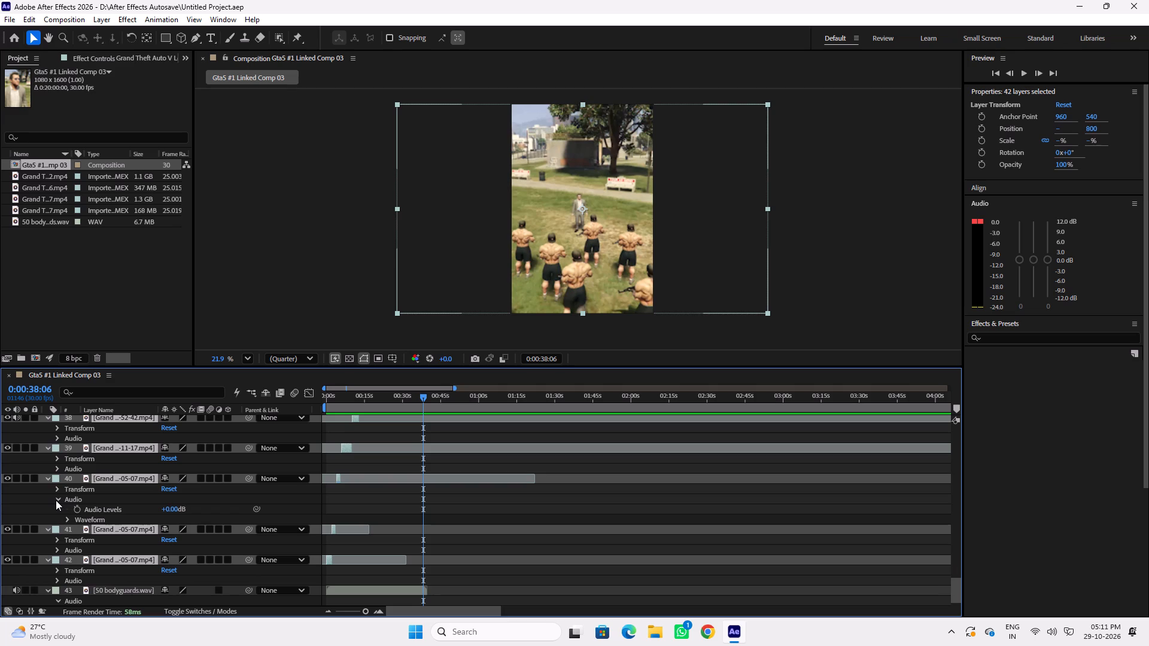
pyautogui.click(172, 510)
pyautogui.press('-')
pyautogui.press('7')
pyautogui.press('Return')
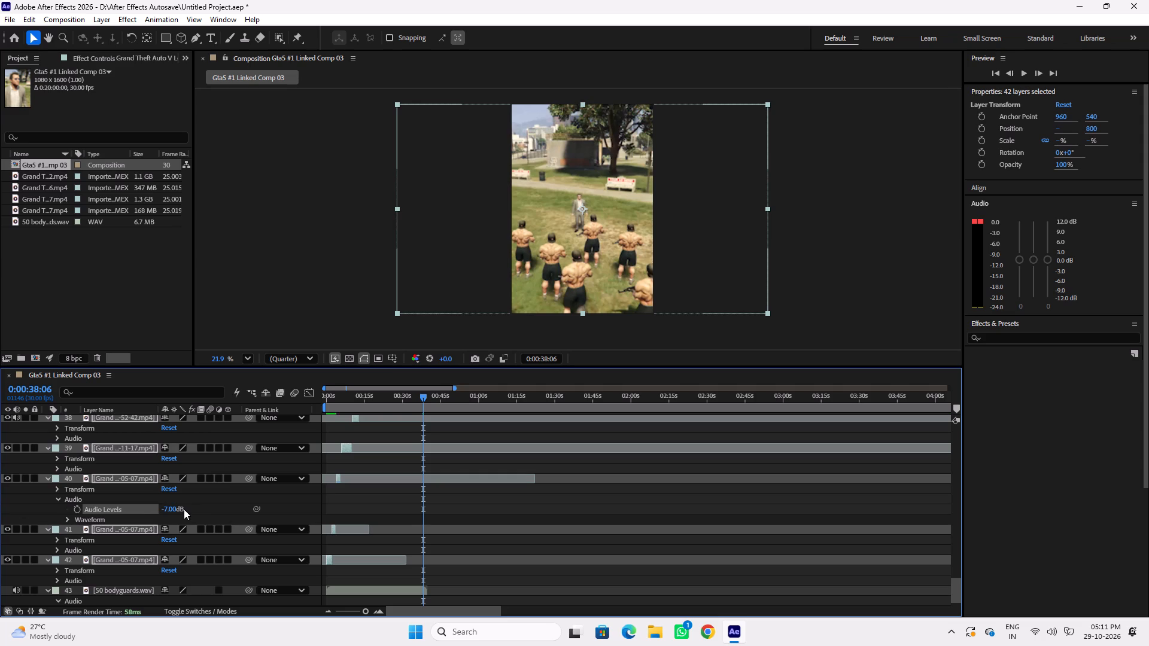
pyautogui.click(205, 501)
pyautogui.click(218, 498)
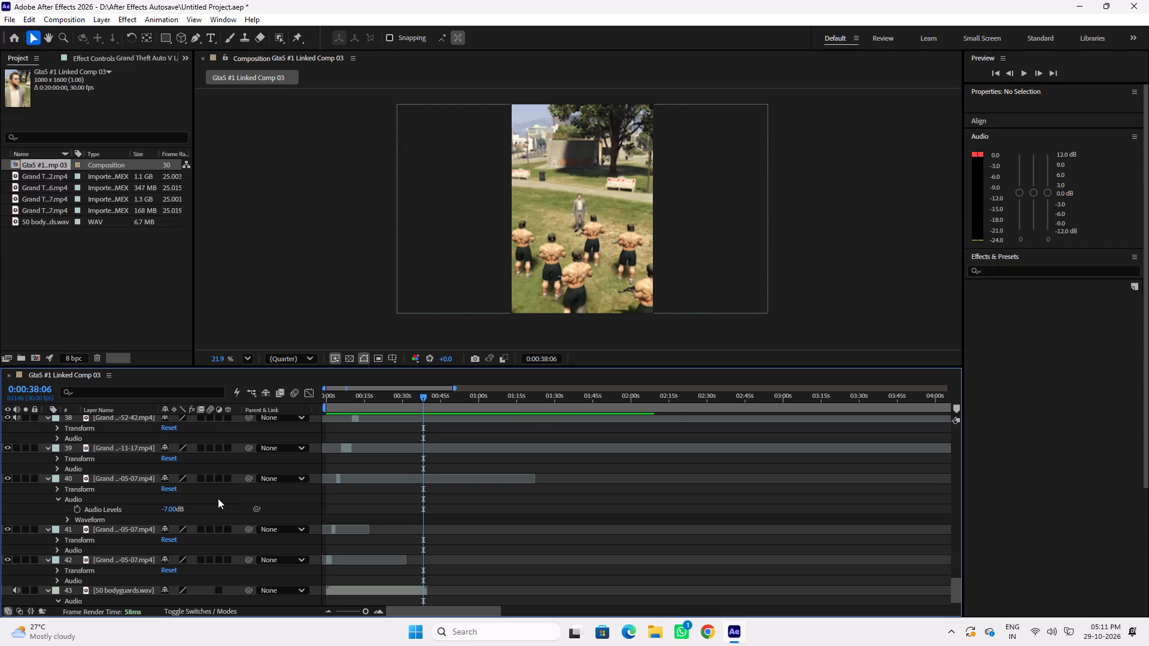
# Collapse the expanded properties of all layers in the timeline and clear the layer selection.
pyautogui.hotkey('ctrl', 'a')
pyautogui.press('u')
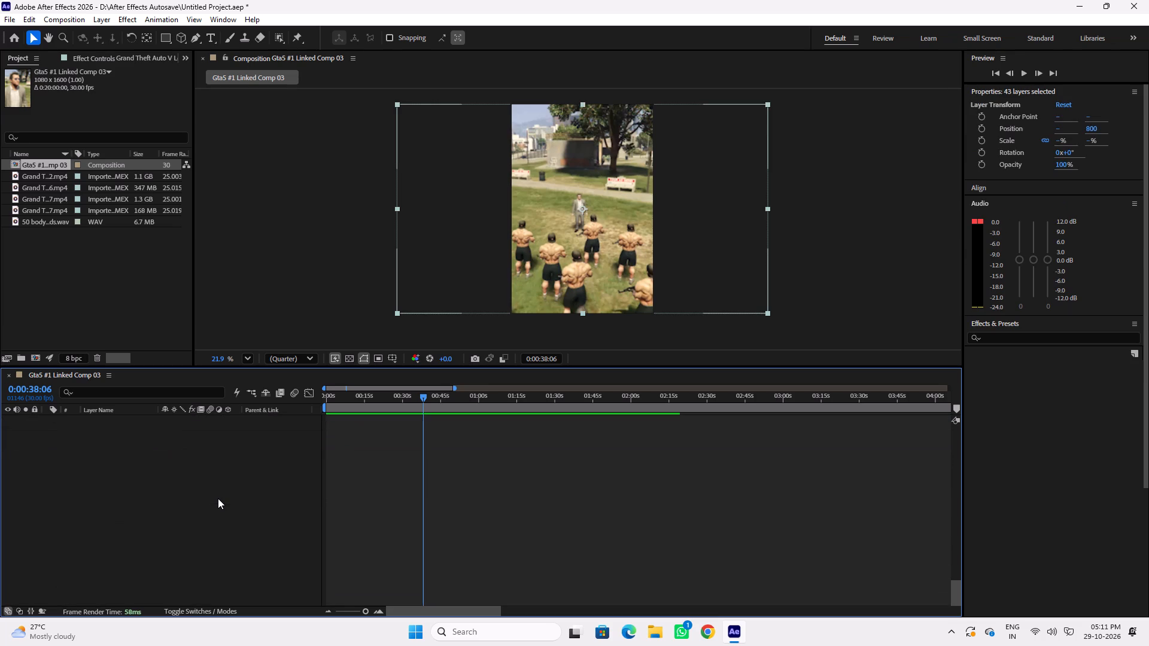
pyautogui.press('u')
pyautogui.scroll(7, 218, 498)
pyautogui.scroll(-4, 218, 498)
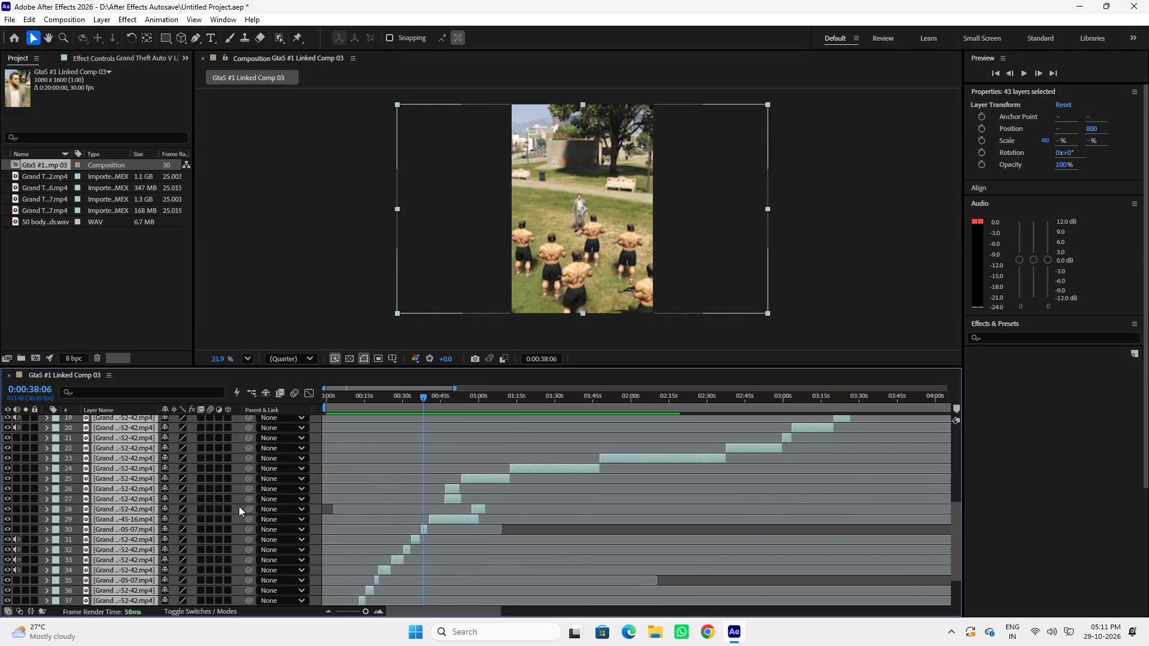
pyautogui.click(396, 487)
pyautogui.click(582, 531)
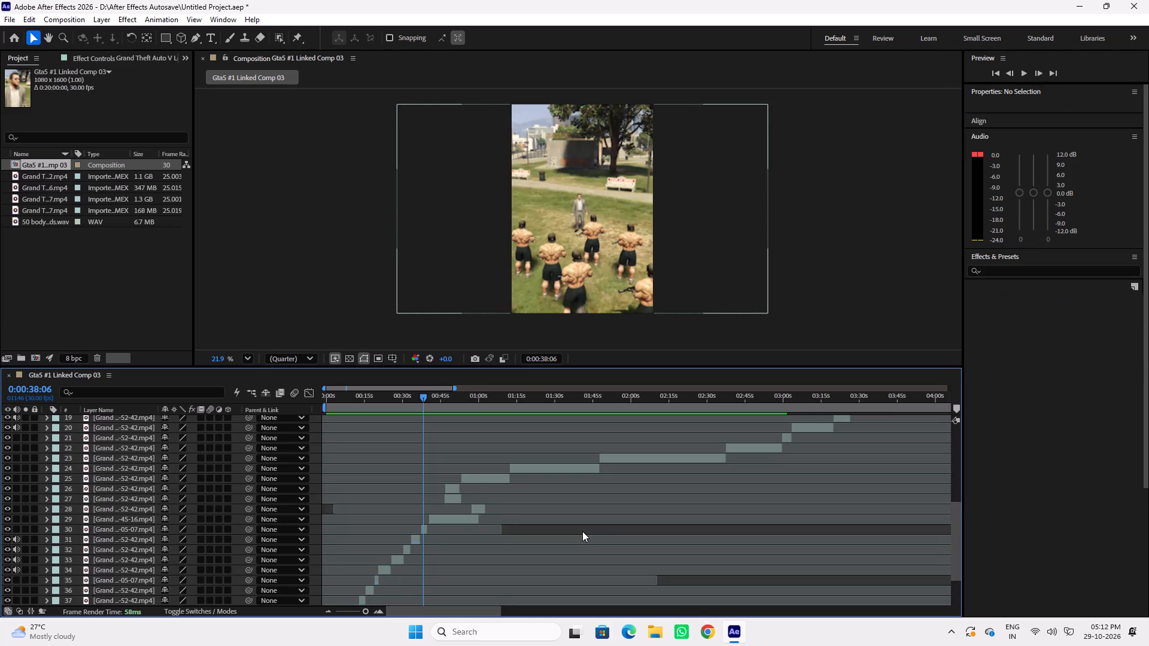
# Play the edit from the start to about 0:00:43, recheck 0:00:39:12 to 0:00:41:06, and save the project.
pyautogui.moveTo(361, 397); pyautogui.dragTo(305, 397)
pyautogui.press('space')
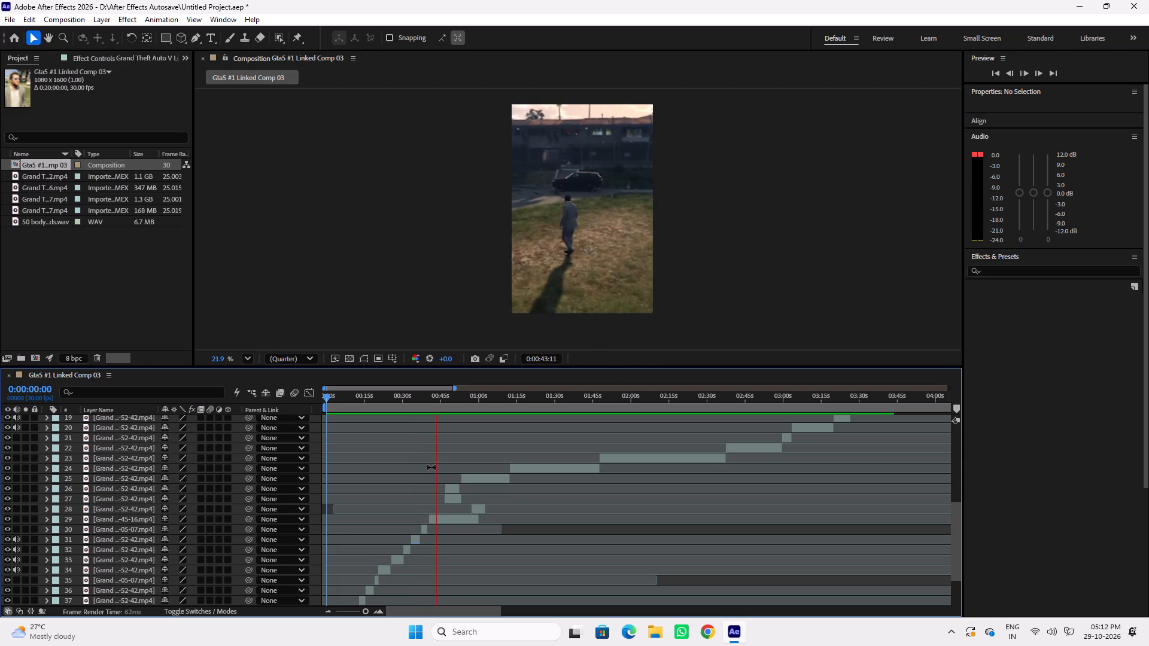
pyautogui.press('space')
pyautogui.moveTo(433, 395); pyautogui.dragTo(429, 395)
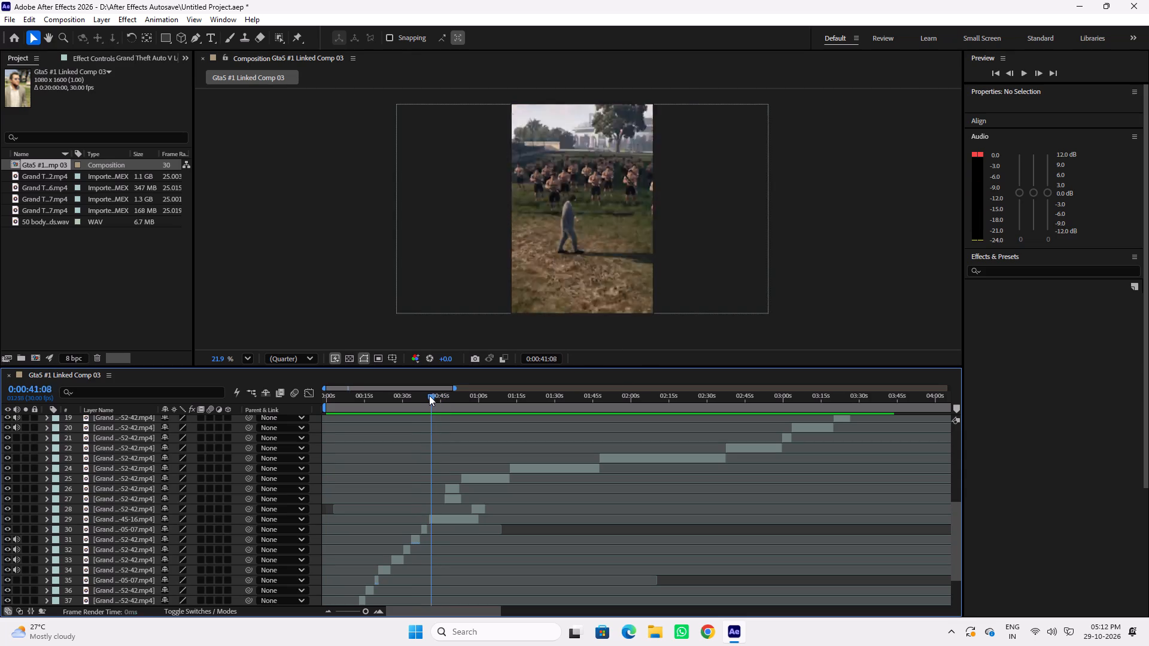
pyautogui.moveTo(429, 395); pyautogui.dragTo(426, 396)
pyautogui.press('space')
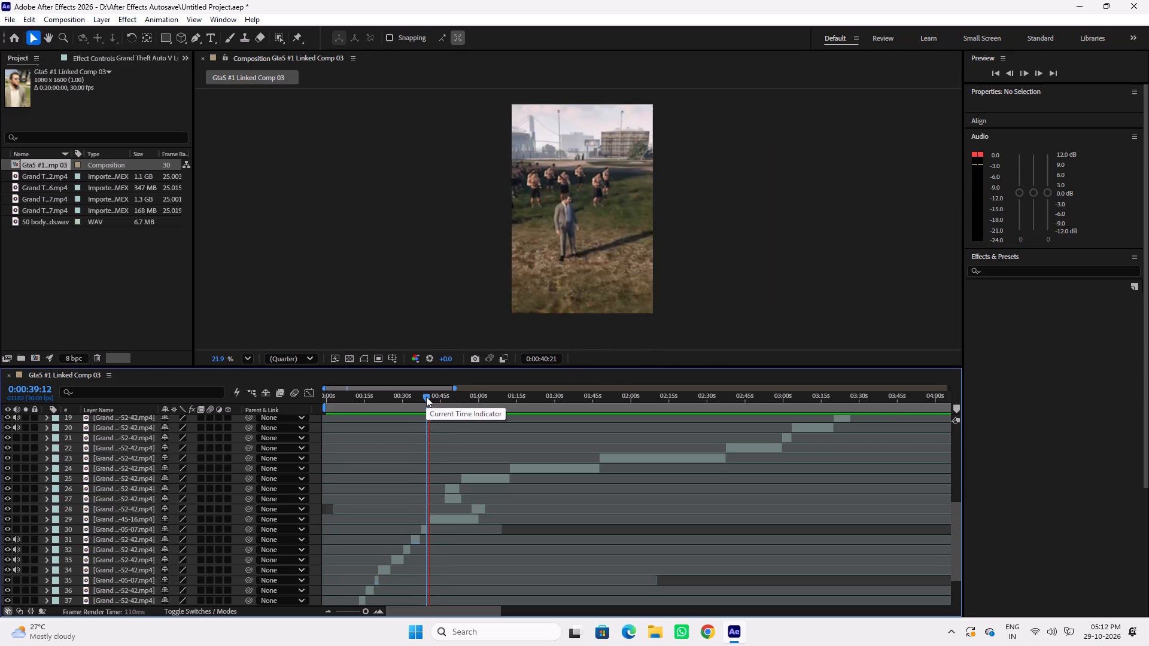
pyautogui.press('space')
pyautogui.hotkey('ctrl', 's')
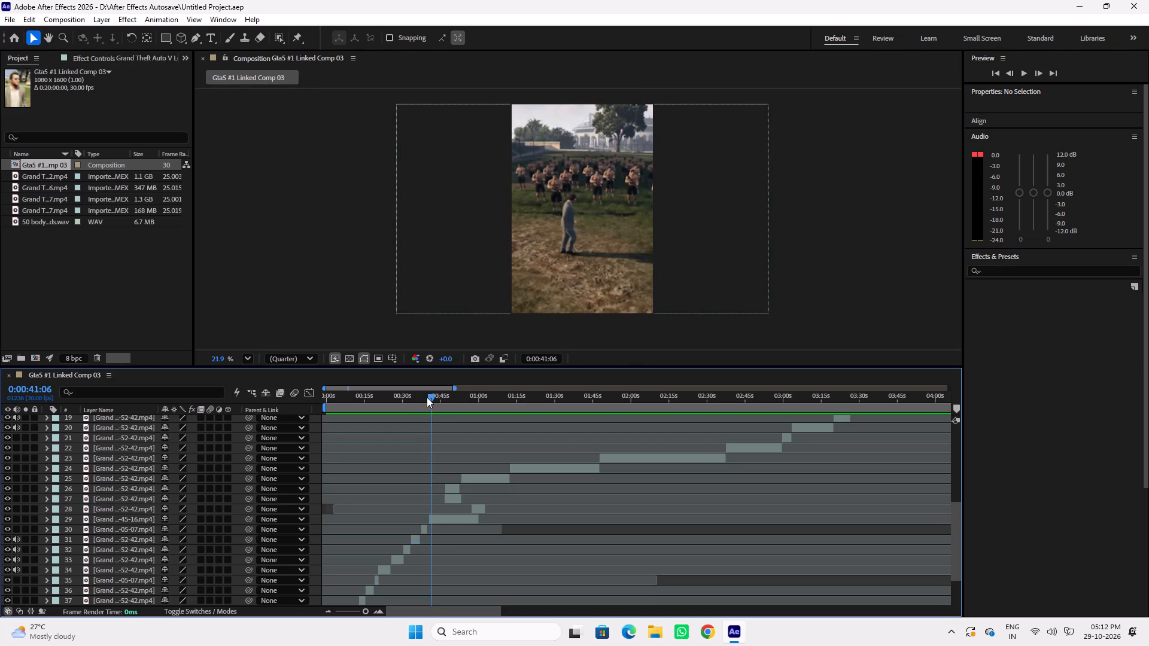
# Return to 0:00:00:00, save the project, and play the edit through again.
pyautogui.moveTo(422, 398); pyautogui.dragTo(418, 399)
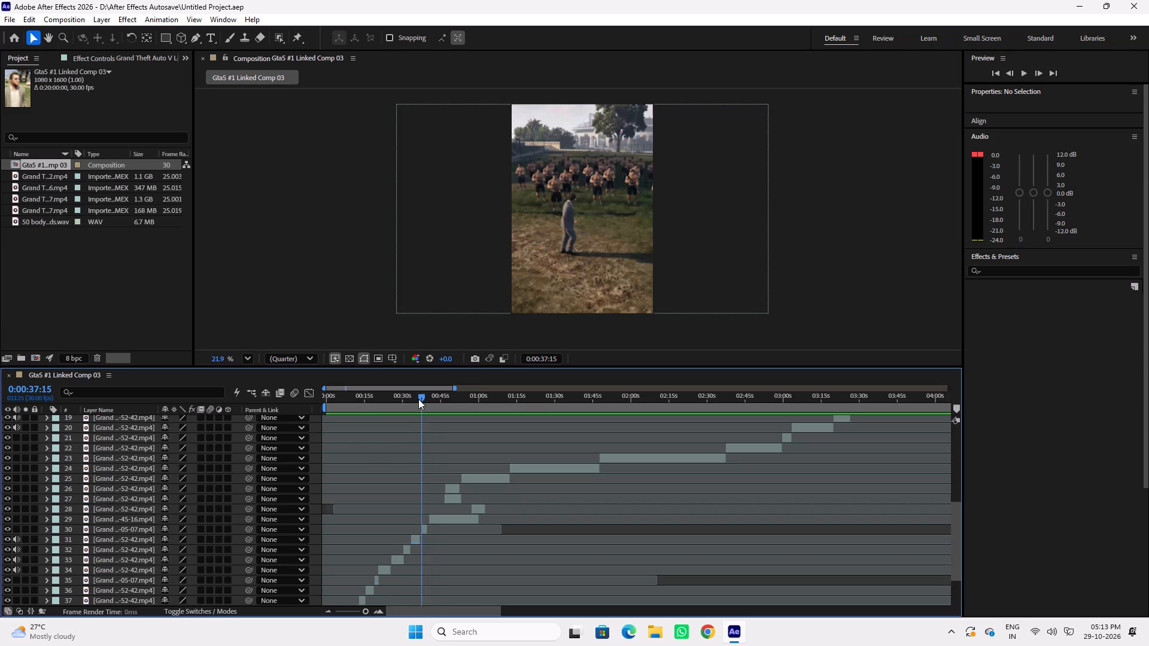
pyautogui.moveTo(418, 399); pyautogui.dragTo(312, 402)
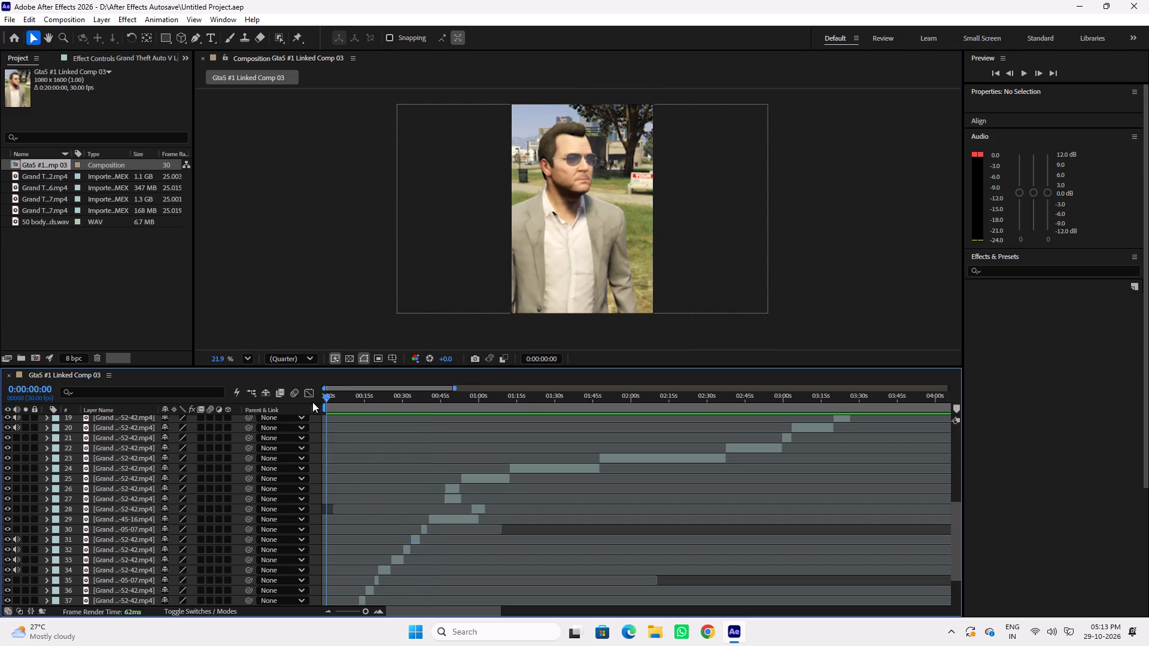
pyautogui.hotkey('ctrl', 's')
pyautogui.press('space')
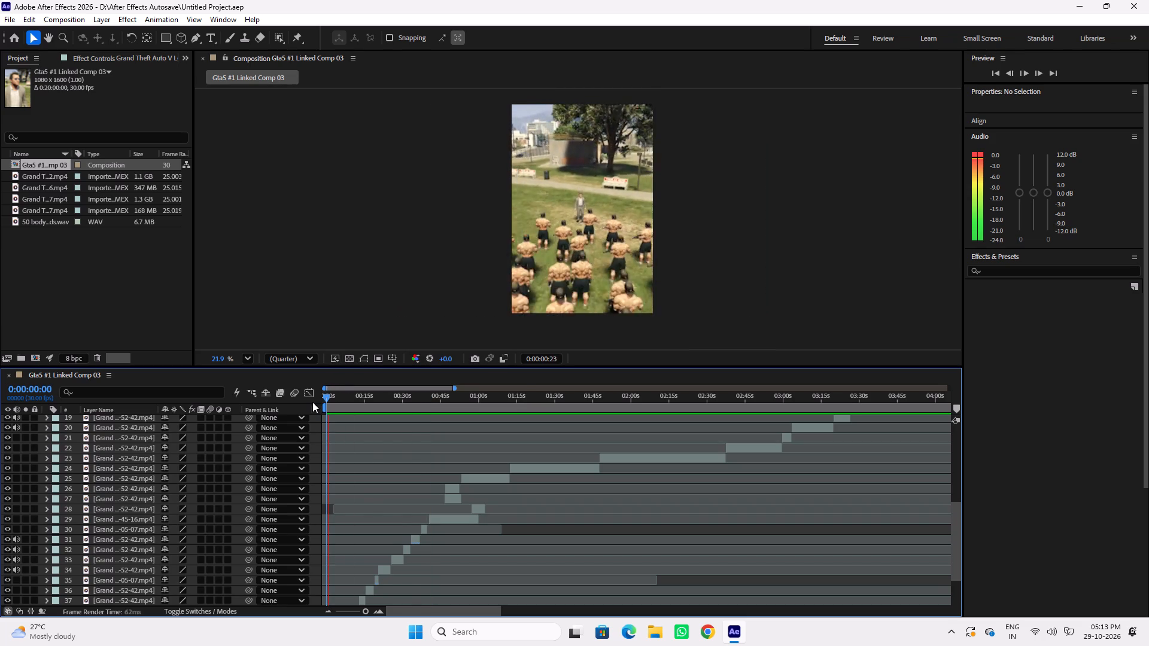
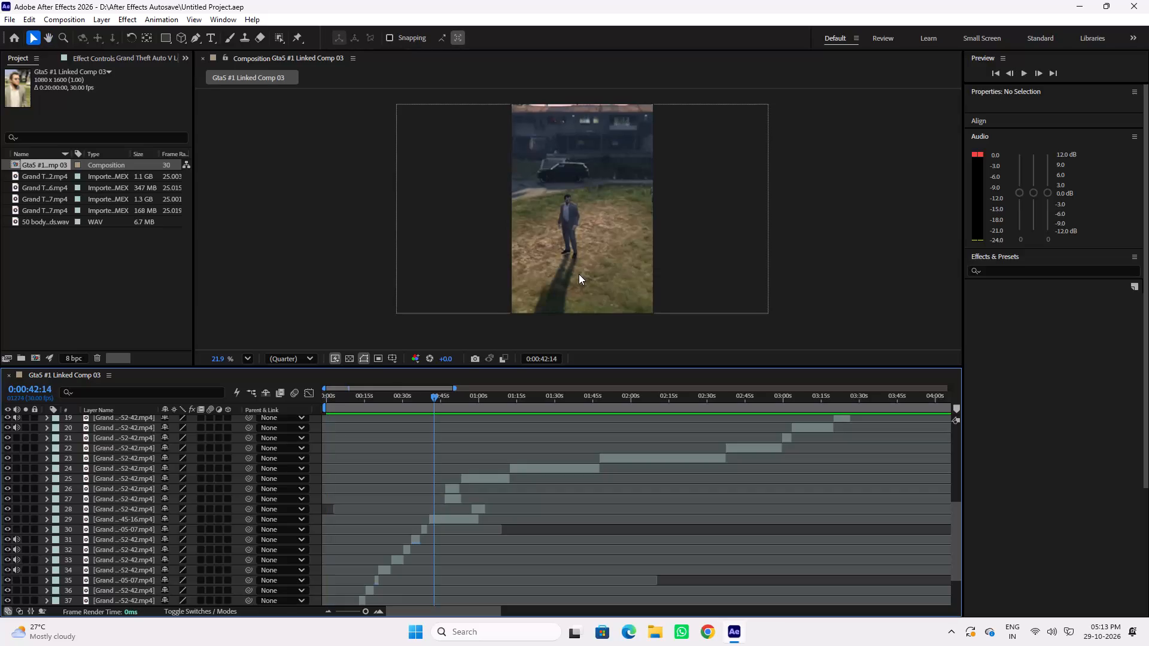
# Return to 0:00:00:00 and play the opening of the edit to about 0:00:01:12.
pyautogui.moveTo(351, 400); pyautogui.dragTo(327, 403)
pyautogui.moveTo(333, 401); pyautogui.dragTo(327, 403, button='right')
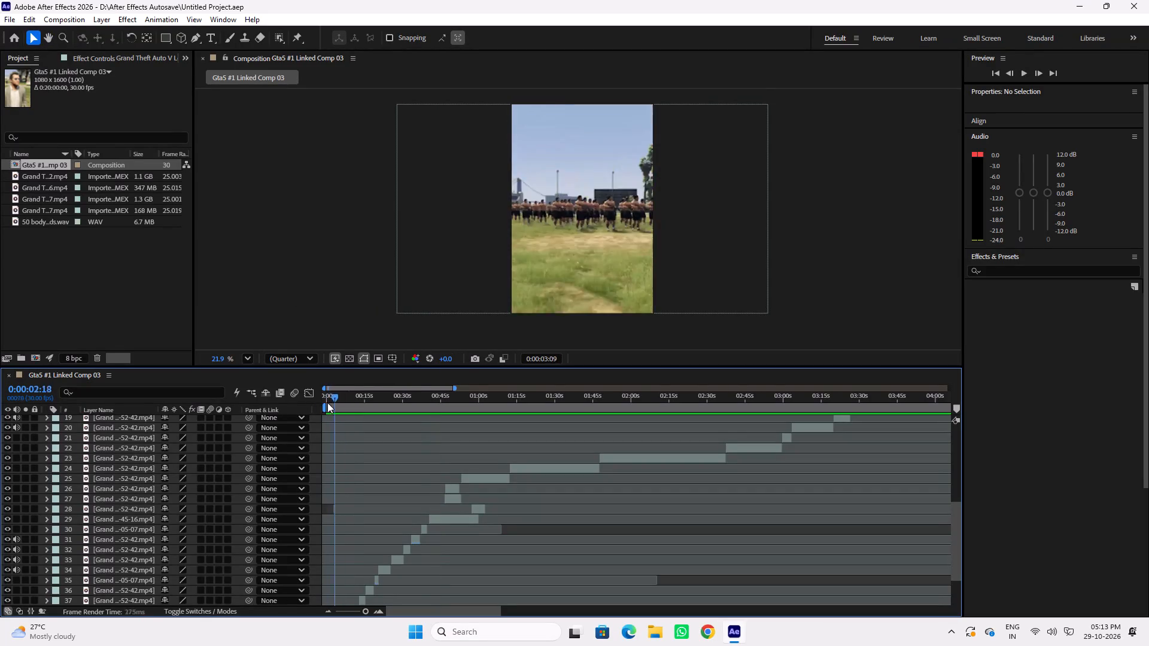
pyautogui.moveTo(327, 403); pyautogui.dragTo(320, 403, button='right')
pyautogui.moveTo(327, 403); pyautogui.dragTo(320, 403)
pyautogui.press('space')
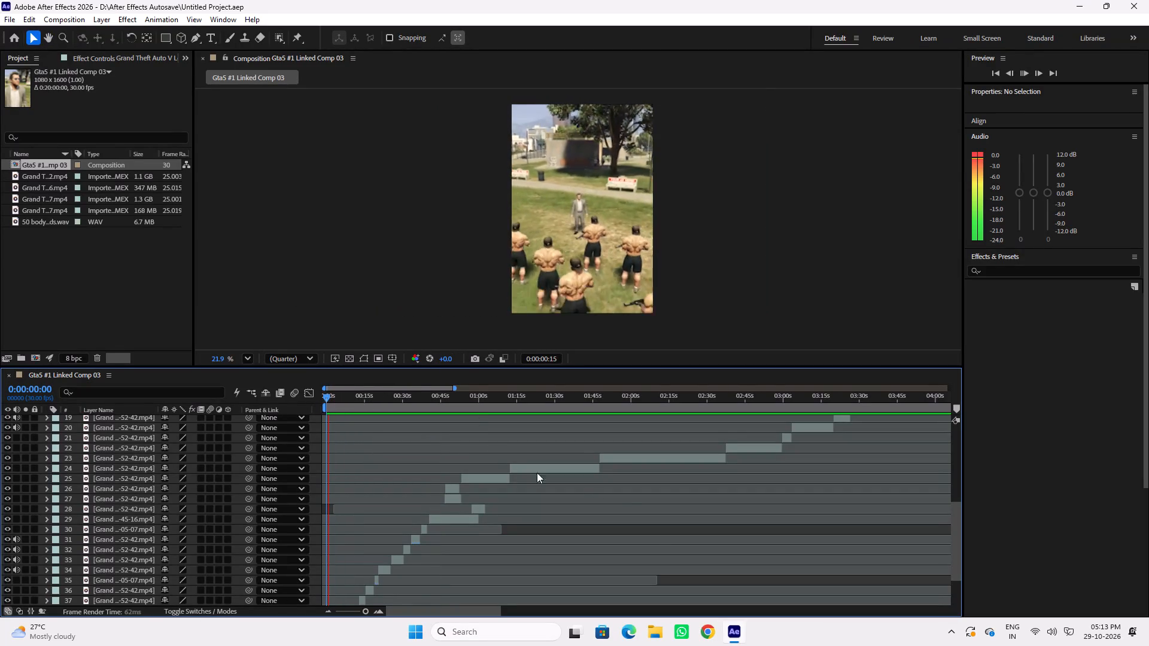
pyautogui.press('space')
# Switch to Notepad and read through the "Michael got 50 bodyguards GTA5" voice-over script.
pyautogui.click(424, 630)
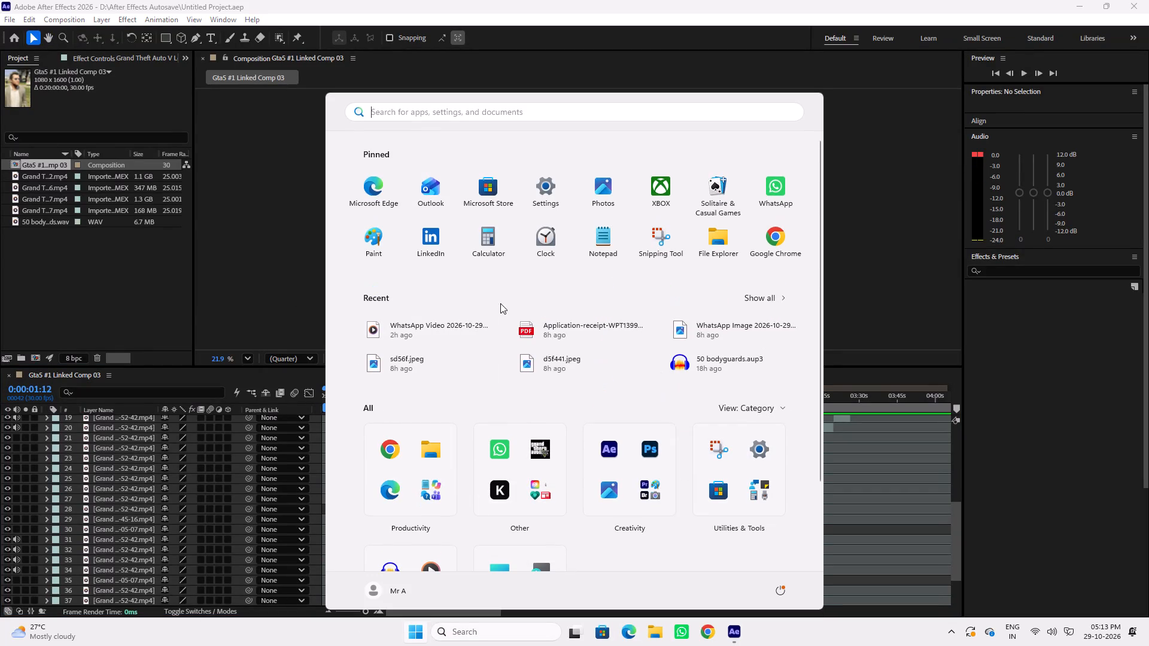
pyautogui.click(615, 249)
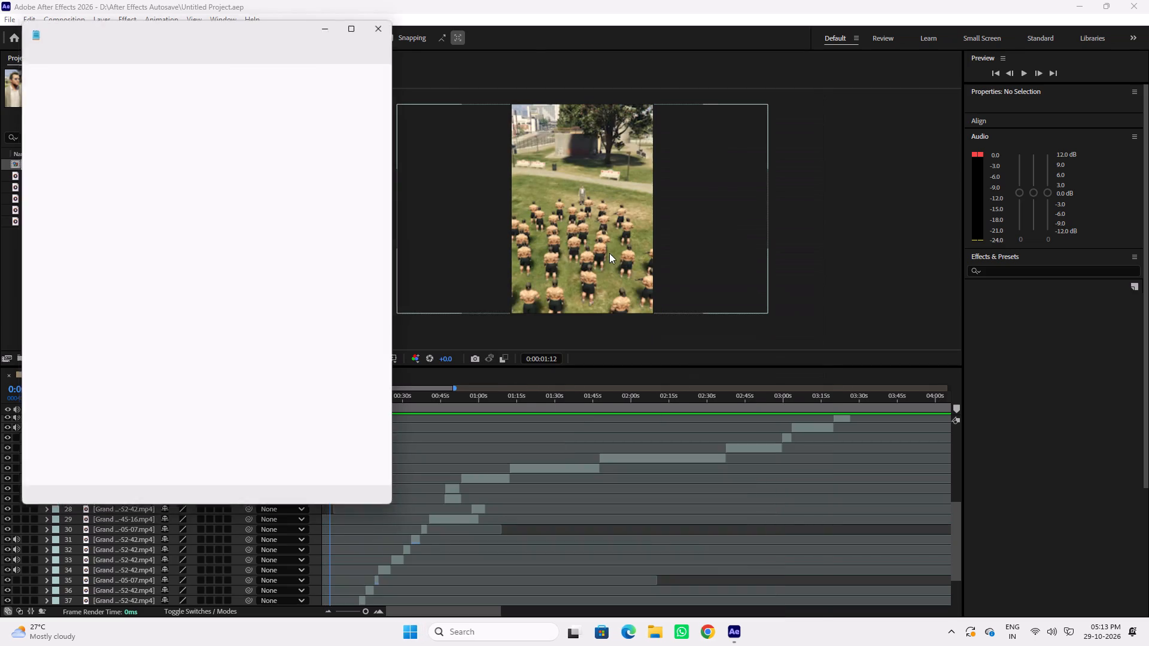
pyautogui.scroll(2, 106, 132)
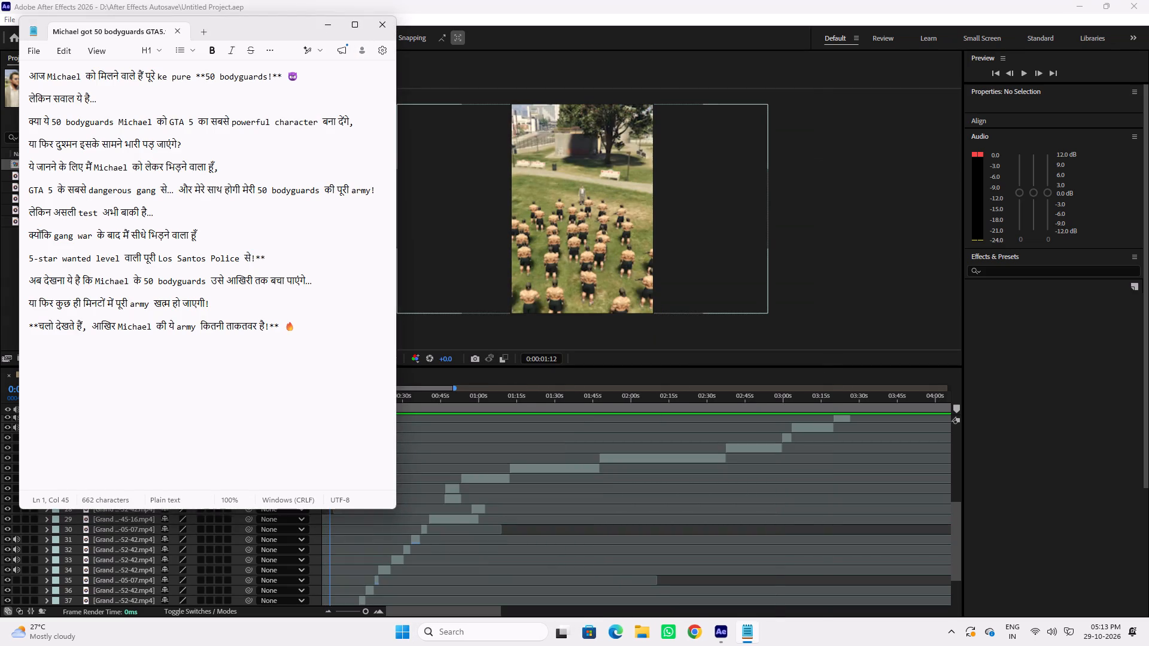
pyautogui.scroll(3, 107, 132)
pyautogui.click(159, 211)
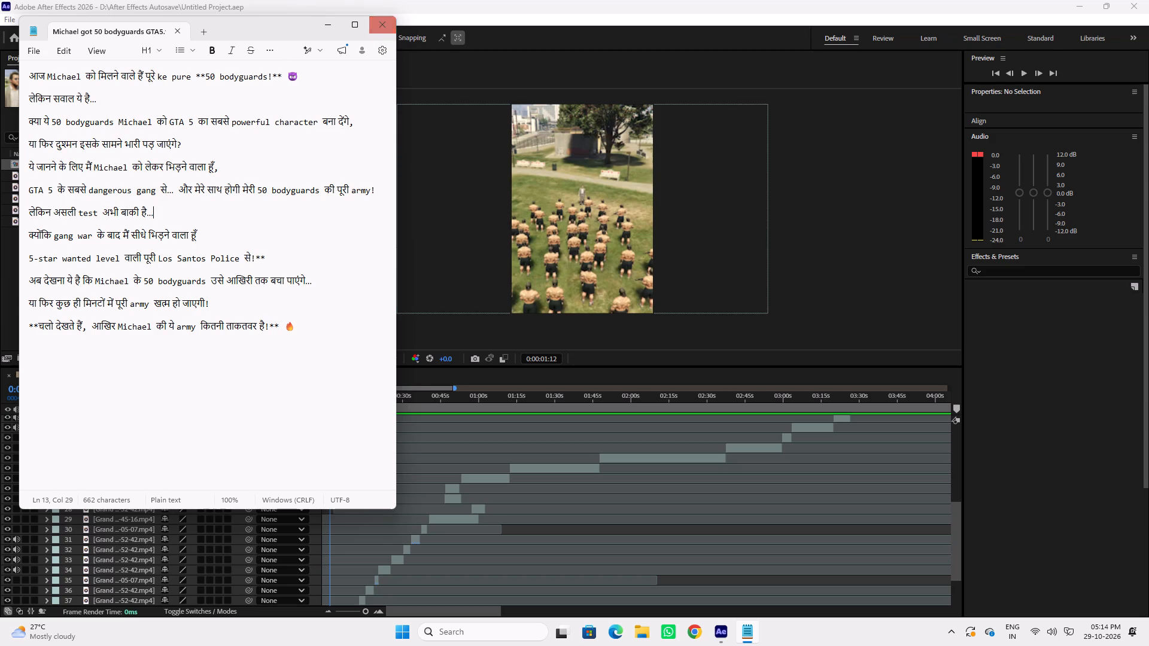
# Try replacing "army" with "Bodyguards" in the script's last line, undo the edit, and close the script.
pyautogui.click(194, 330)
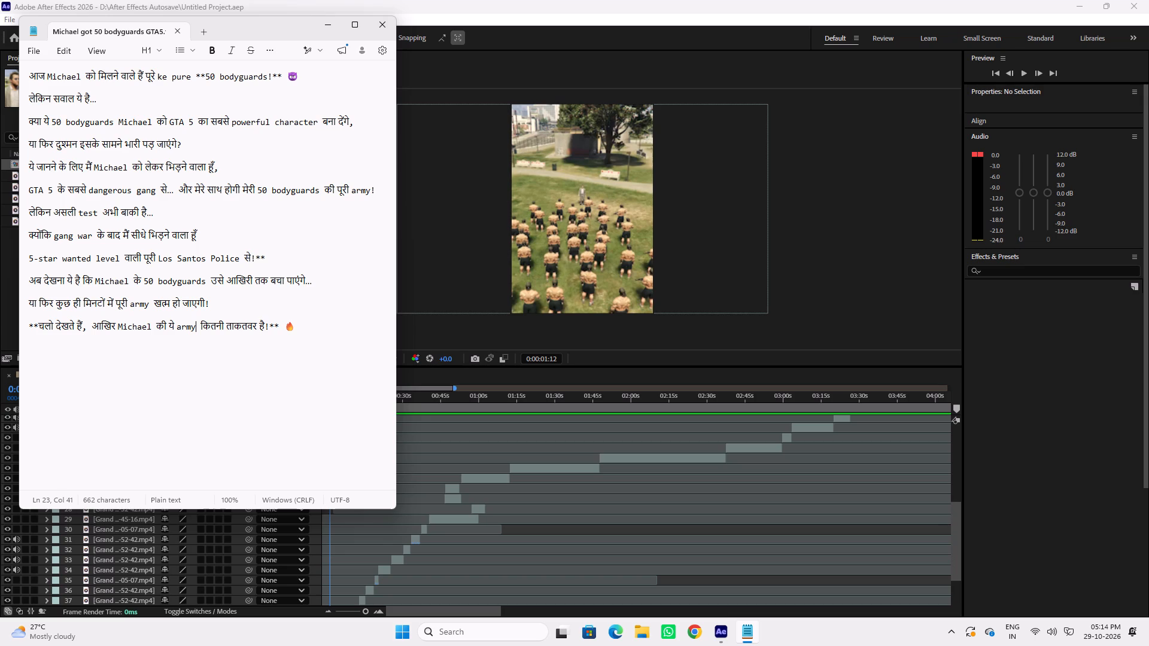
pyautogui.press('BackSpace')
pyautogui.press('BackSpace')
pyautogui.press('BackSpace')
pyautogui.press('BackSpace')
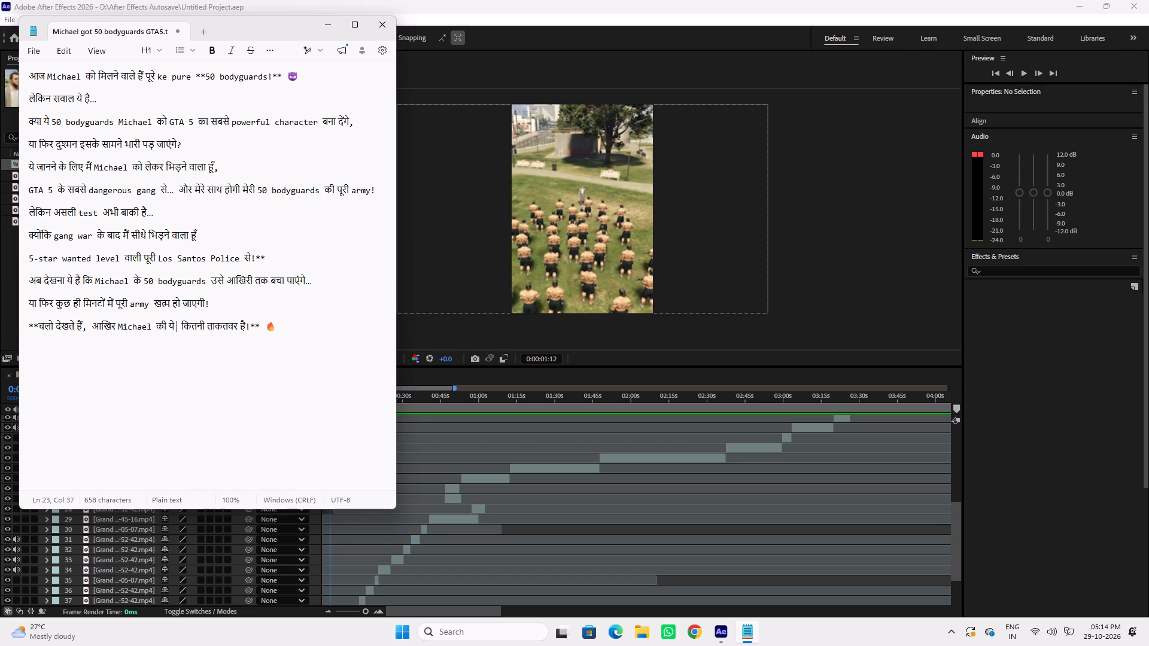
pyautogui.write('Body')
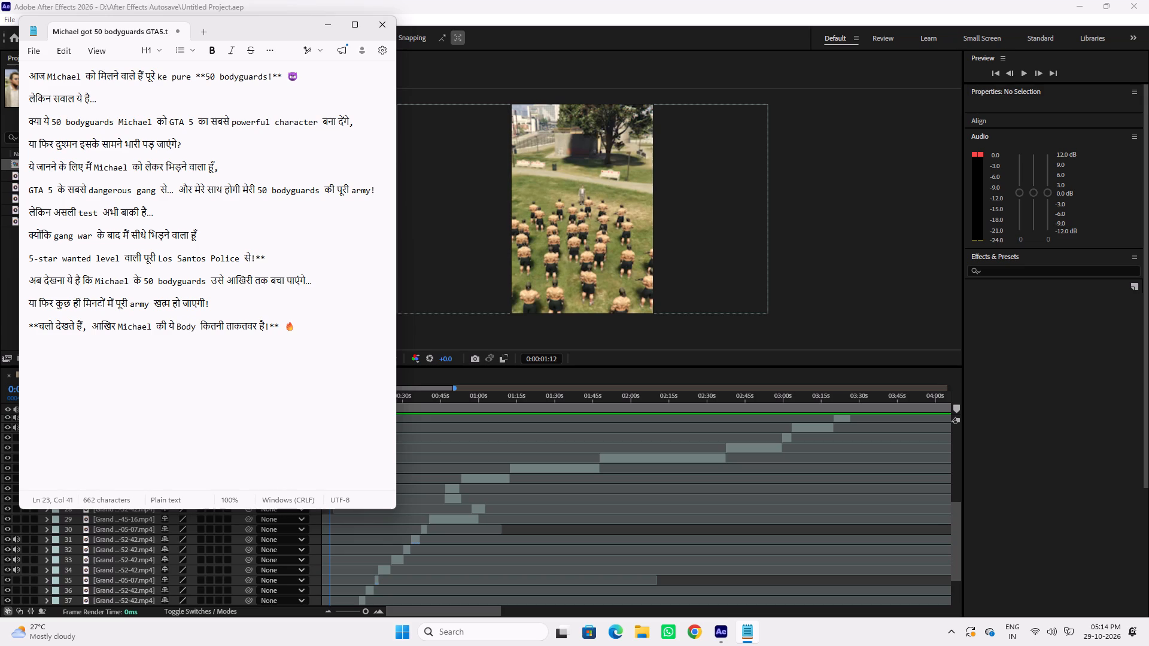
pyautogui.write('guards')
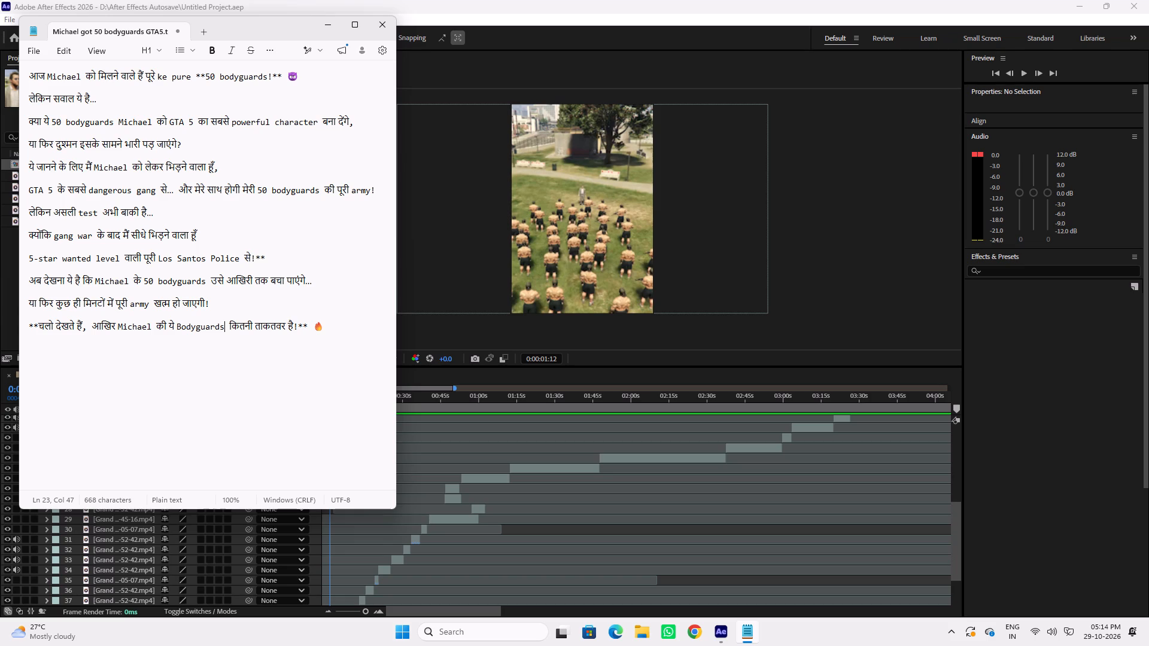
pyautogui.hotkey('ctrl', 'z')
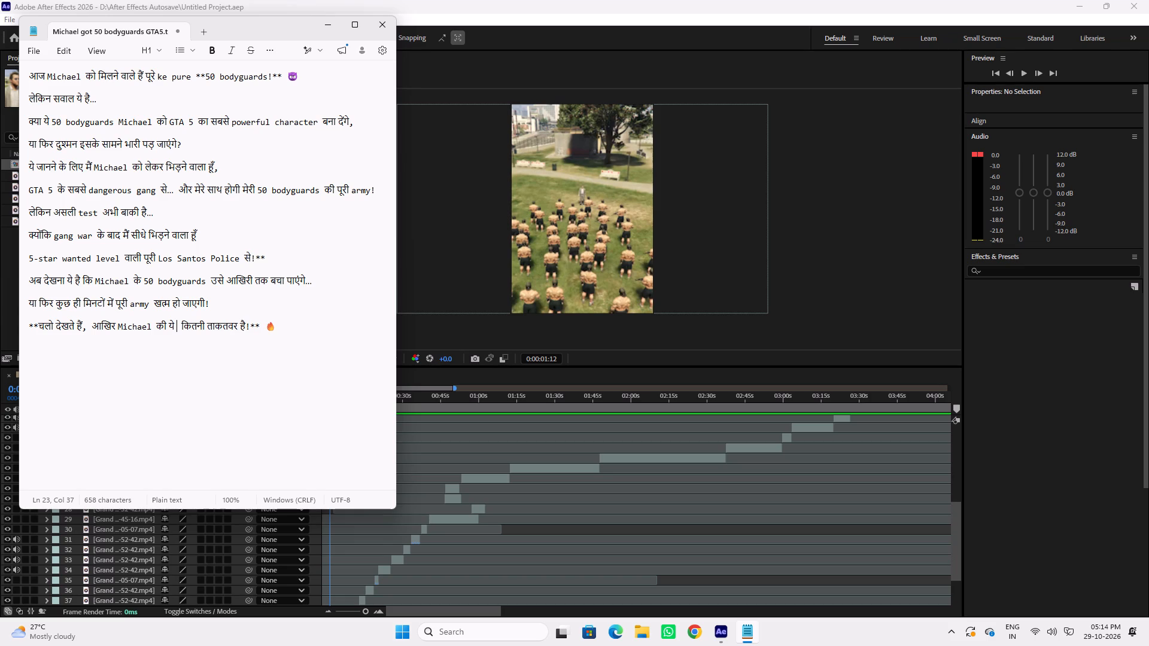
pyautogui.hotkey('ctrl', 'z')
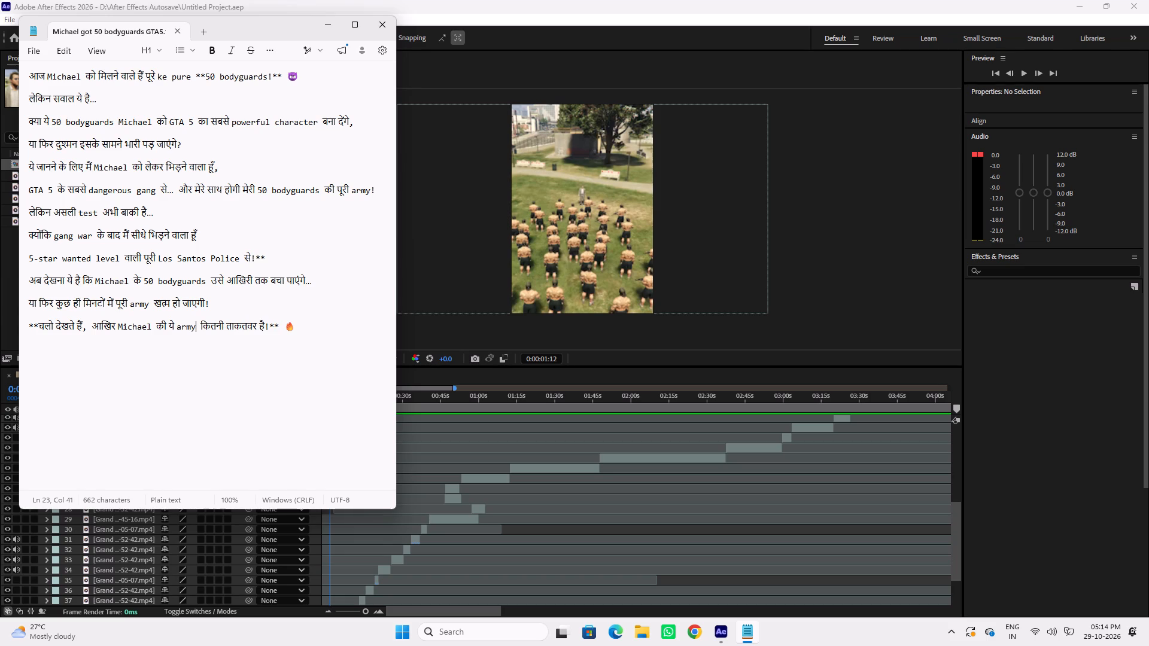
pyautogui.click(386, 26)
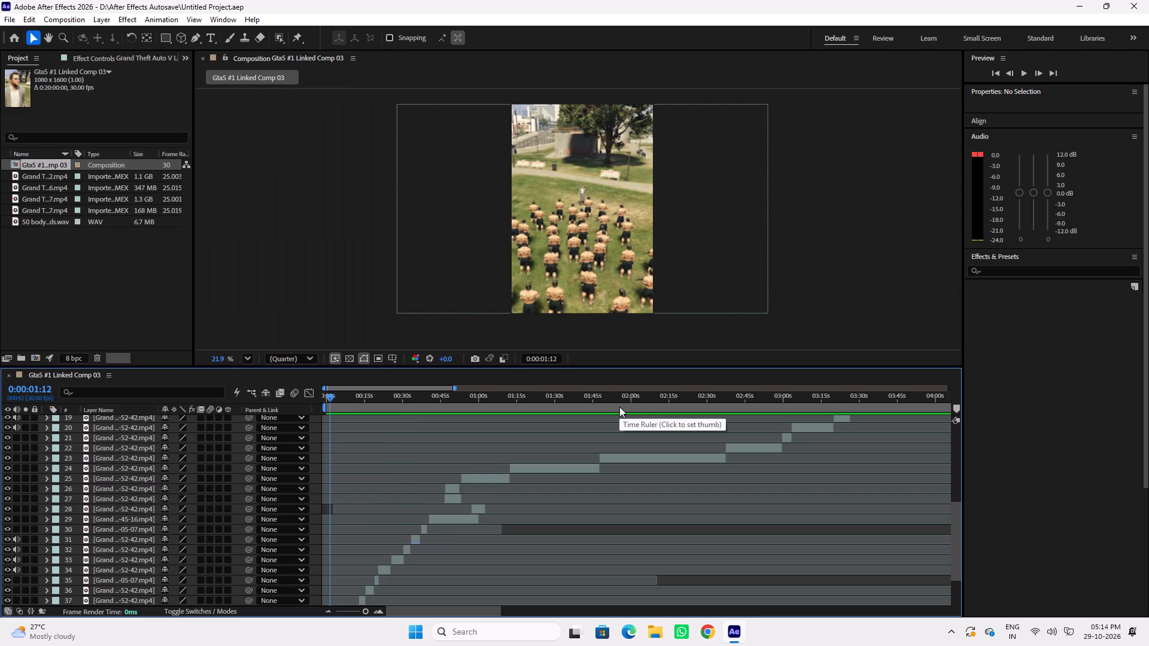
# Save the project and play the edit from 0:00:00:00.
pyautogui.hotkey('ctrl', 's')
pyautogui.moveTo(349, 397); pyautogui.dragTo(277, 399)
pyautogui.press('space')
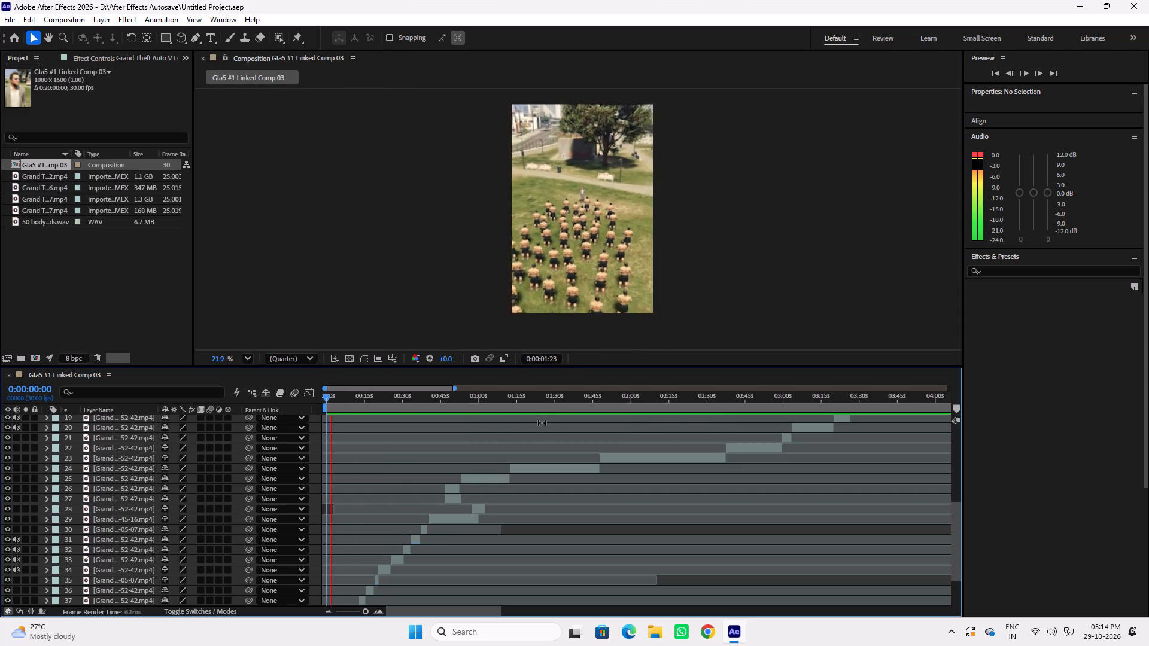
# Set the composition preview resolution to Full and replay the edit from the start to about 0:00:09:21.
pyautogui.click(294, 359)
pyautogui.click(296, 394)
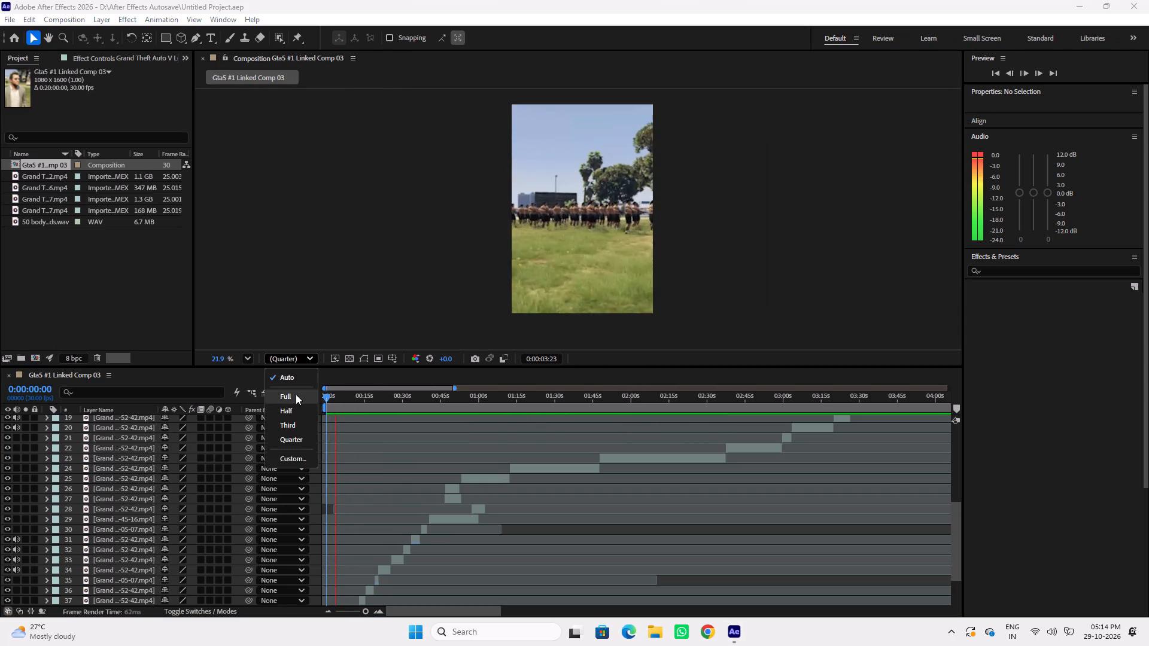
pyautogui.moveTo(349, 397); pyautogui.dragTo(314, 397)
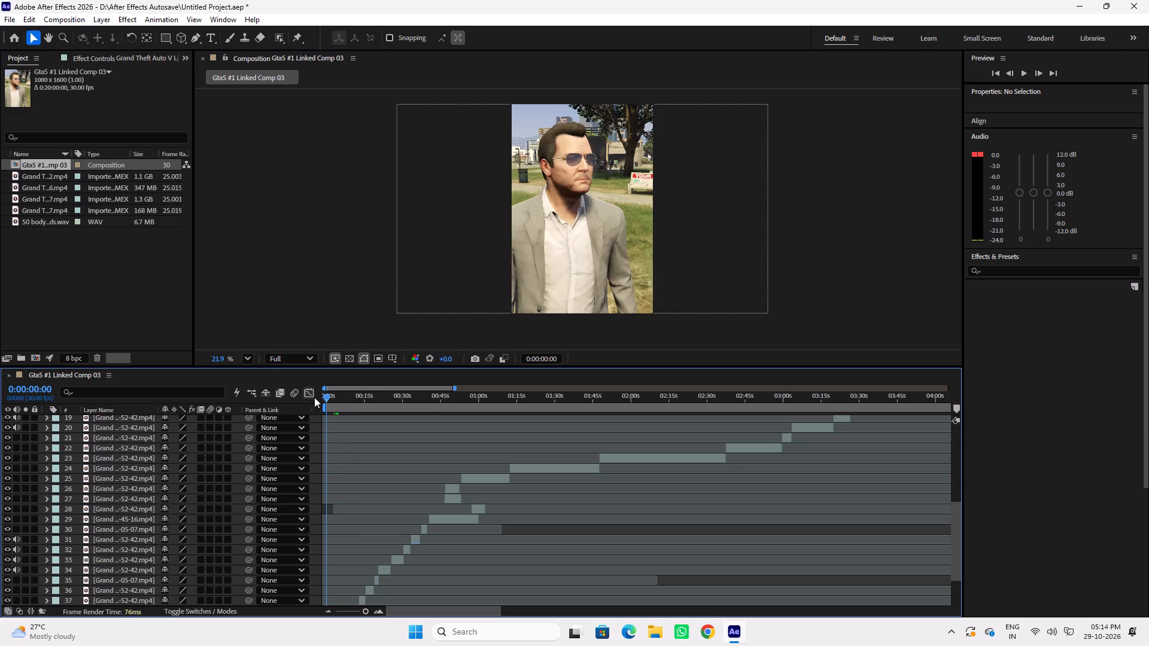
pyautogui.press('space')
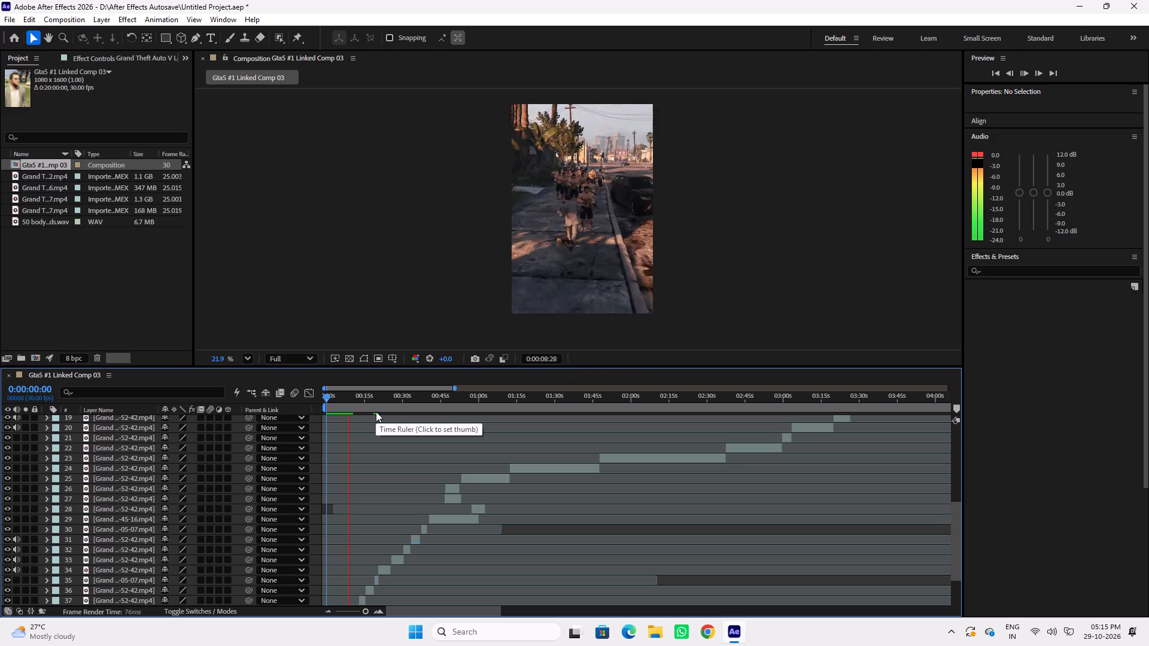
pyautogui.press('space')
# Create a new adjustment layer above all the video layers in the composition.
pyautogui.click(1029, 272)
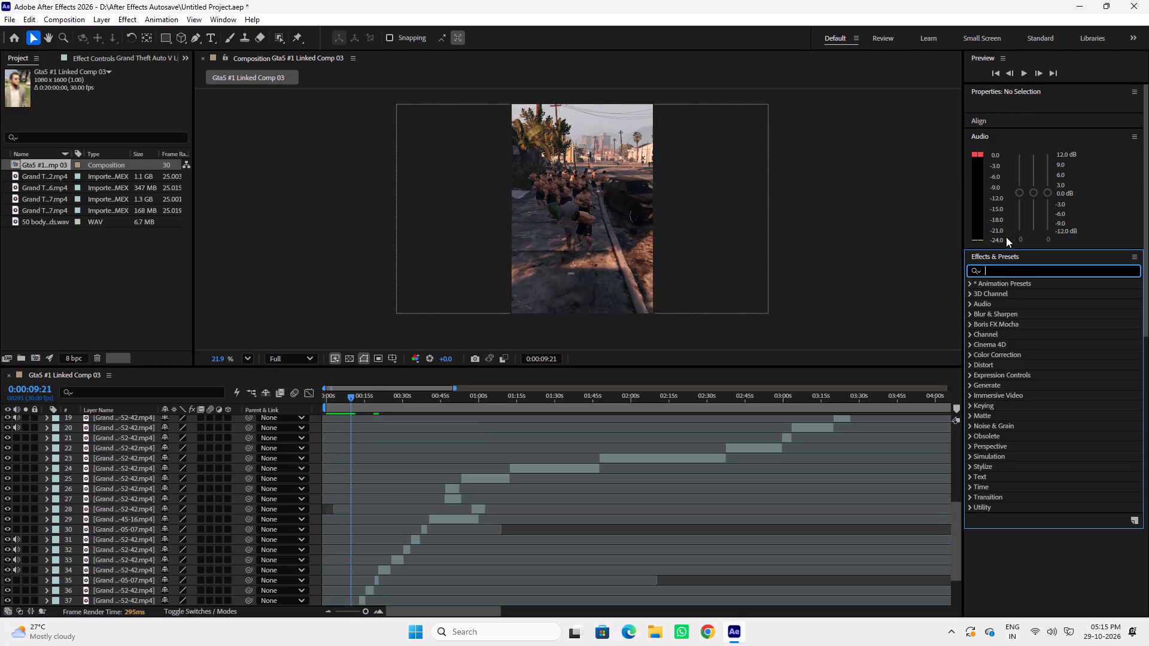
pyautogui.rightClick(317, 498)
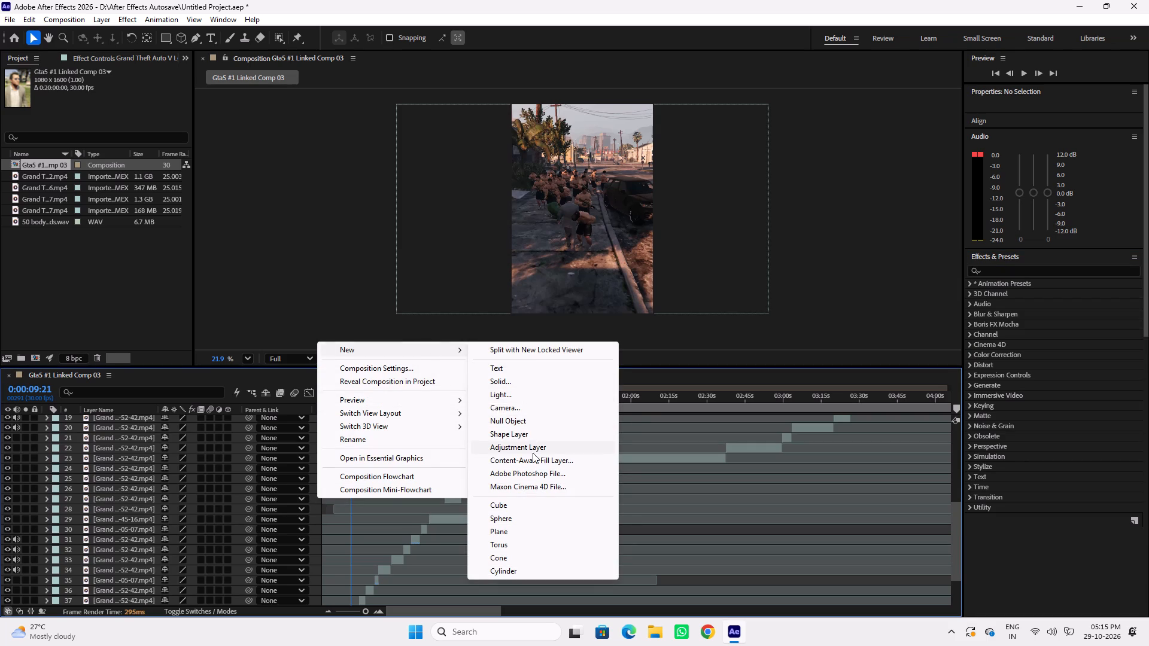
pyautogui.click(539, 446)
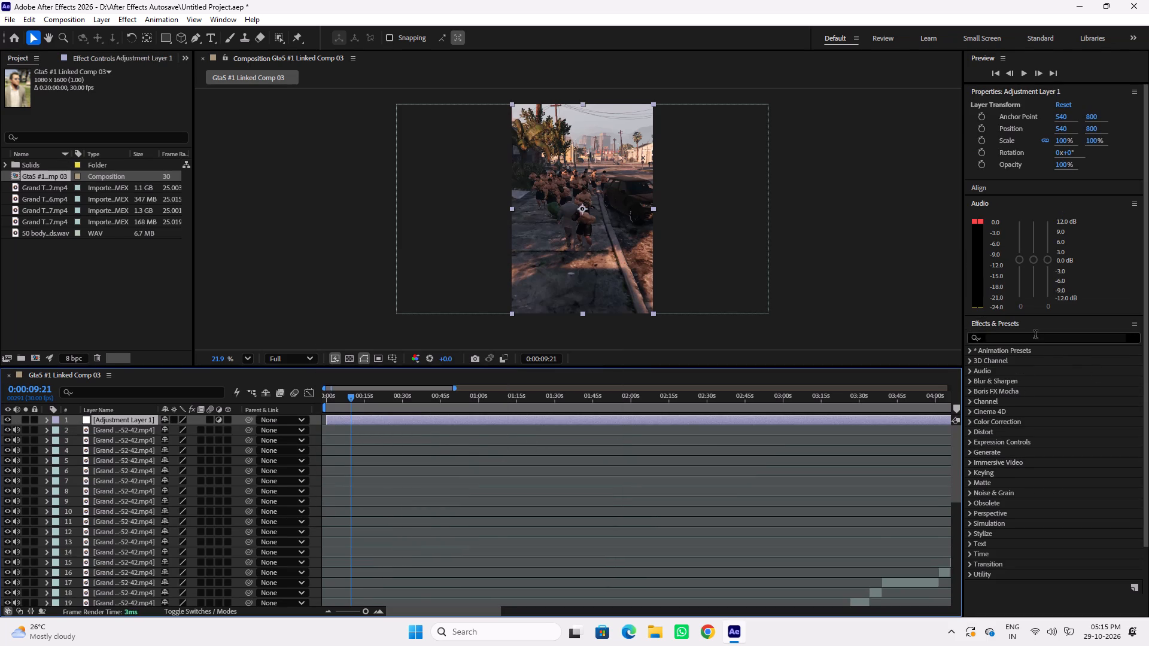
# Search the effects for "gaussian blur" and apply Gaussian Blur to the adjustment layer.
pyautogui.click(1035, 345)
pyautogui.click(1035, 339)
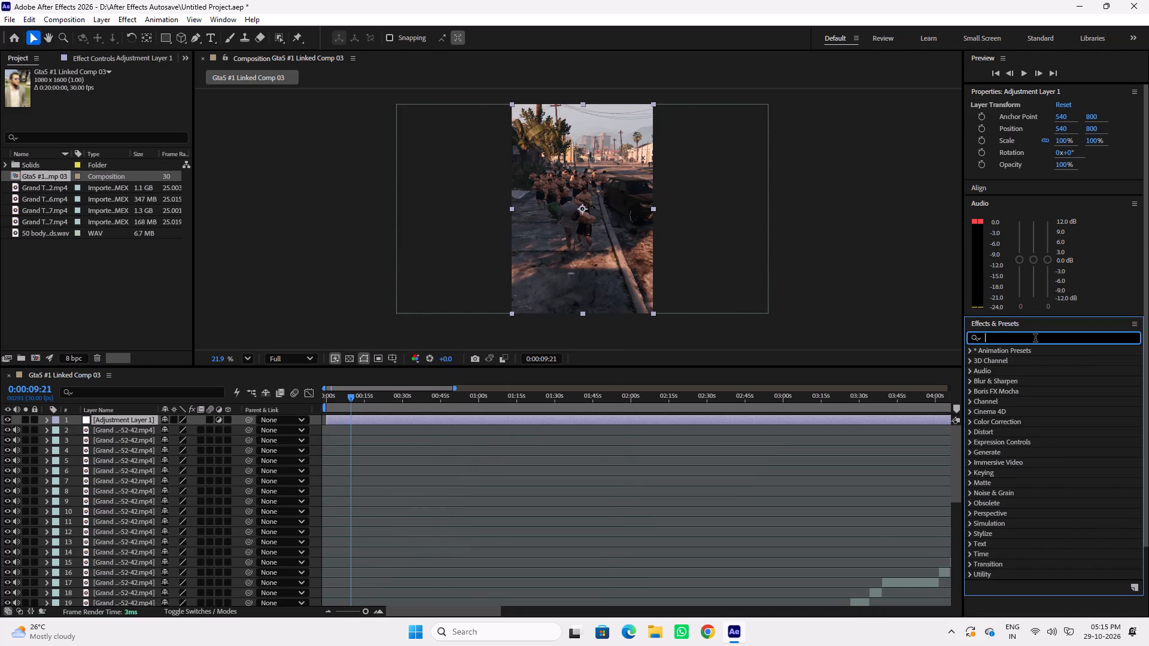
pyautogui.write('blur')
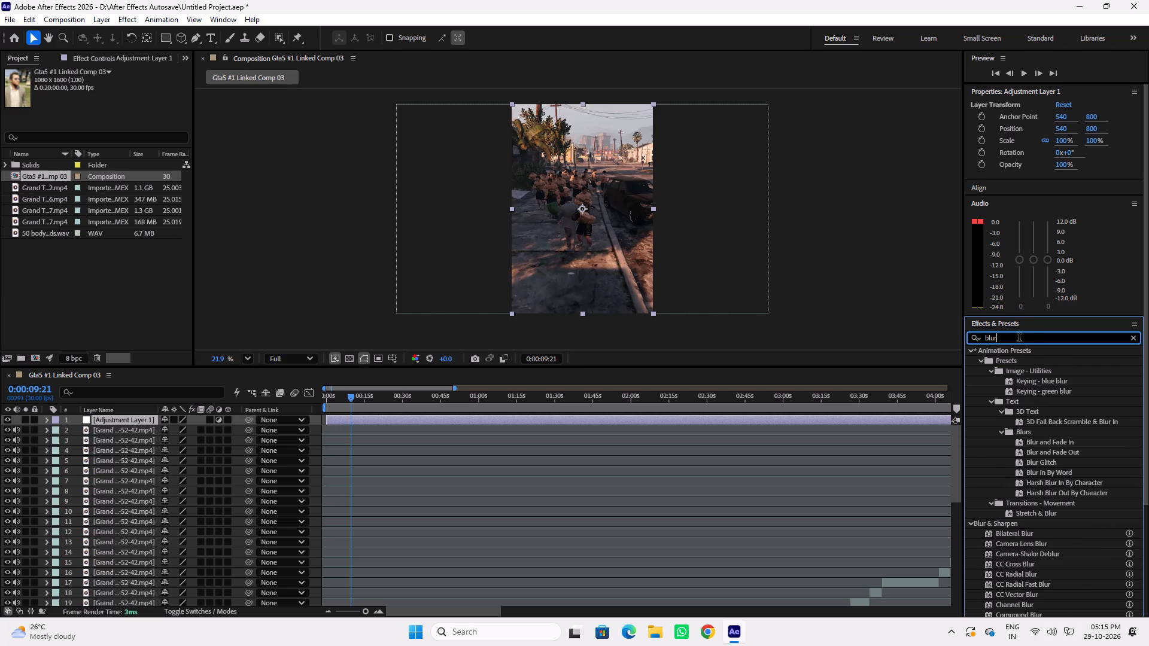
pyautogui.moveTo(1018, 338); pyautogui.dragTo(980, 344)
pyautogui.press('BackSpace')
pyautogui.write('gaussian')
pyautogui.press('space')
pyautogui.write('blur')
pyautogui.click(1025, 358)
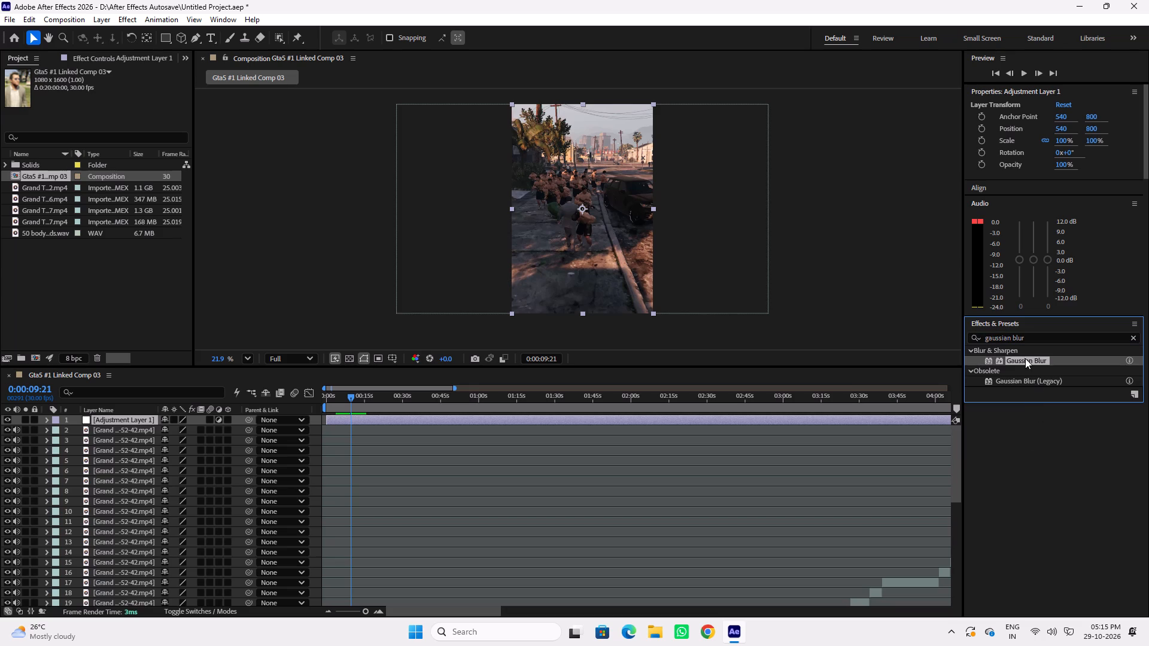
pyautogui.moveTo(1028, 359); pyautogui.dragTo(864, 422)
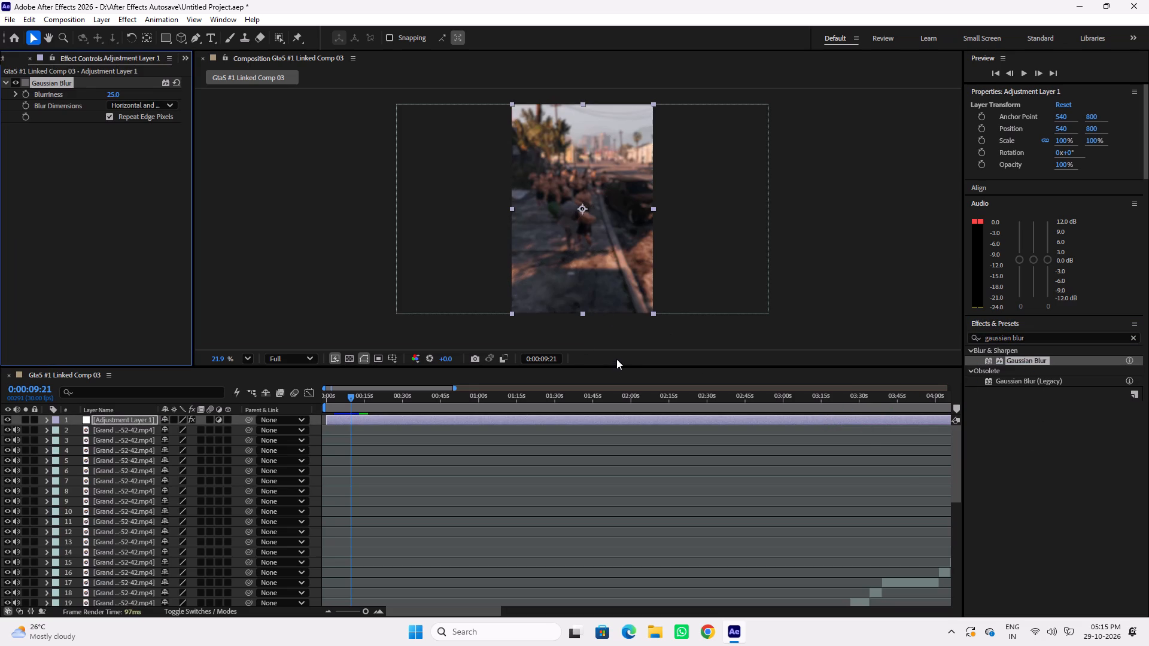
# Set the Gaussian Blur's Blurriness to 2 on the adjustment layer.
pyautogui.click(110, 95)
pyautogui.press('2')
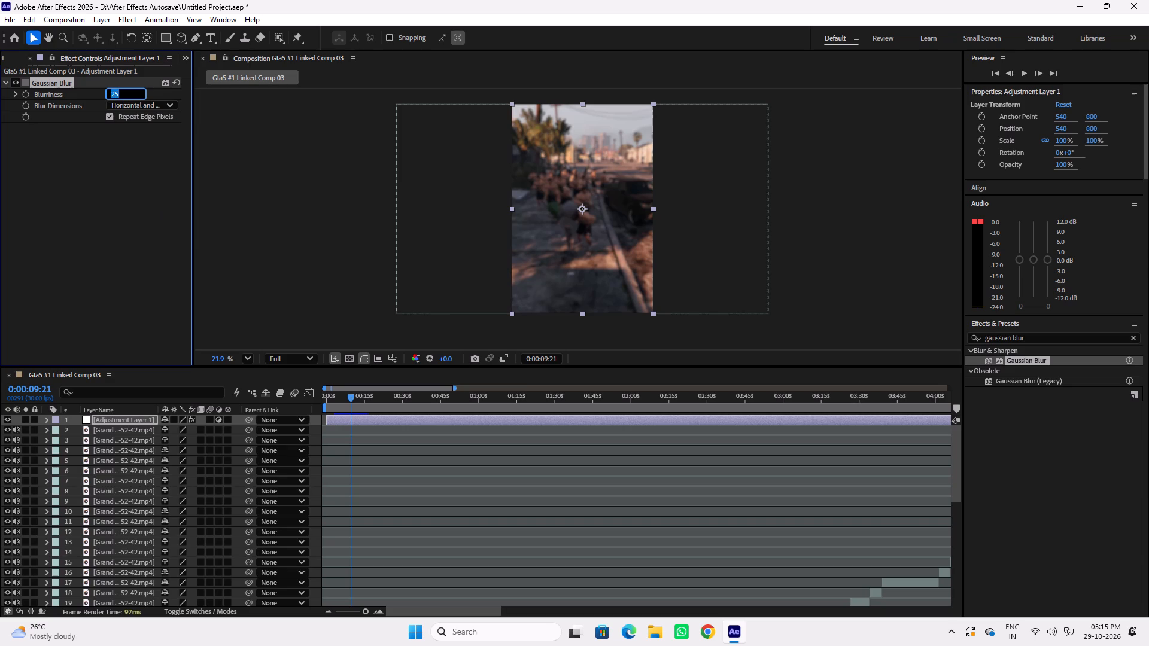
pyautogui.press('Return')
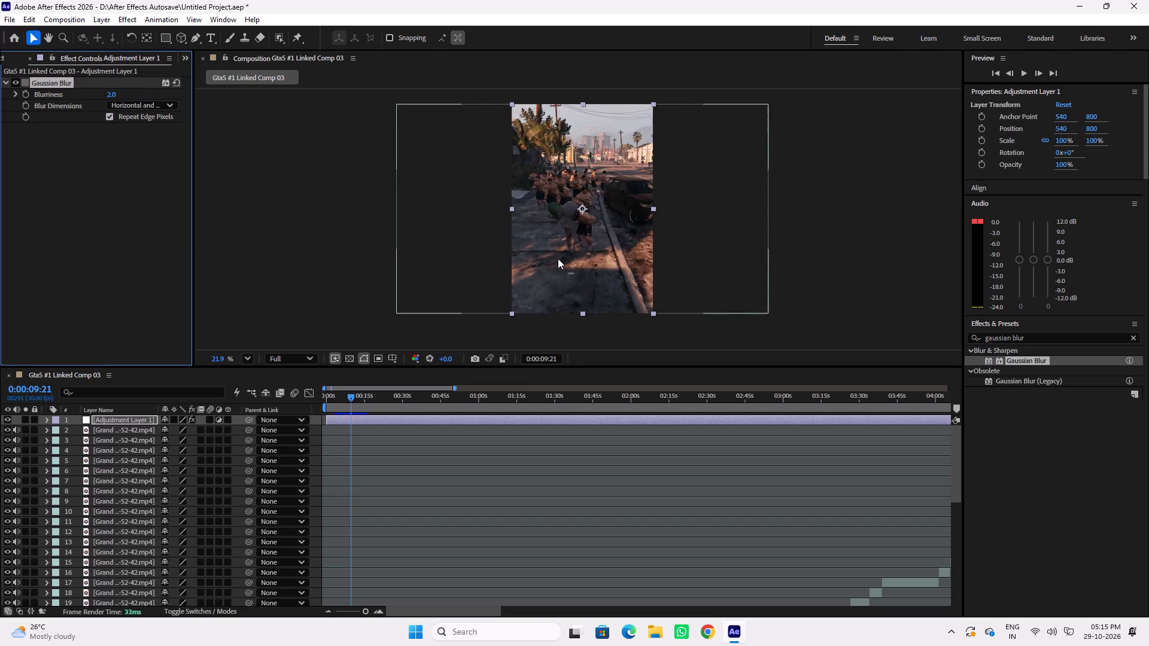
# Play the enlarged composition from 0:00:09:21 to 0:00:13:00, restore the layout, and compare the frame with Gaussian Blur off and on.
pyautogui.doubleClick(437, 56)
pyautogui.press('space')
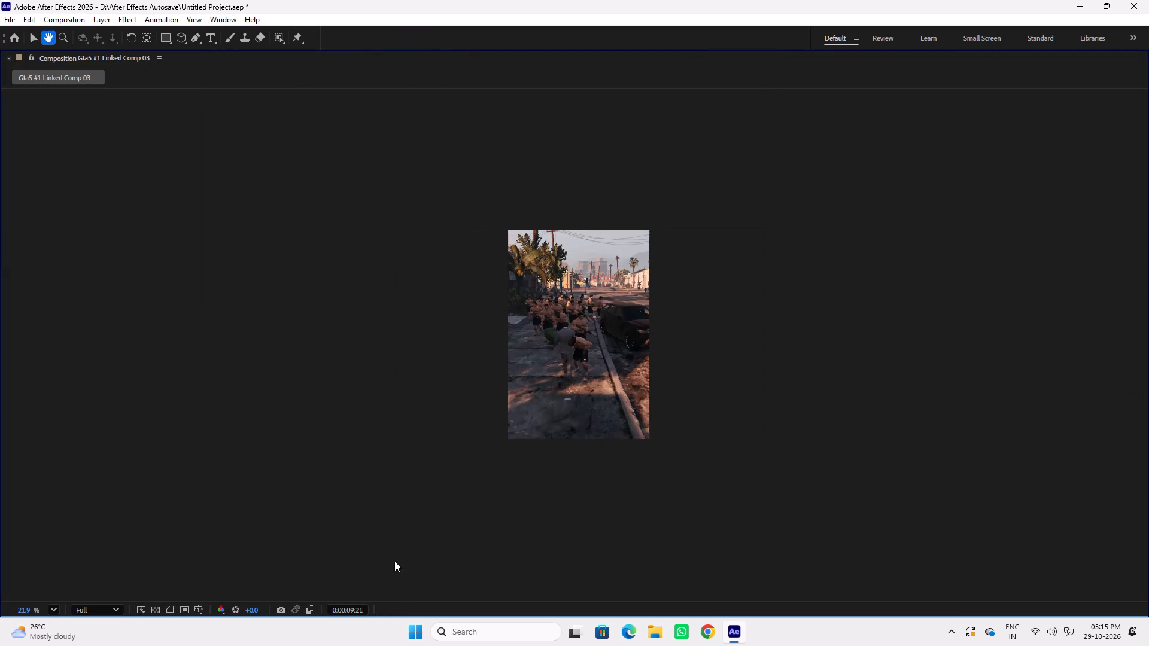
pyautogui.scroll(5, 598, 336)
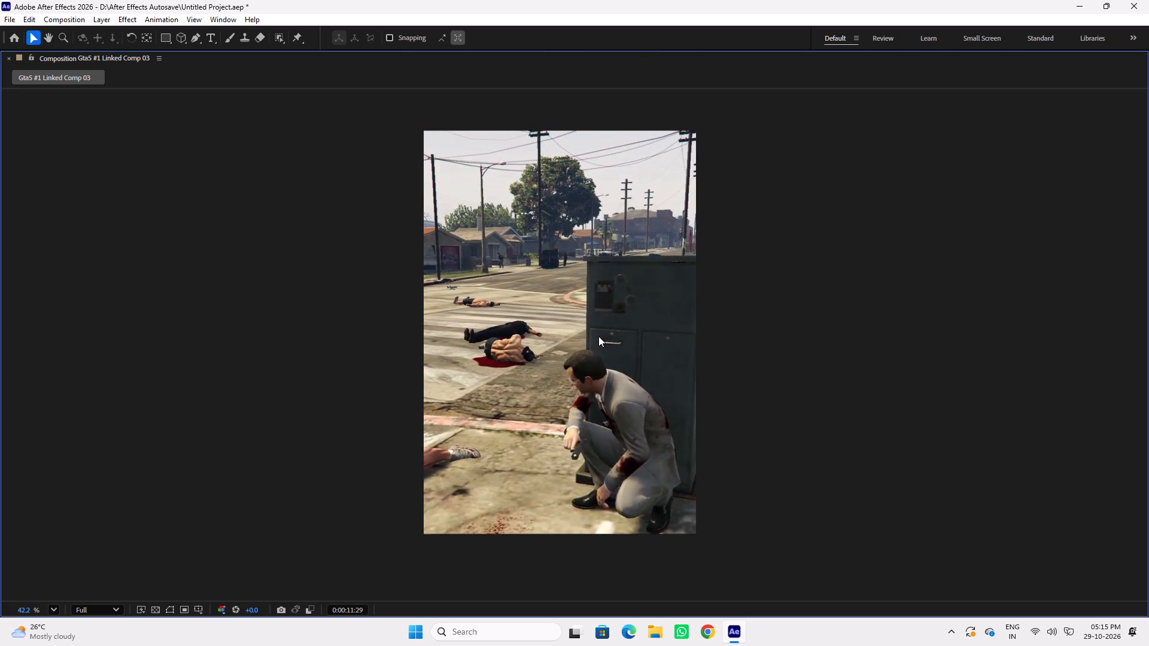
pyautogui.press('space')
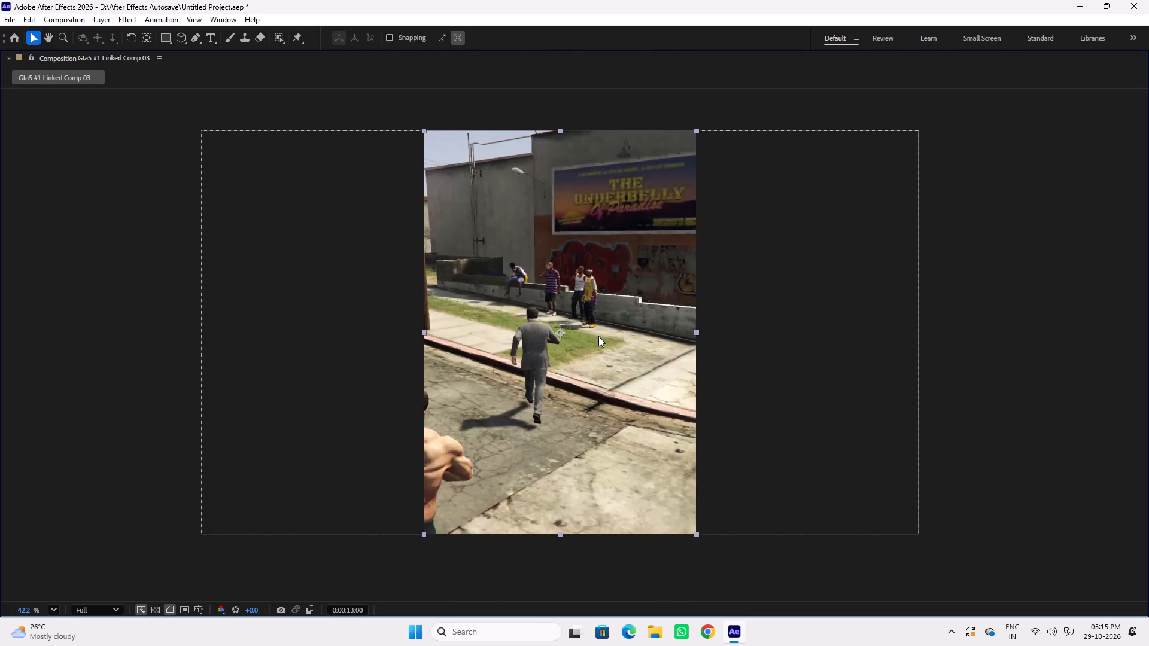
pyautogui.doubleClick(257, 59)
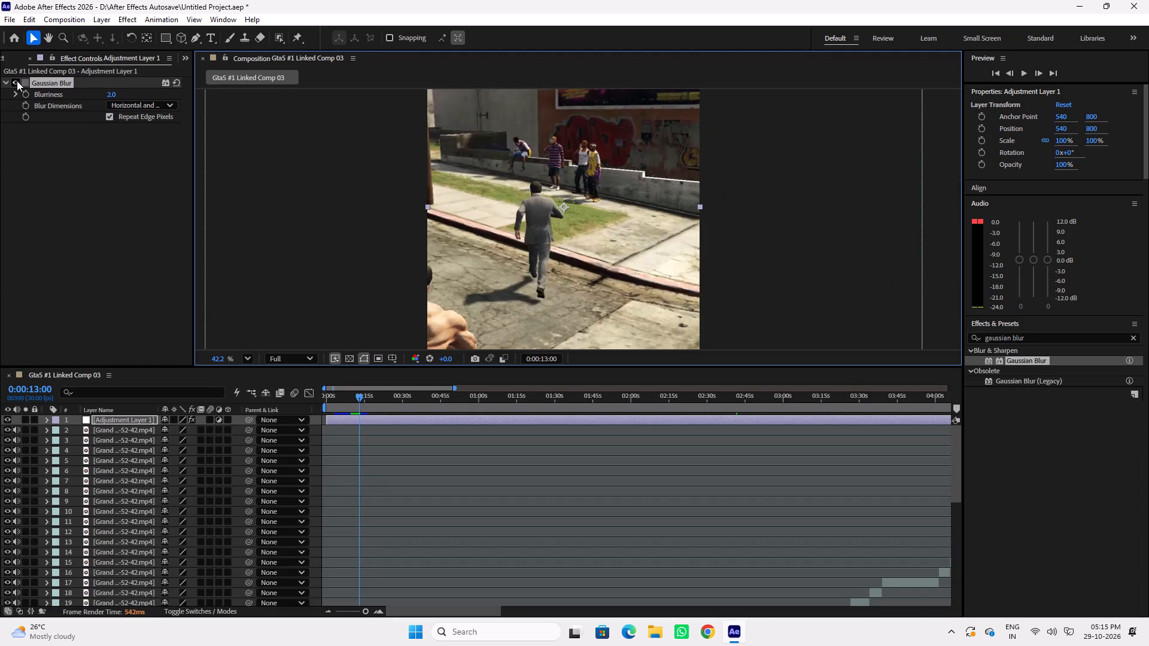
pyautogui.click(14, 80)
pyautogui.click(16, 80)
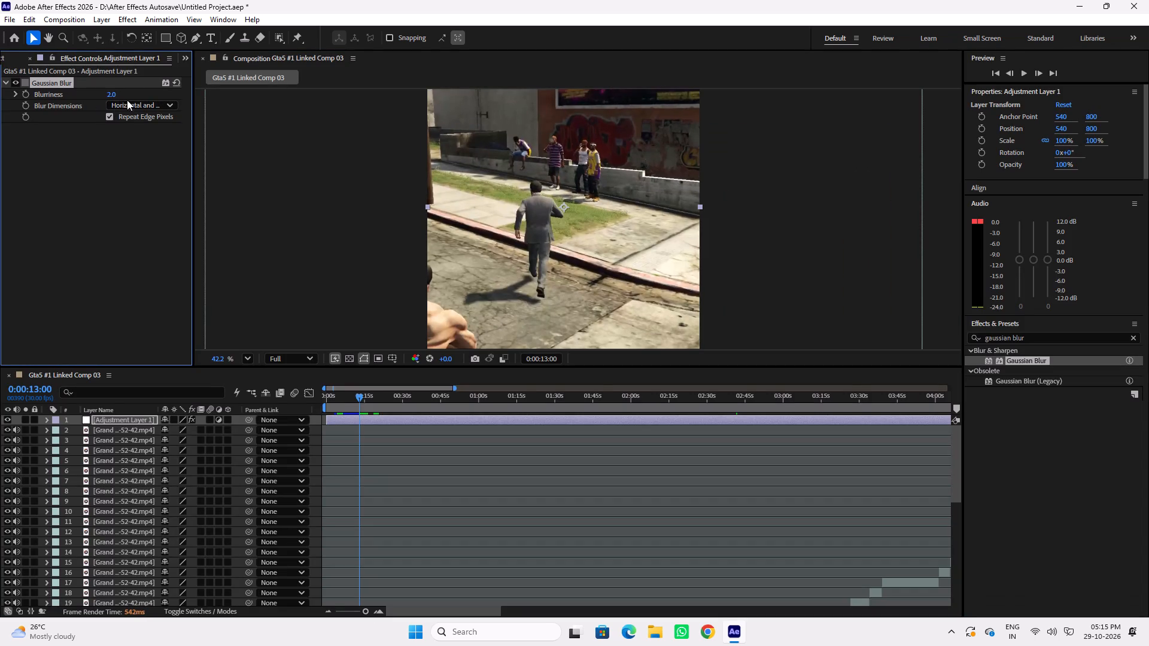
# Set the Gaussian Blur's Blurriness to 5 and toggle the effect to judge its look.
pyautogui.click(114, 93)
pyautogui.press('5')
pyautogui.press('Return')
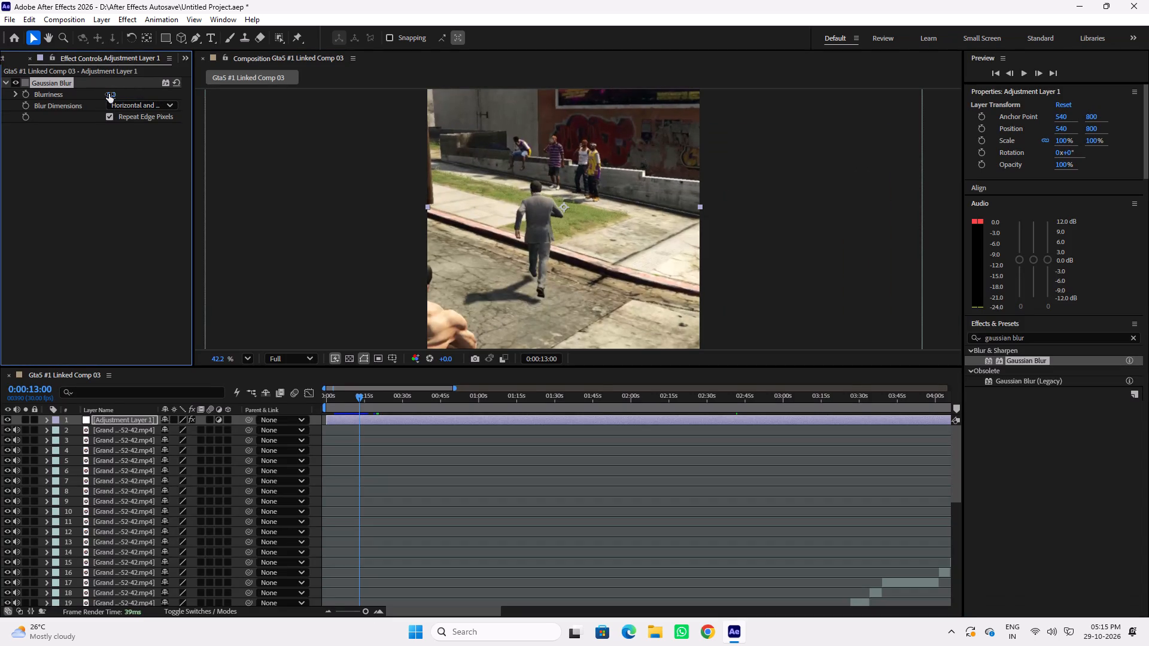
pyautogui.click(15, 82)
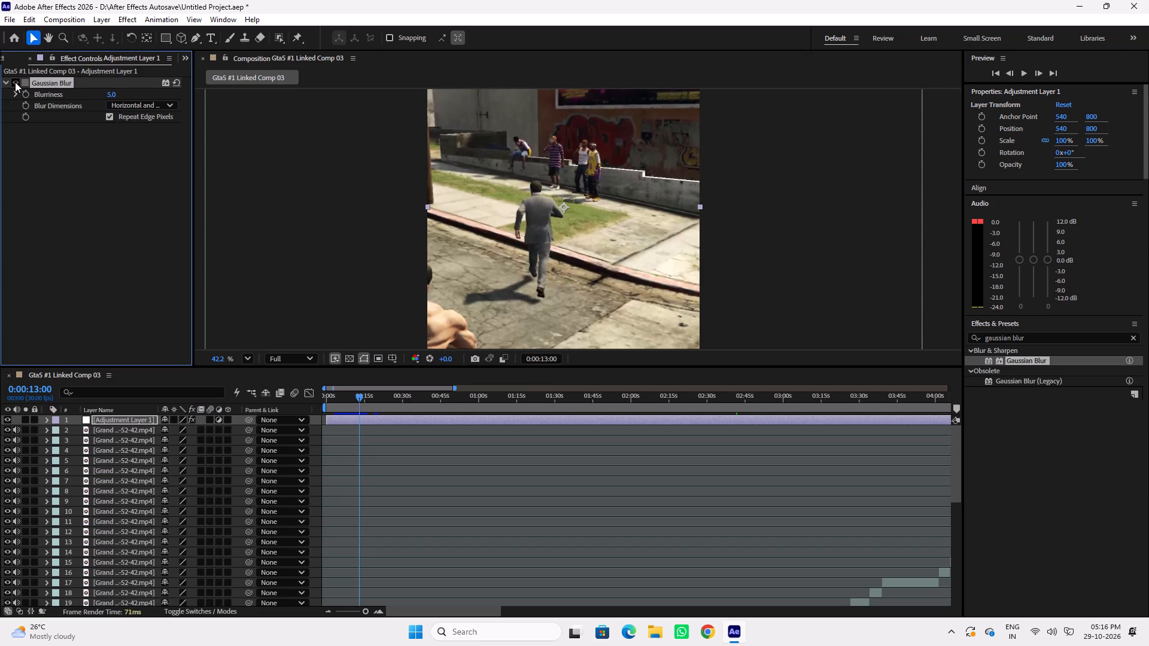
# Enlarge the composition preview and play the sequence from 0:00:13:00 to 0:00:41:05.
pyautogui.doubleClick(566, 61)
pyautogui.press('space')
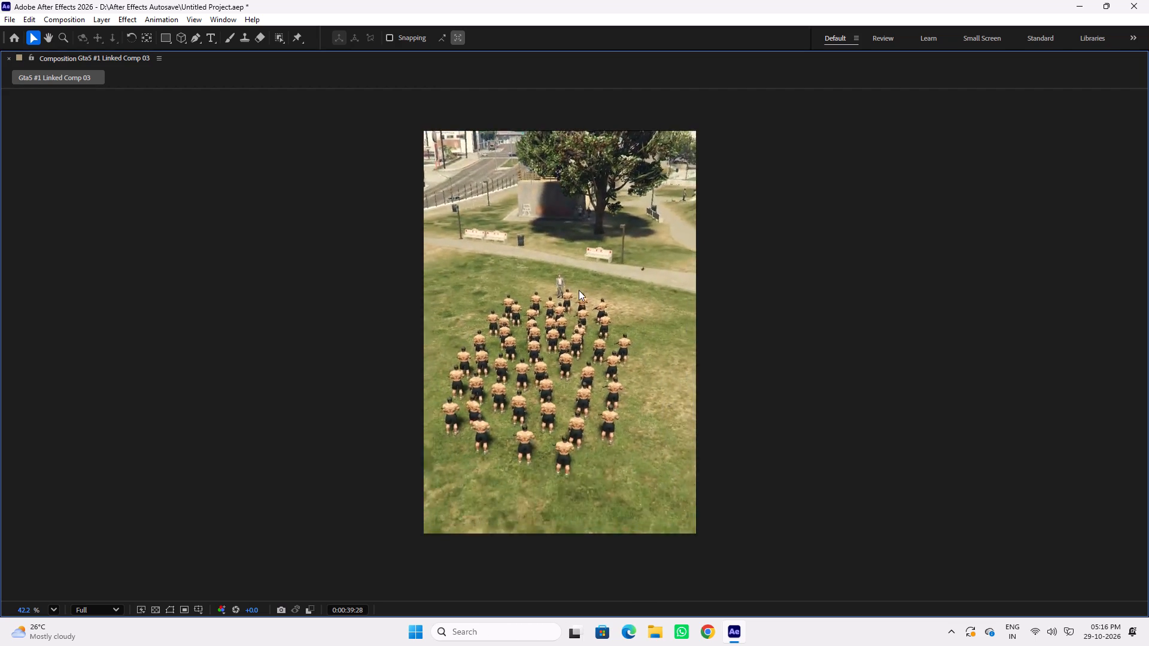
pyautogui.press('space')
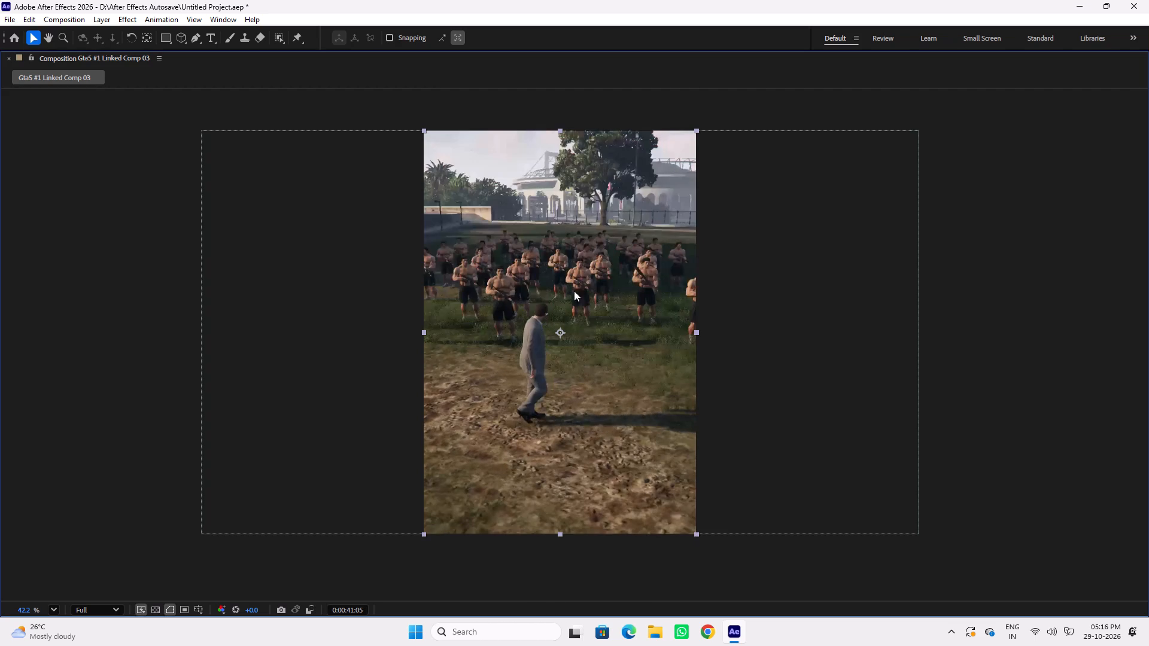
# Reopen the most recent Untitled Project from the home screen, saving the current changes first.
pyautogui.click(14, 38)
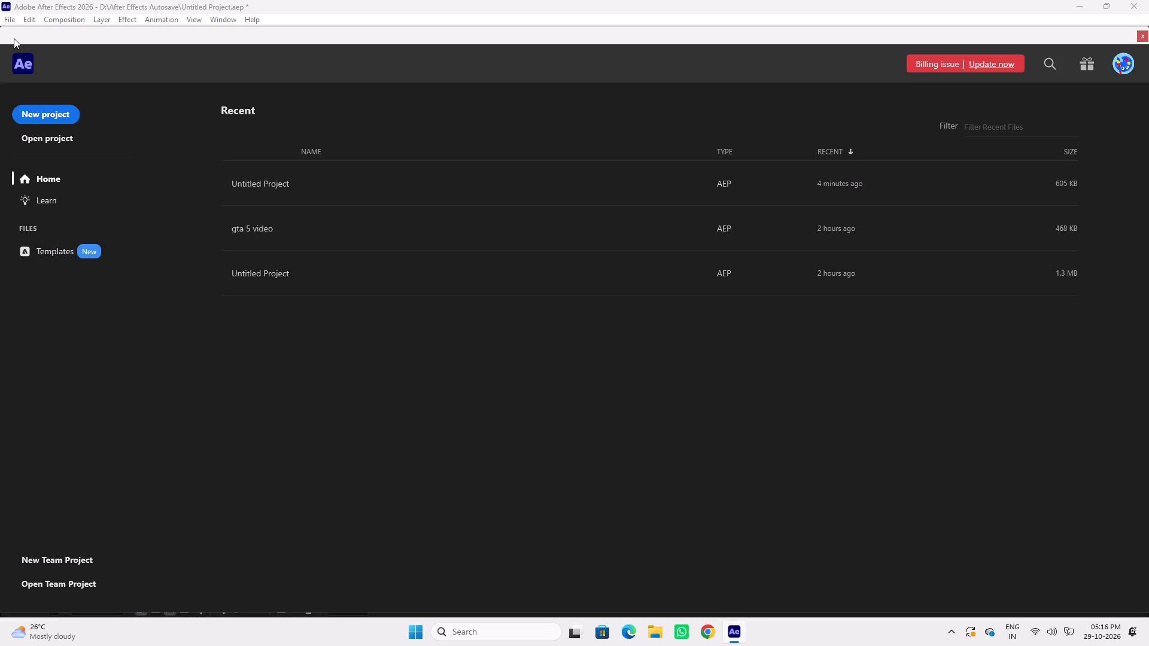
pyautogui.click(563, 190)
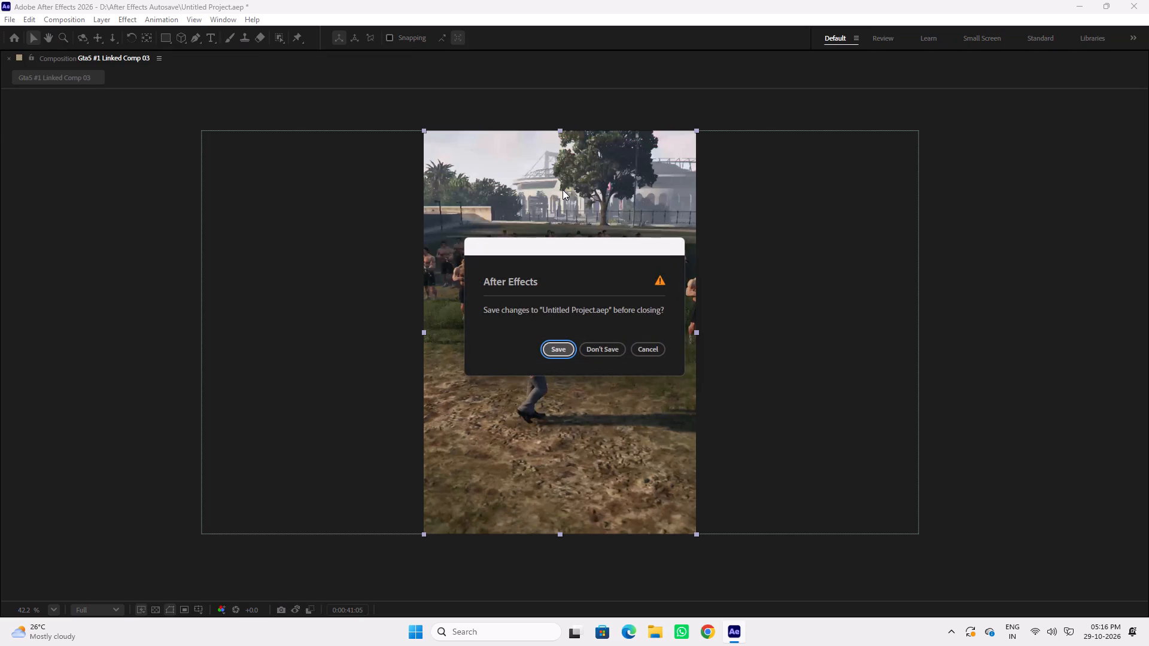
pyautogui.click(560, 348)
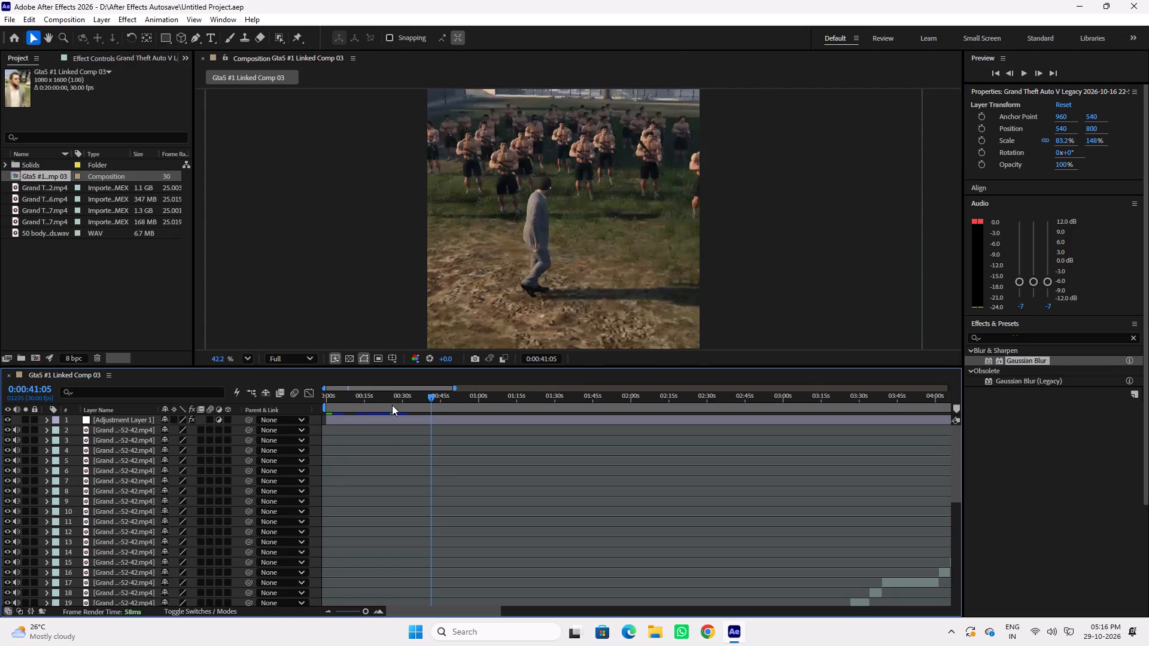
# Play the composition from the start to 0:00:04:17 while looking through the lower clip layers.
pyautogui.moveTo(387, 400); pyautogui.dragTo(324, 400)
pyautogui.press('space')
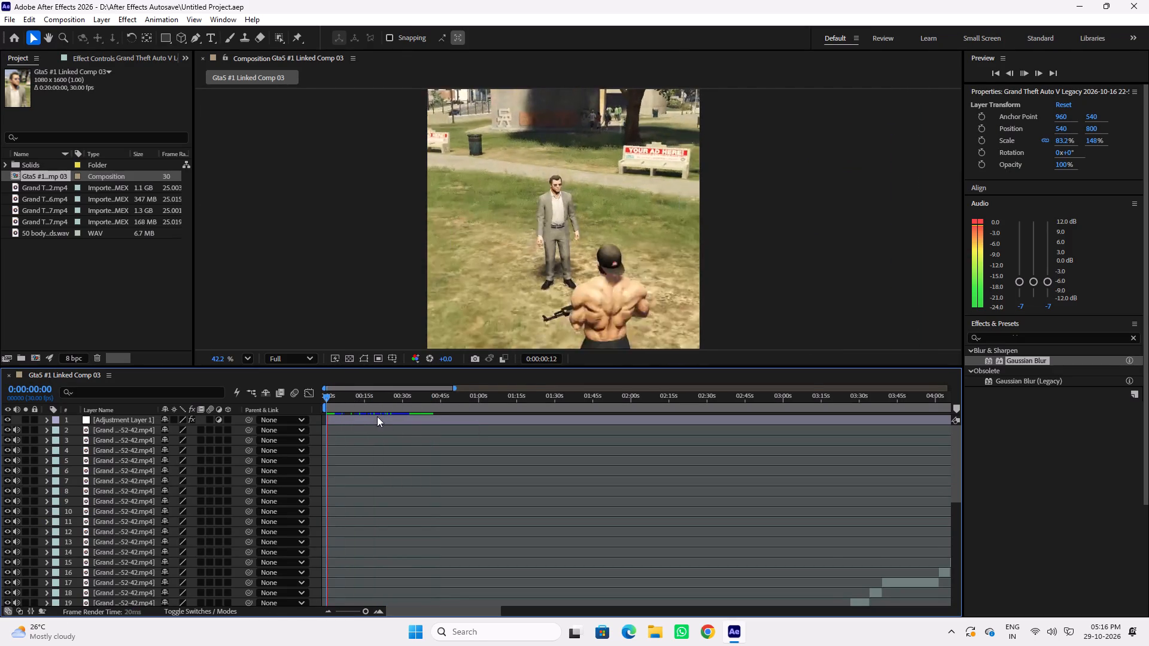
pyautogui.scroll(-5, 443, 454)
pyautogui.scroll(-7, 496, 470)
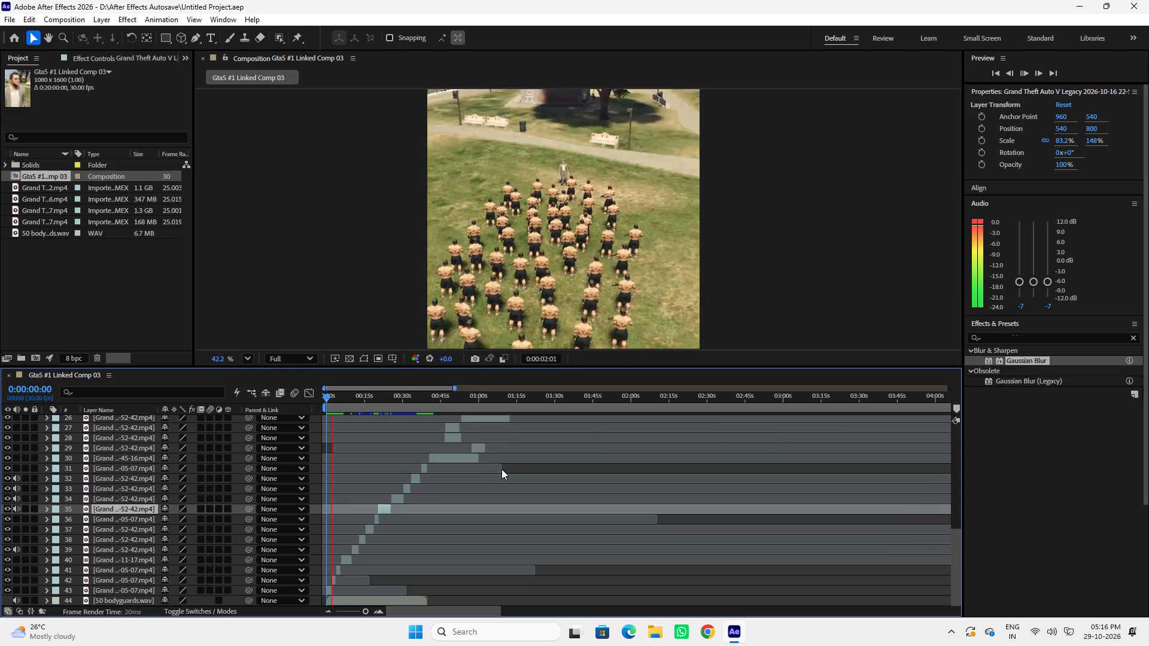
pyautogui.scroll(-1, 554, 204)
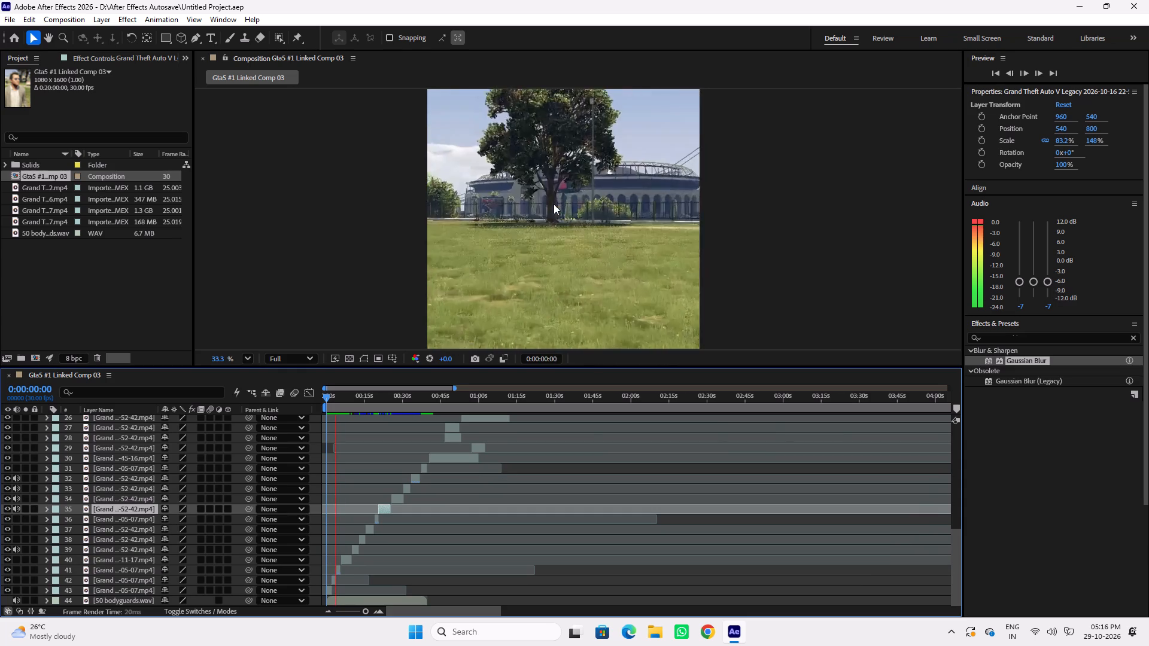
pyautogui.scroll(-1, 554, 204)
pyautogui.press('space')
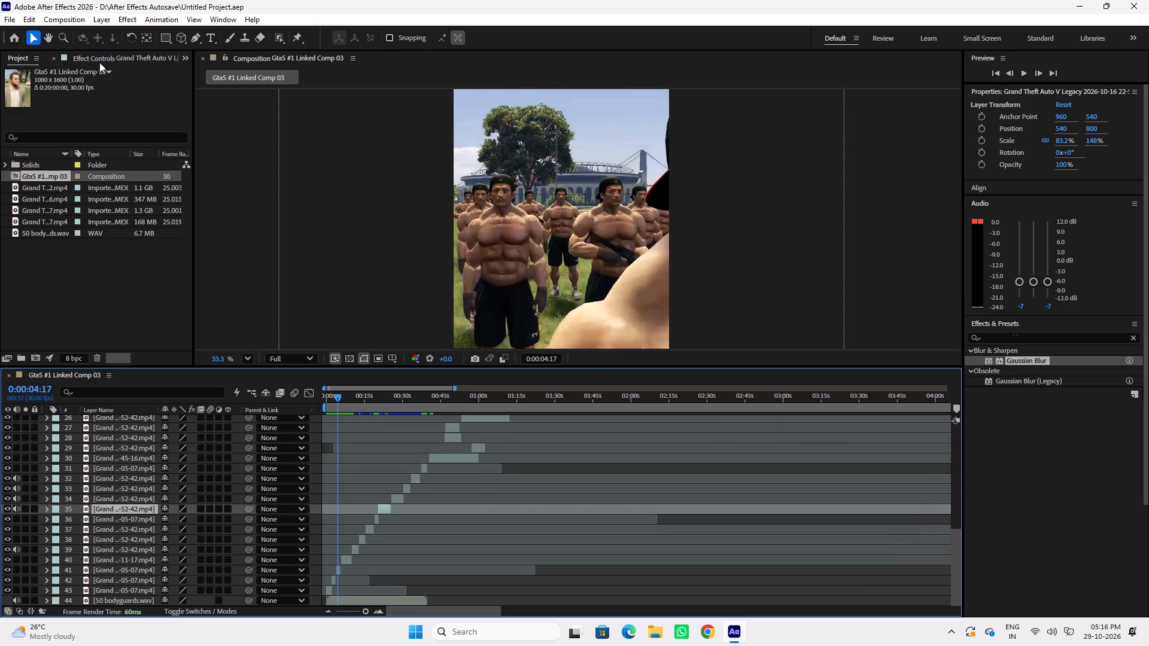
# Show the selected clip's effect controls and clear the gaussian blur search from the effects list.
pyautogui.click(99, 62)
pyautogui.click(1037, 456)
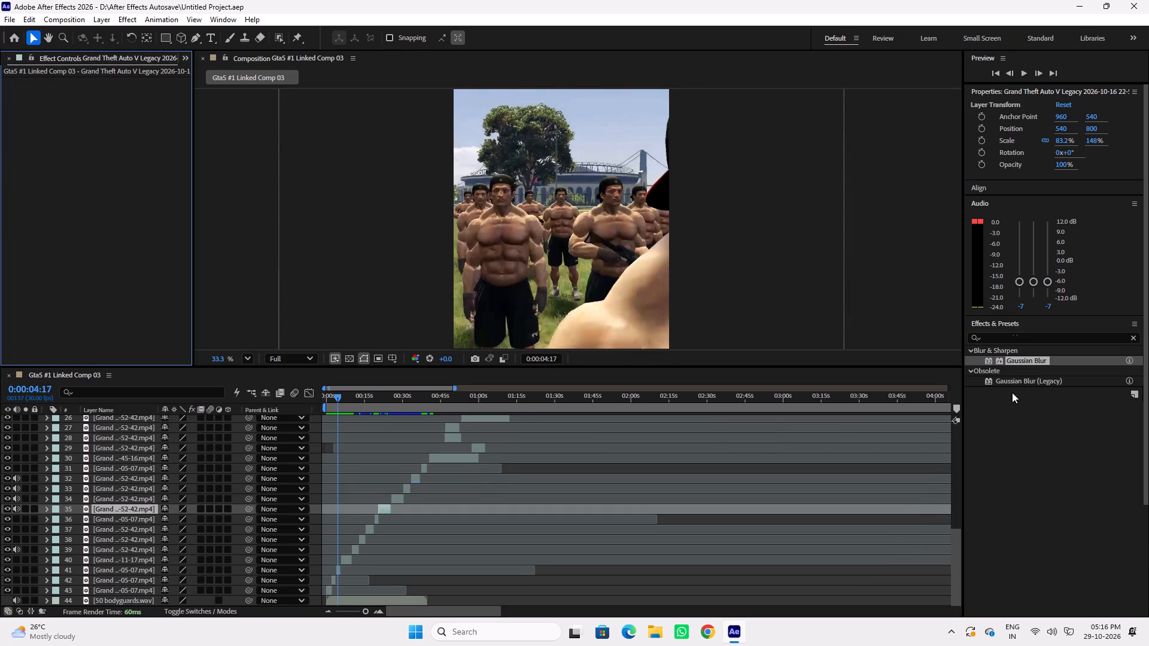
pyautogui.click(1133, 338)
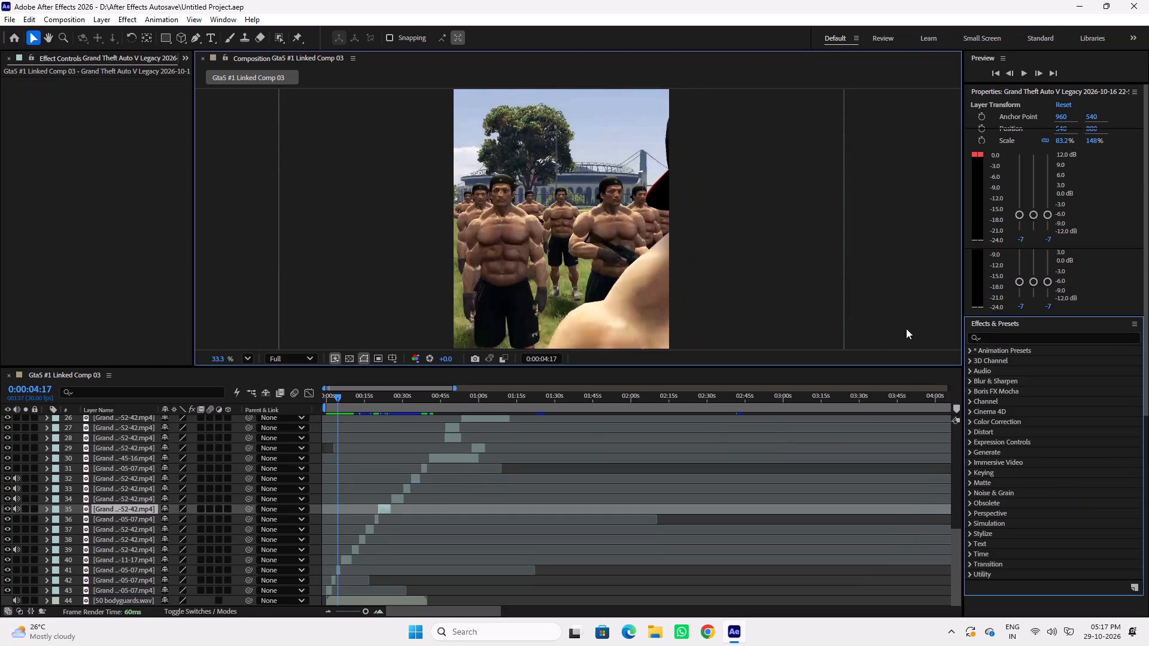
# Play the composition from 0:00:04:17 to 0:00:40:04.
pyautogui.click(906, 328)
pyautogui.press('space')
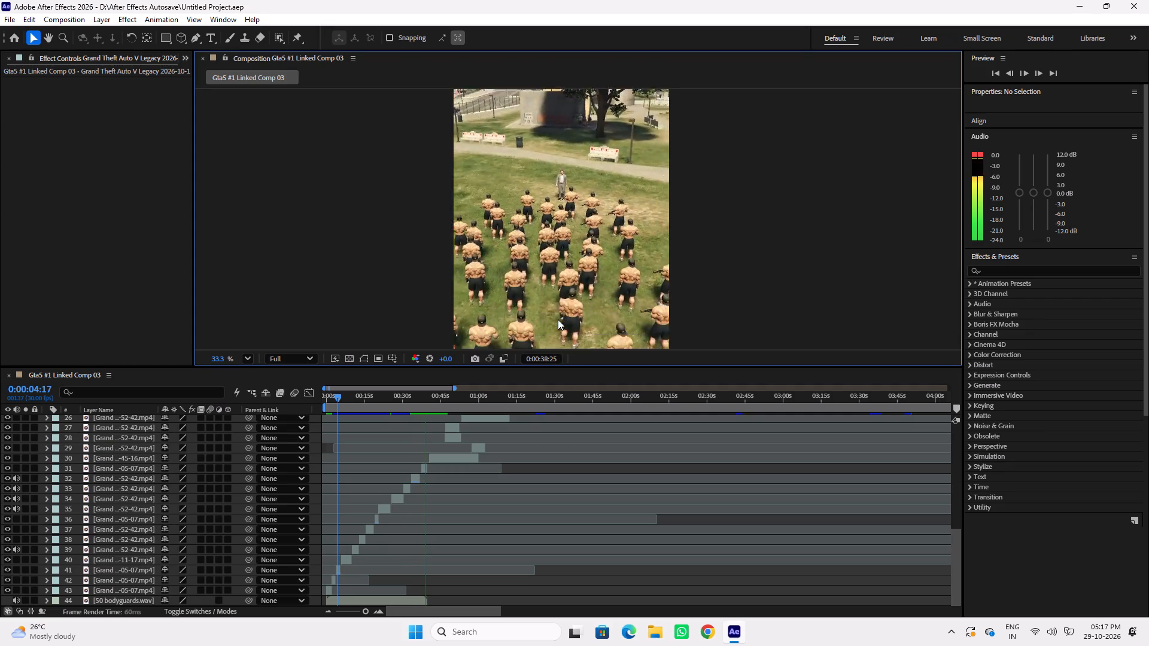
pyautogui.press('space')
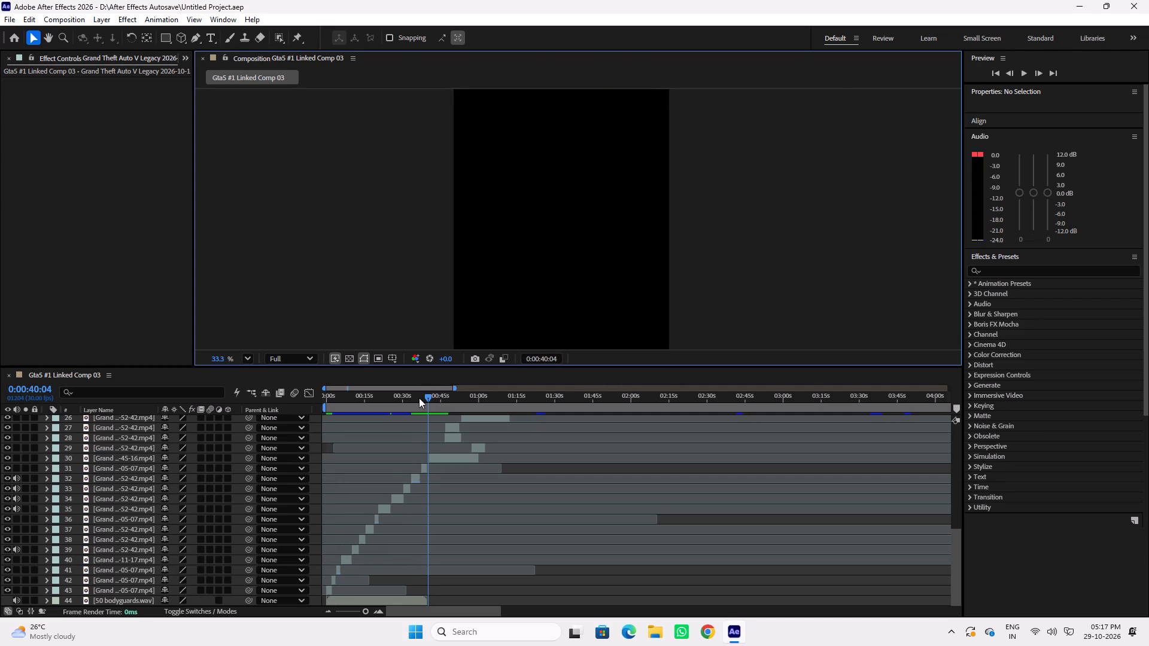
# Go to 0:00:24:23 and delete the Gaussian Blur effect from Adjustment Layer 1.
pyautogui.moveTo(415, 398); pyautogui.dragTo(389, 398)
pyautogui.scroll(12, 422, 490)
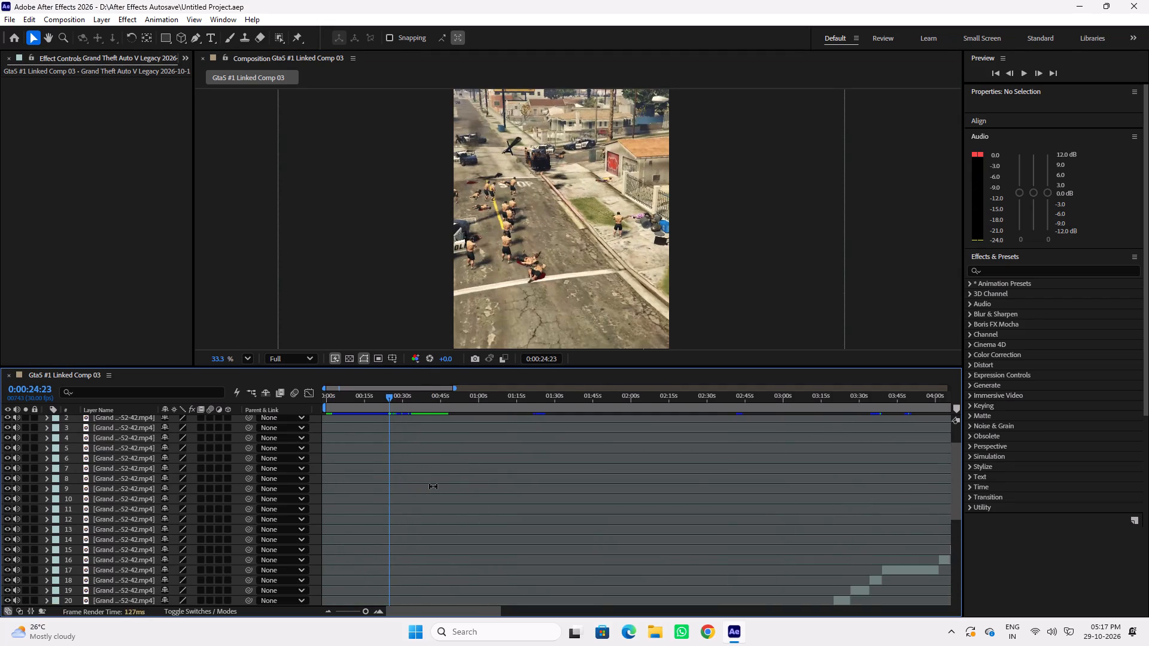
pyautogui.scroll(7, 433, 486)
pyautogui.click(437, 420)
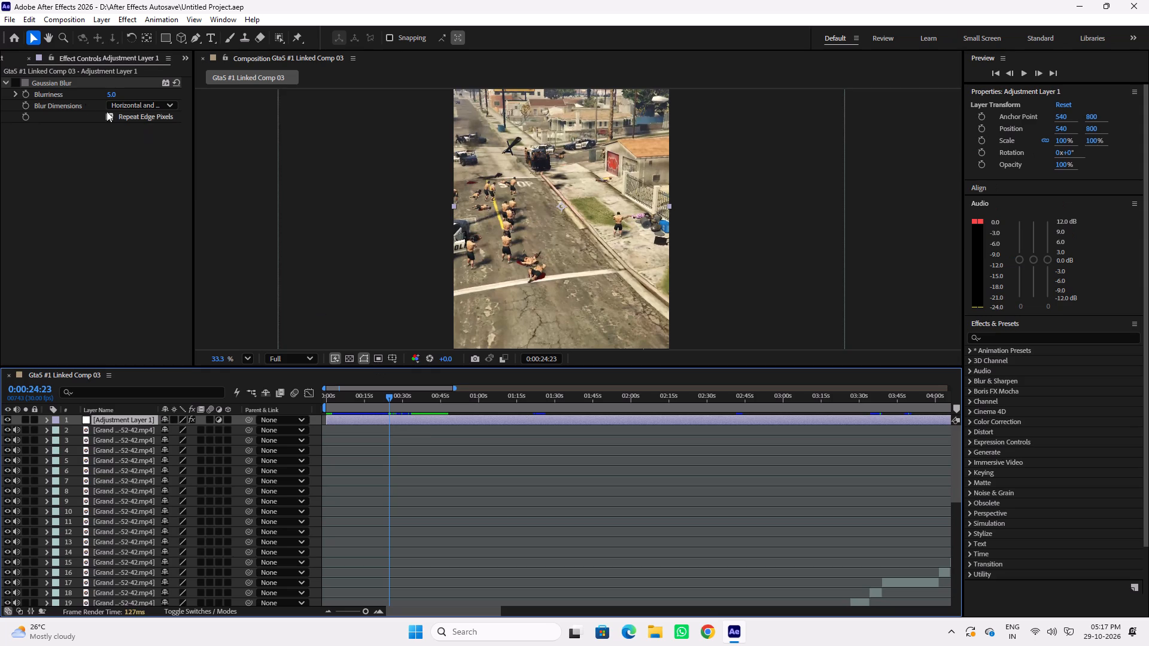
pyautogui.click(47, 84)
pyautogui.press('Delete')
pyautogui.scroll(1, 47, 84)
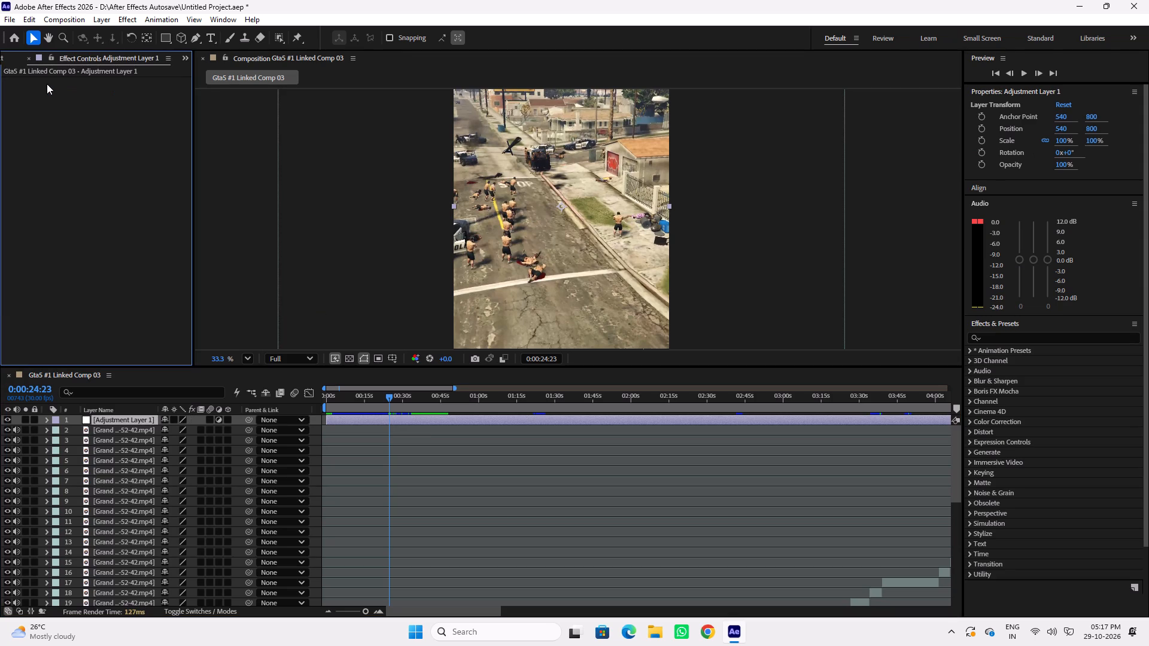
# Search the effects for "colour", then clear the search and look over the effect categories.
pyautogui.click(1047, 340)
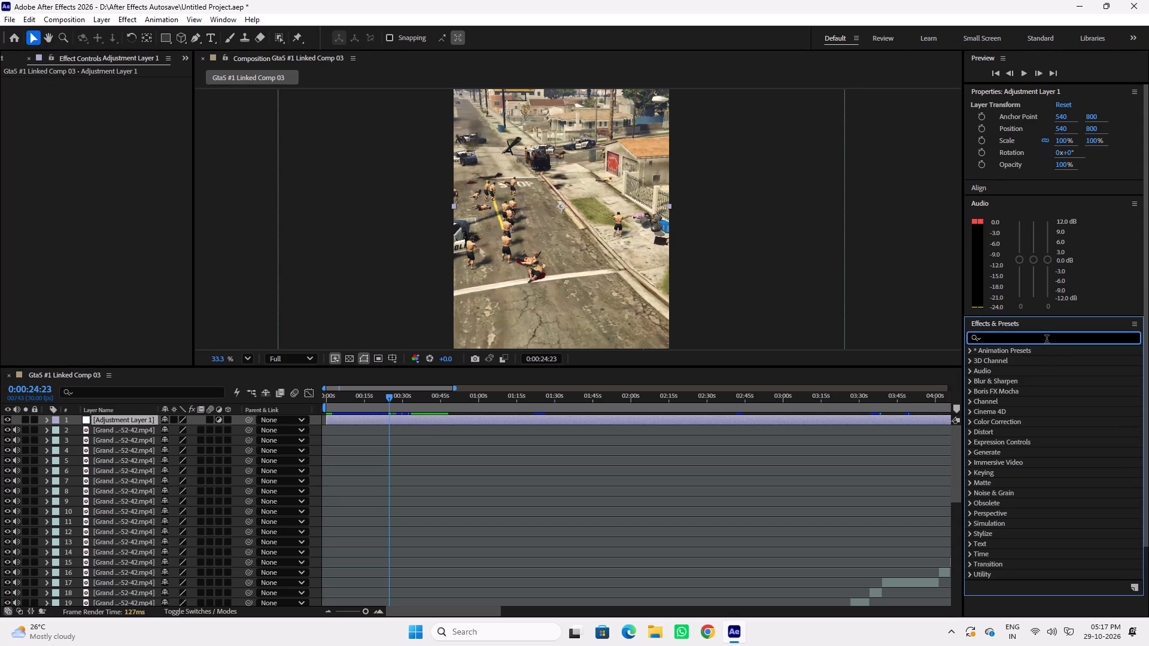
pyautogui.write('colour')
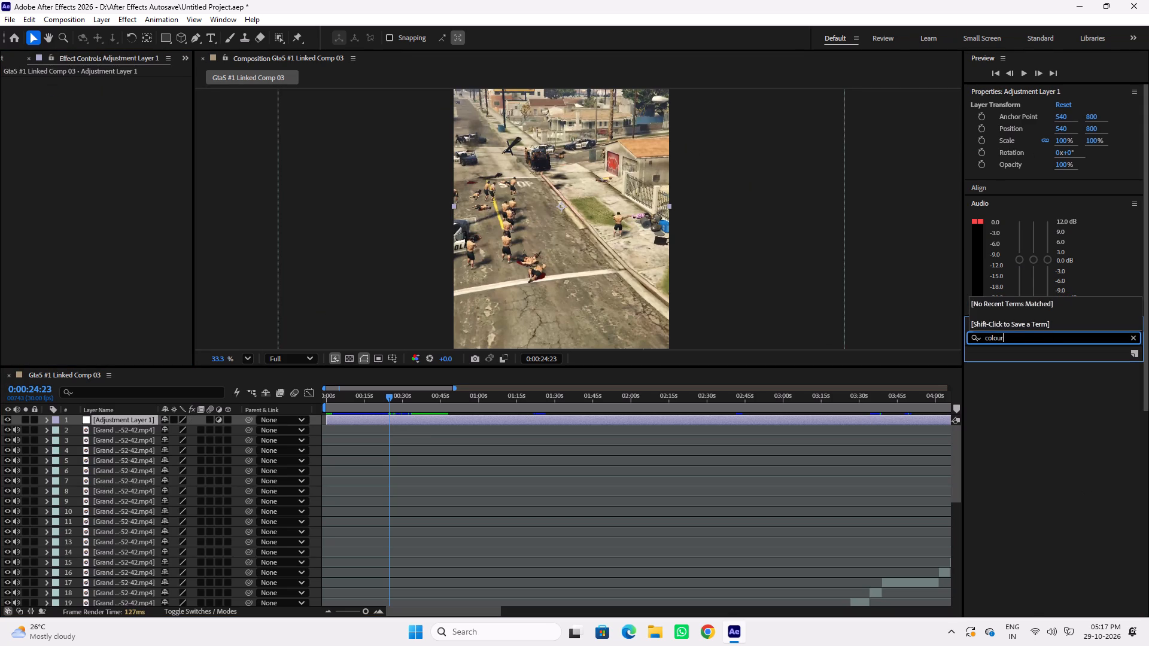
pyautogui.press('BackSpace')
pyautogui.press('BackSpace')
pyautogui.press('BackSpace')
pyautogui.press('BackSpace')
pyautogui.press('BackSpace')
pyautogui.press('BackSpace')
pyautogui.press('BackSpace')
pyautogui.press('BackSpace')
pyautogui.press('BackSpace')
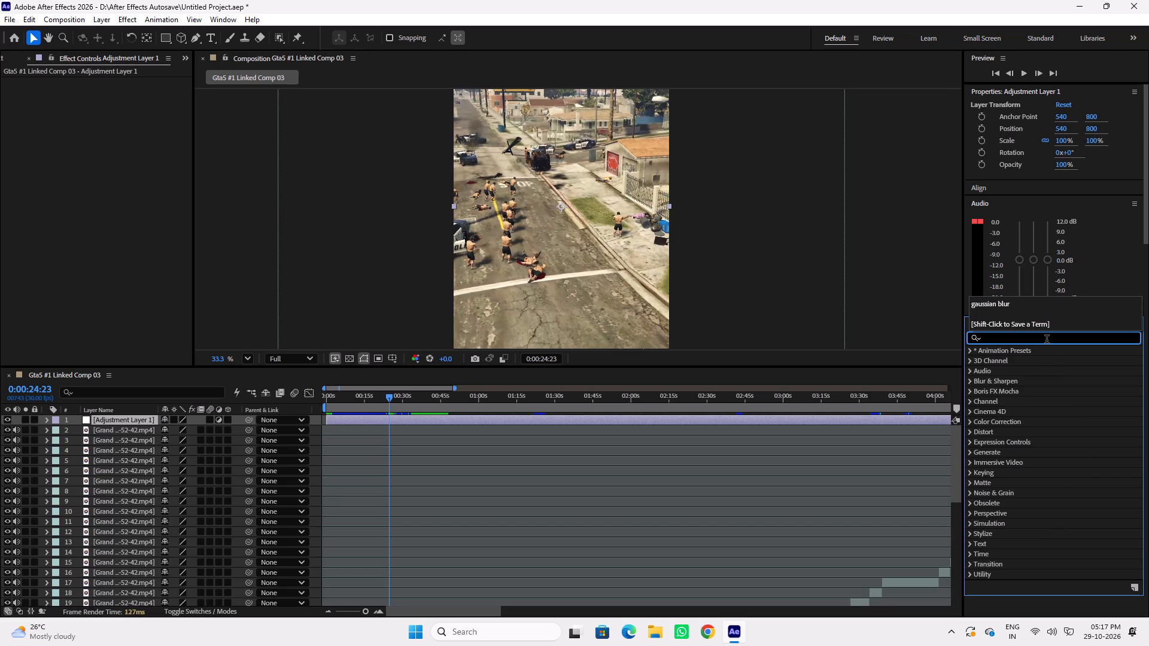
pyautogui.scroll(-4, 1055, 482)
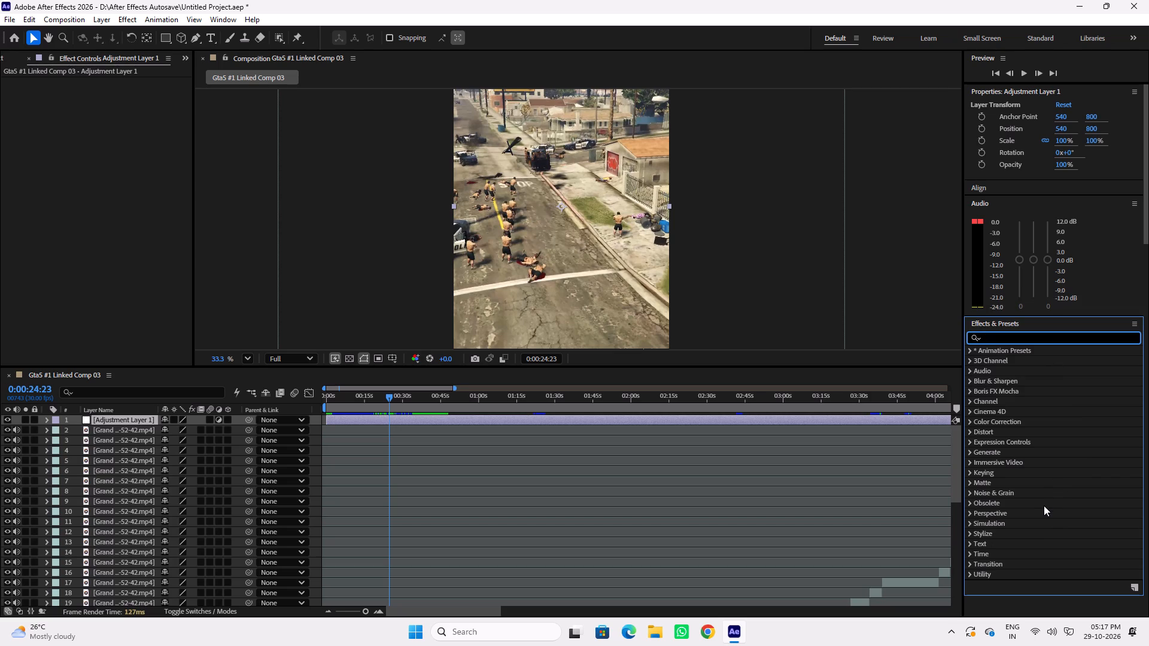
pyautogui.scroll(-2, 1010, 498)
# Play the composition from 0:00:00:00 to review the sequence without Gaussian Blur.
pyautogui.moveTo(441, 614); pyautogui.dragTo(427, 614)
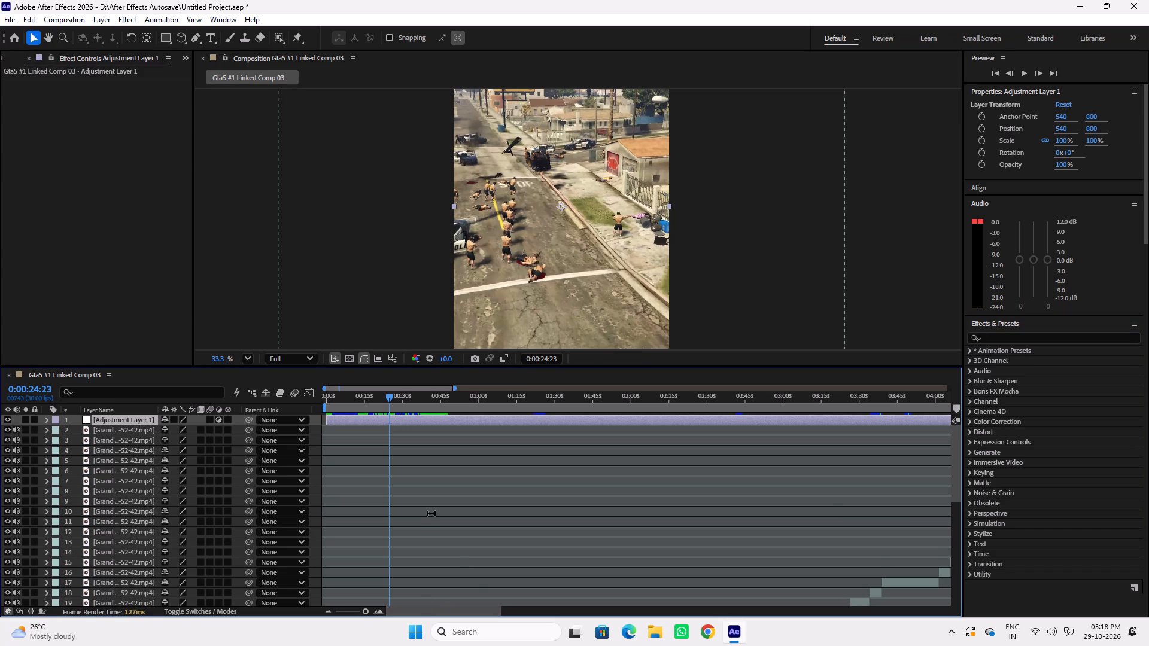
pyautogui.scroll(-16, 431, 513)
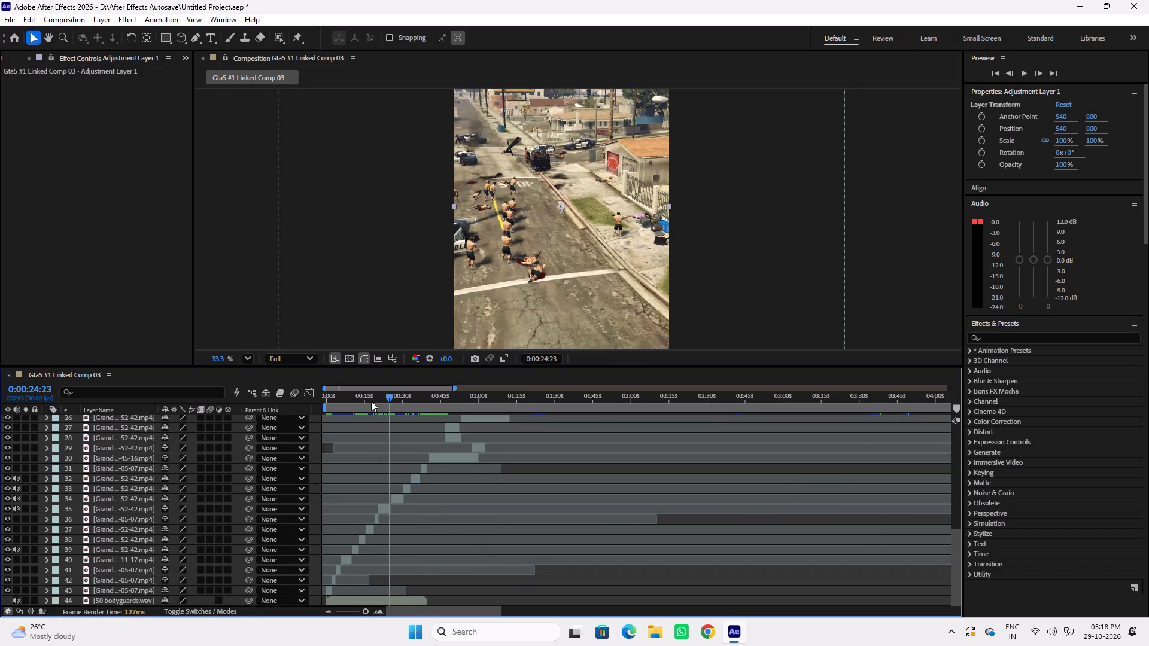
pyautogui.moveTo(370, 401); pyautogui.dragTo(305, 400)
pyautogui.press('space')
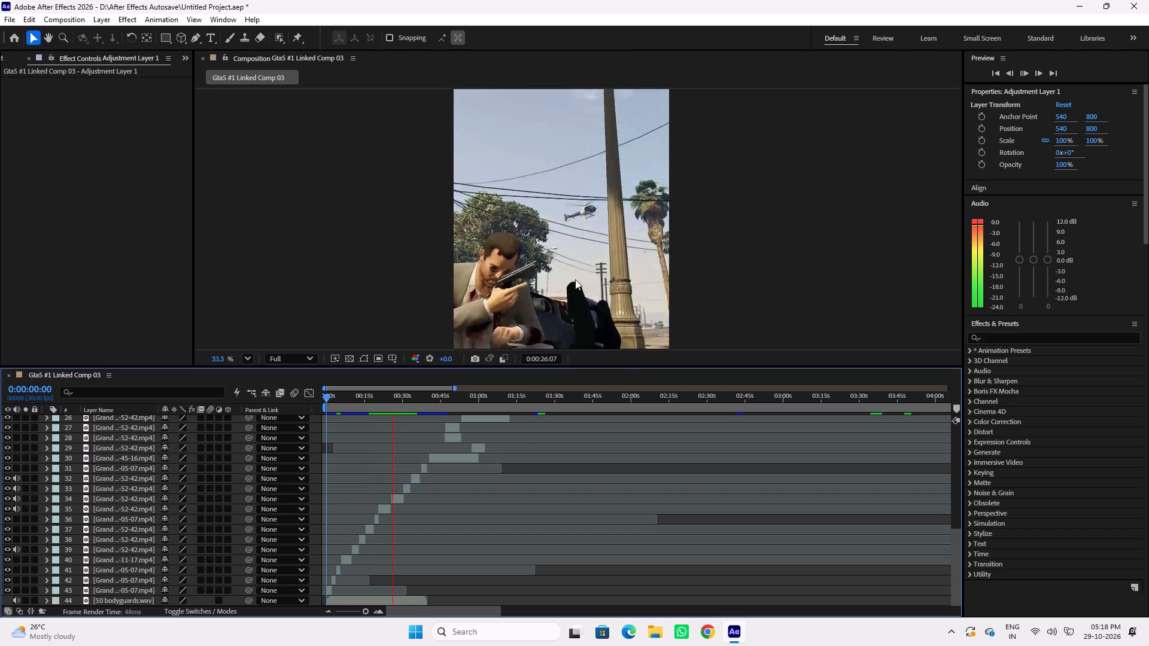
# Save the project.
pyautogui.hotkey('ctrl', 's')
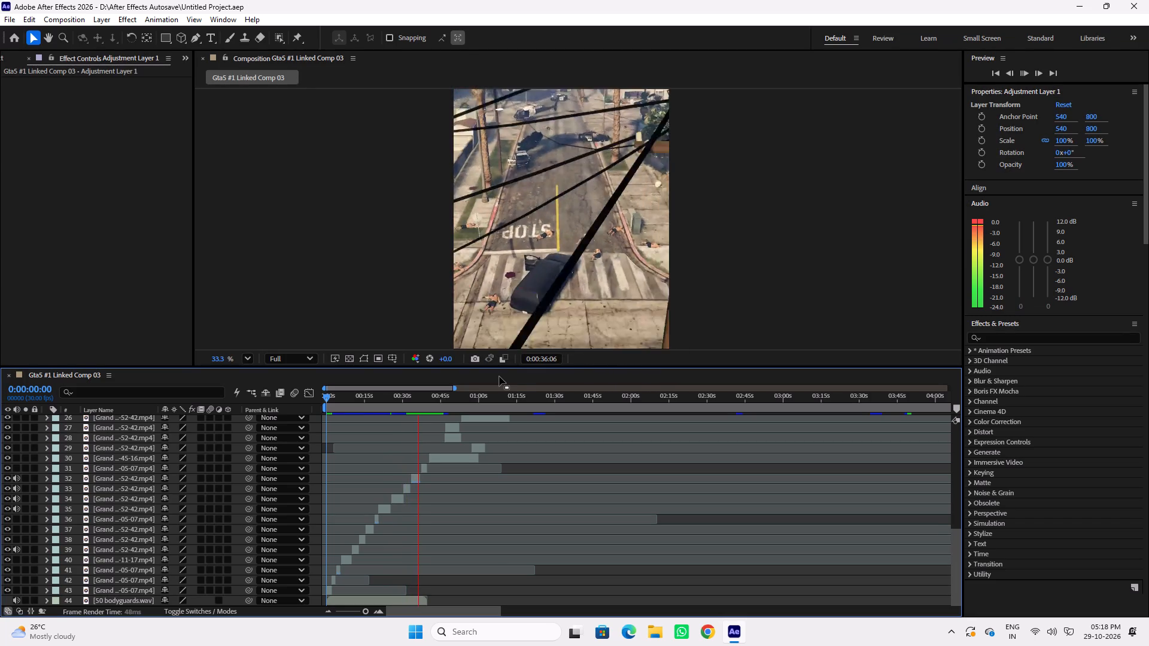
# Pause and resume playback around 0:00:37:19, stopping on the wide bodyguards shot at 0:00:39:27 to view the whole frame.
pyautogui.press('space')
pyautogui.press('space')
pyautogui.press('space')
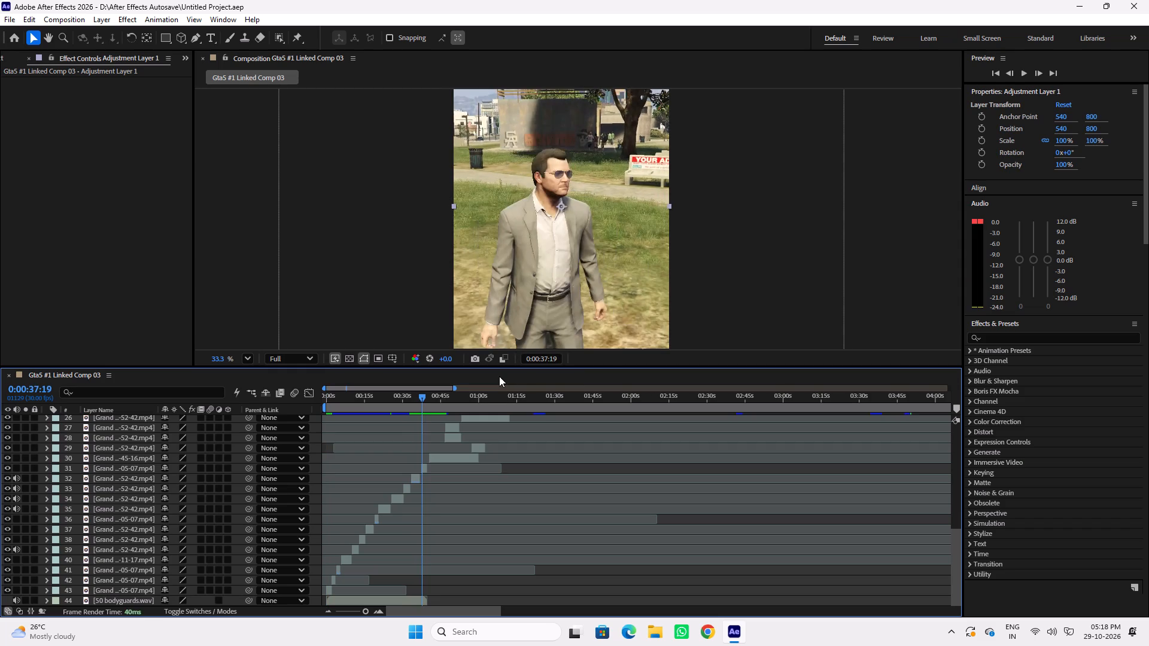
pyautogui.press('space')
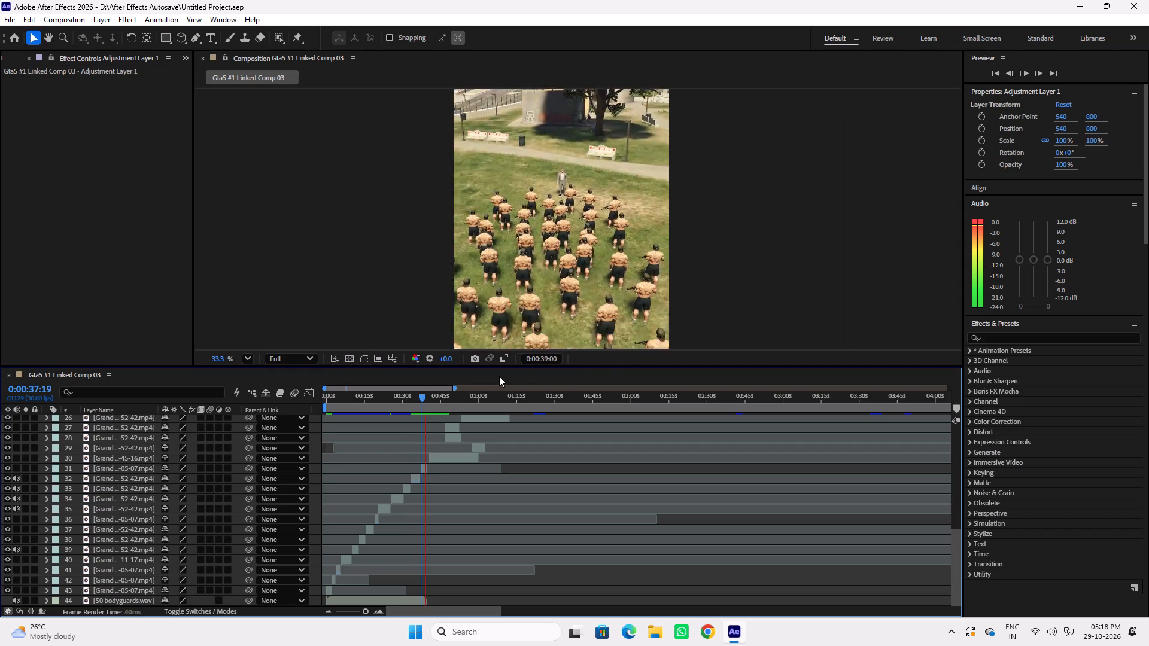
pyautogui.press('space')
pyautogui.scroll(-1, 532, 275)
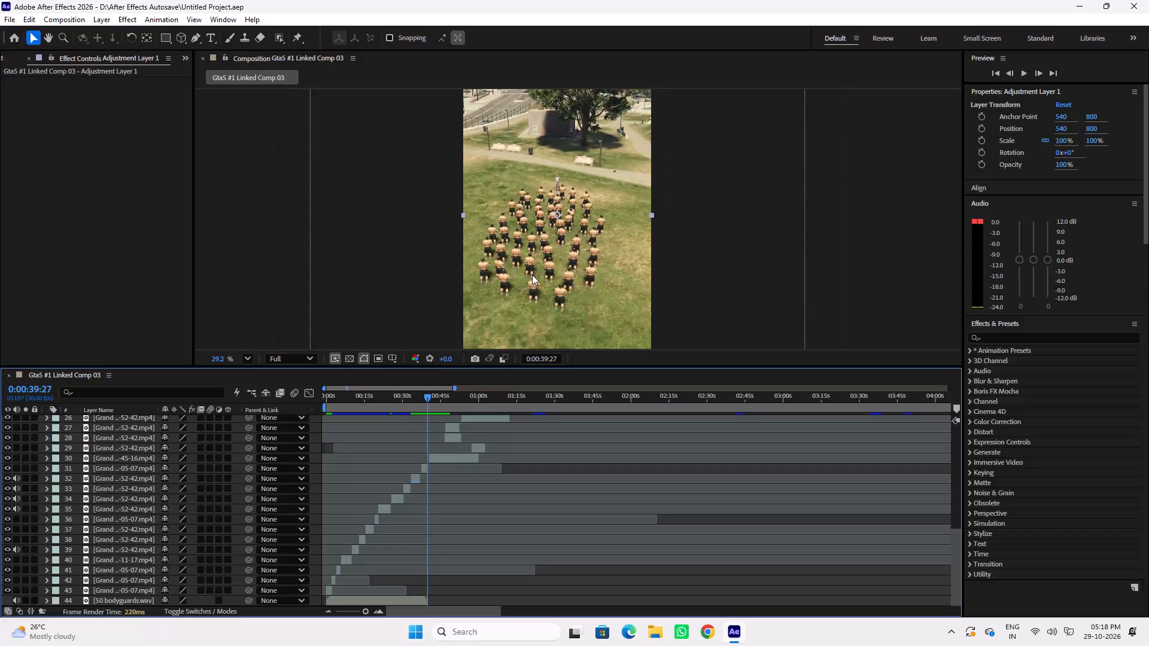
pyautogui.scroll(-2, 532, 275)
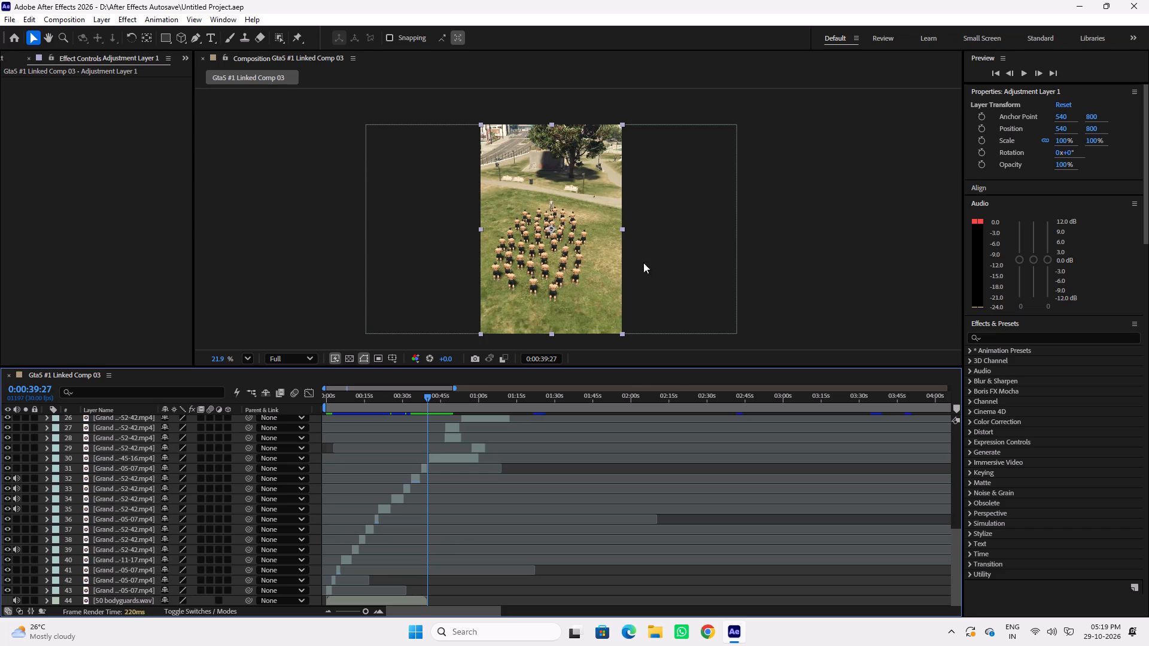
pyautogui.click(671, 383)
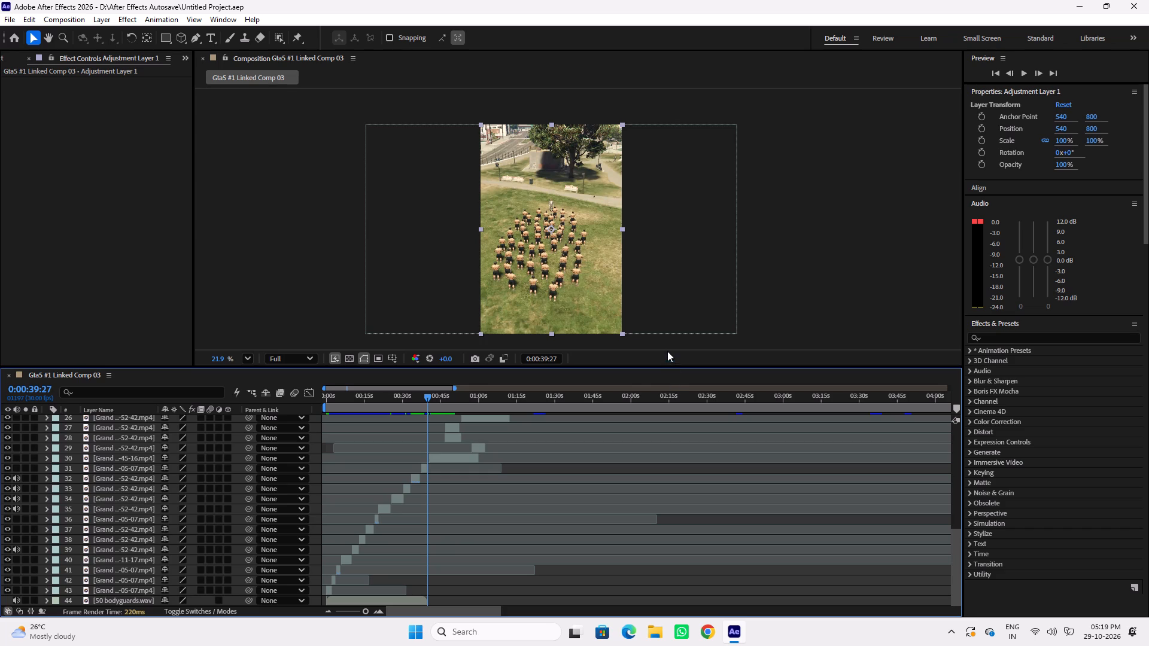
pyautogui.click(667, 360)
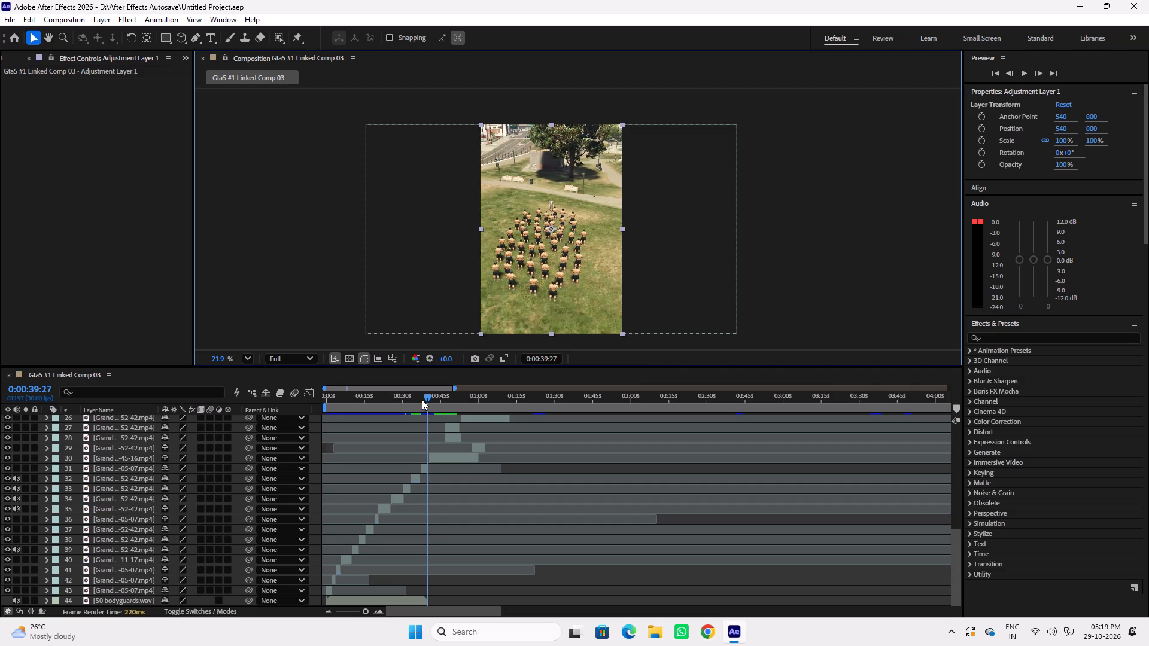
# Play the ending of the edit from 0:00:29:08 to 0:00:44:16.
pyautogui.moveTo(418, 397); pyautogui.dragTo(400, 397)
pyautogui.press('space')
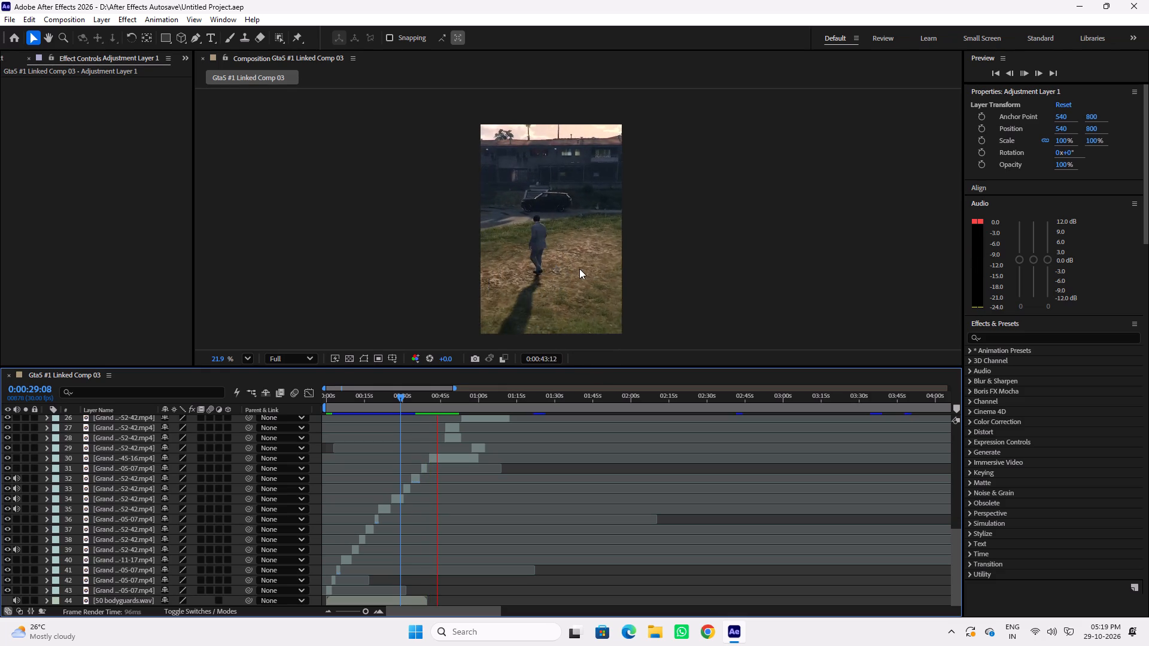
pyautogui.press('space')
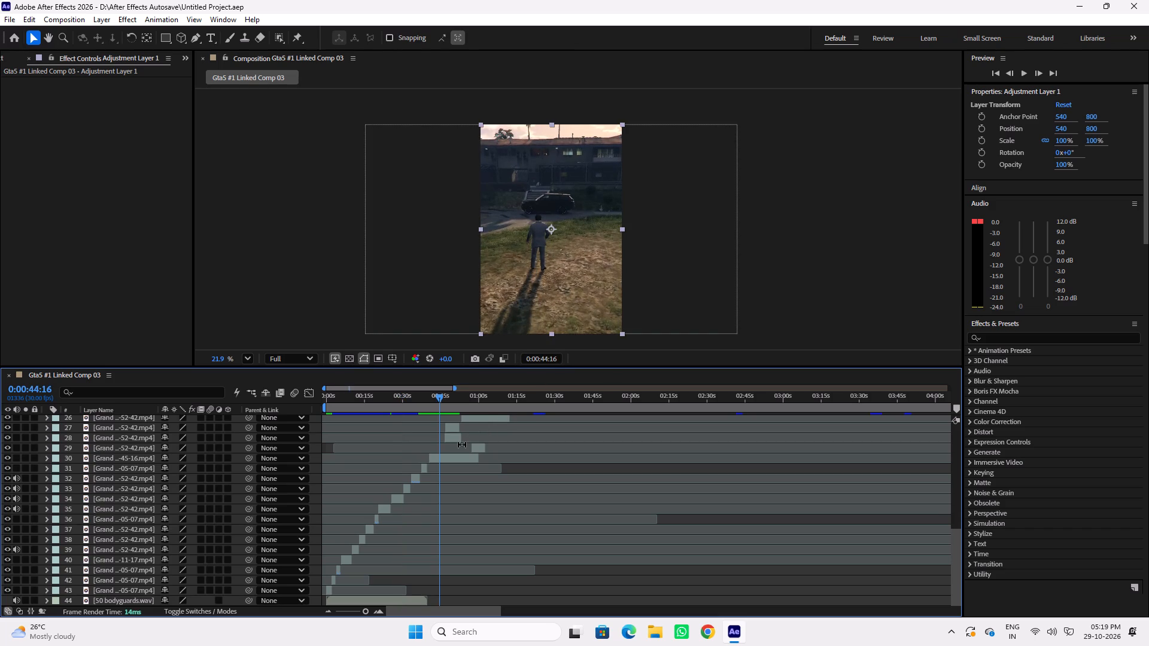
# Select the clips in layers 2 to 26 and shift them together so layer 26 starts at about 0:01:31.
pyautogui.scroll(3, 533, 489)
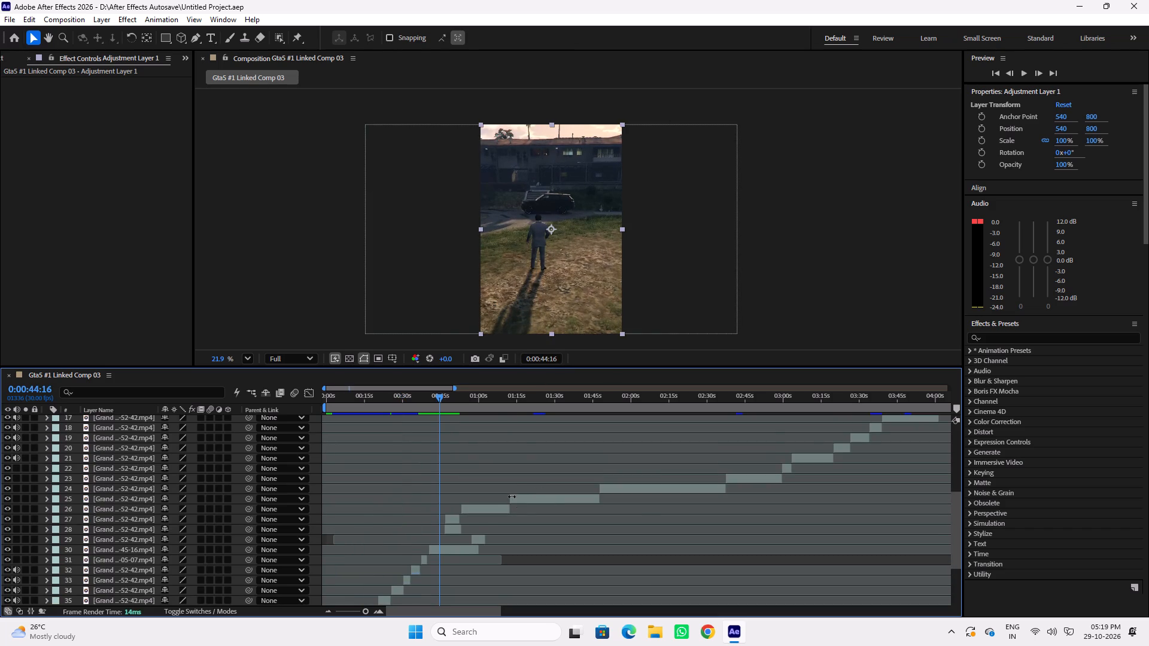
pyautogui.click(484, 510)
pyautogui.moveTo(78, 510); pyautogui.dragTo(89, 494)
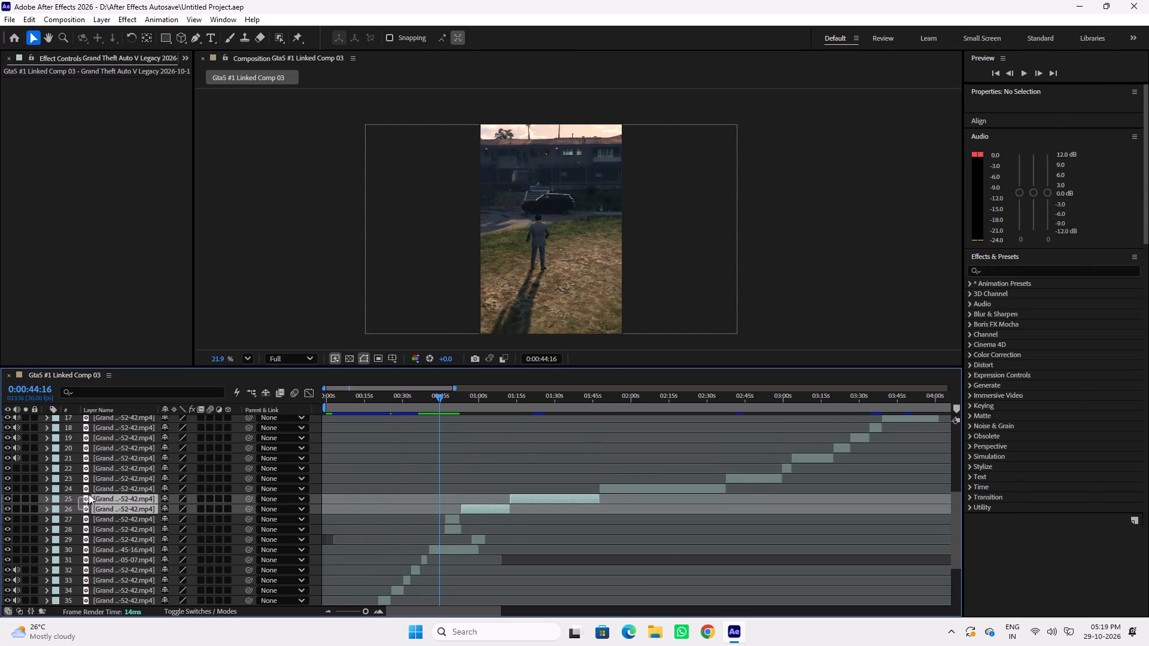
pyautogui.moveTo(89, 494); pyautogui.dragTo(132, 376)
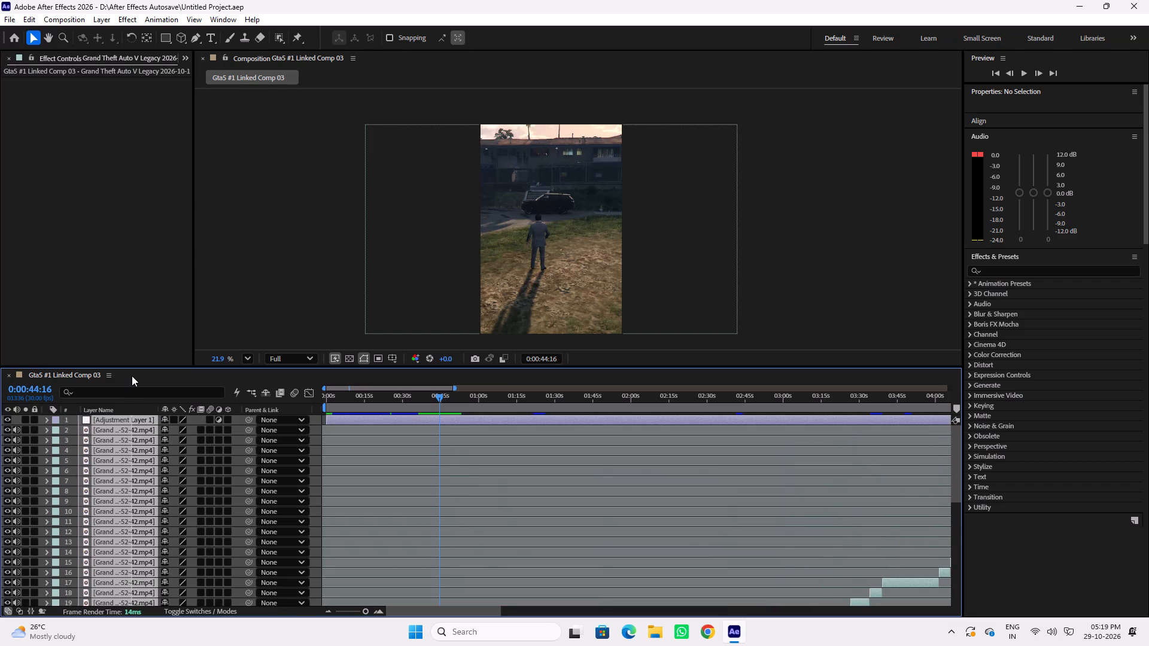
pyautogui.moveTo(132, 376); pyautogui.dragTo(130, 429)
pyautogui.scroll(-7, 479, 550)
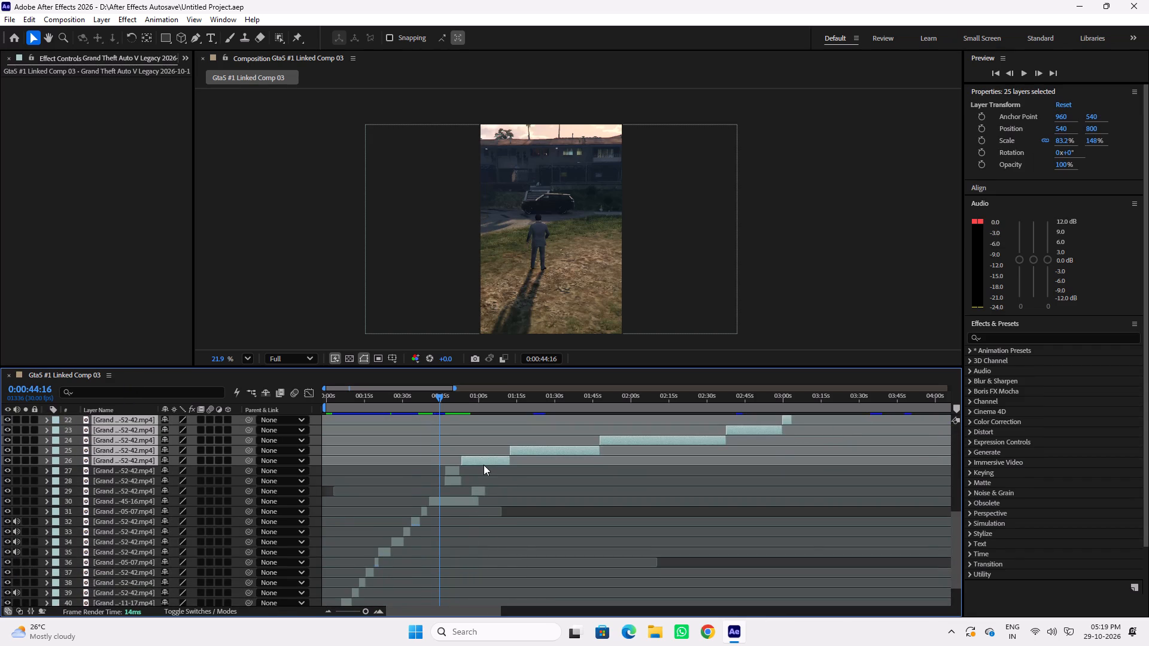
pyautogui.moveTo(480, 462); pyautogui.dragTo(548, 466)
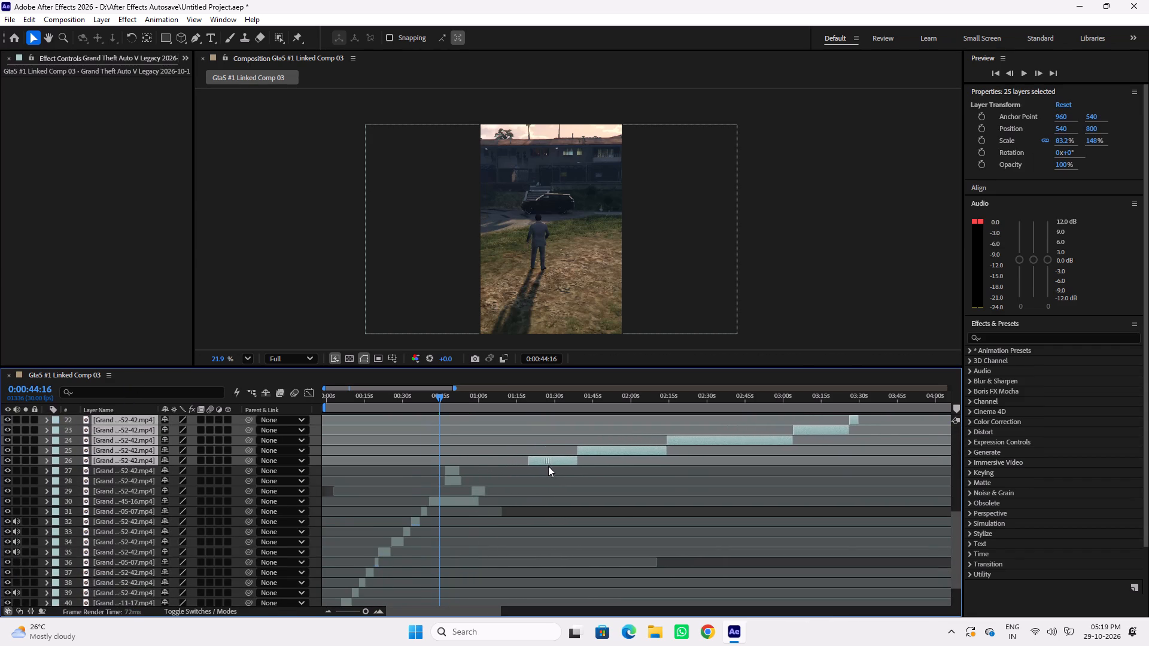
pyautogui.moveTo(548, 466); pyautogui.dragTo(575, 468)
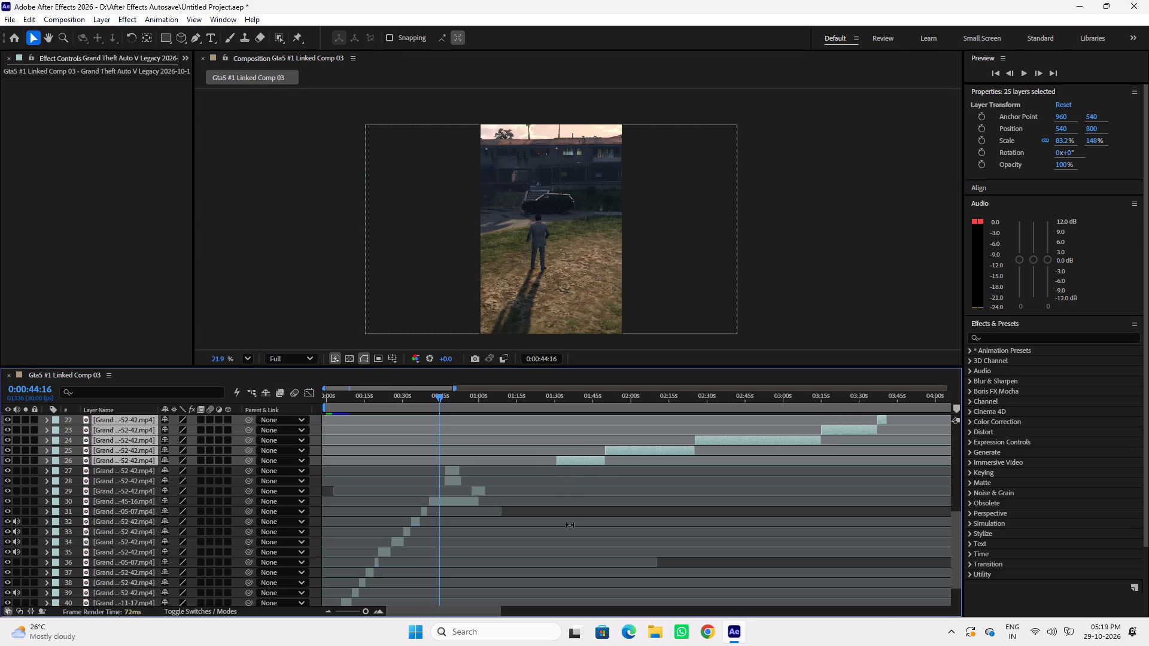
# Separate the overlapping clips in layers 27 and 28, placing layer 28 at about 0:01:08 and layer 27 at about 0:01:17.
pyautogui.click(568, 513)
pyautogui.moveTo(449, 469); pyautogui.dragTo(500, 472)
pyautogui.moveTo(454, 482); pyautogui.dragTo(507, 485)
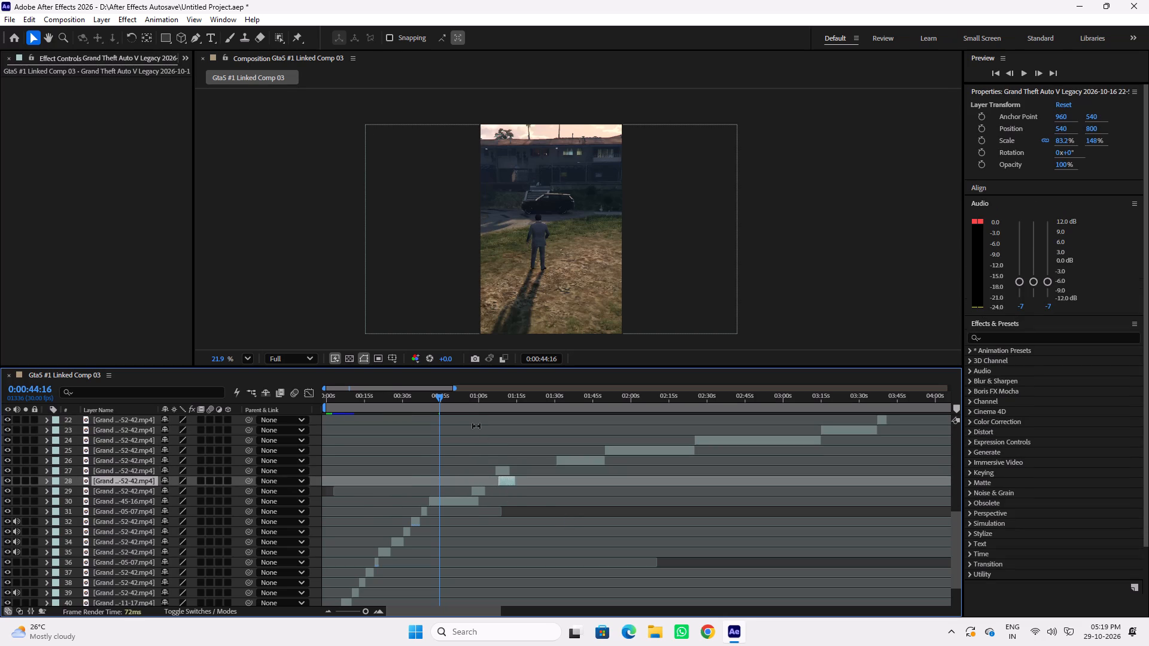
pyautogui.moveTo(461, 397); pyautogui.dragTo(479, 400)
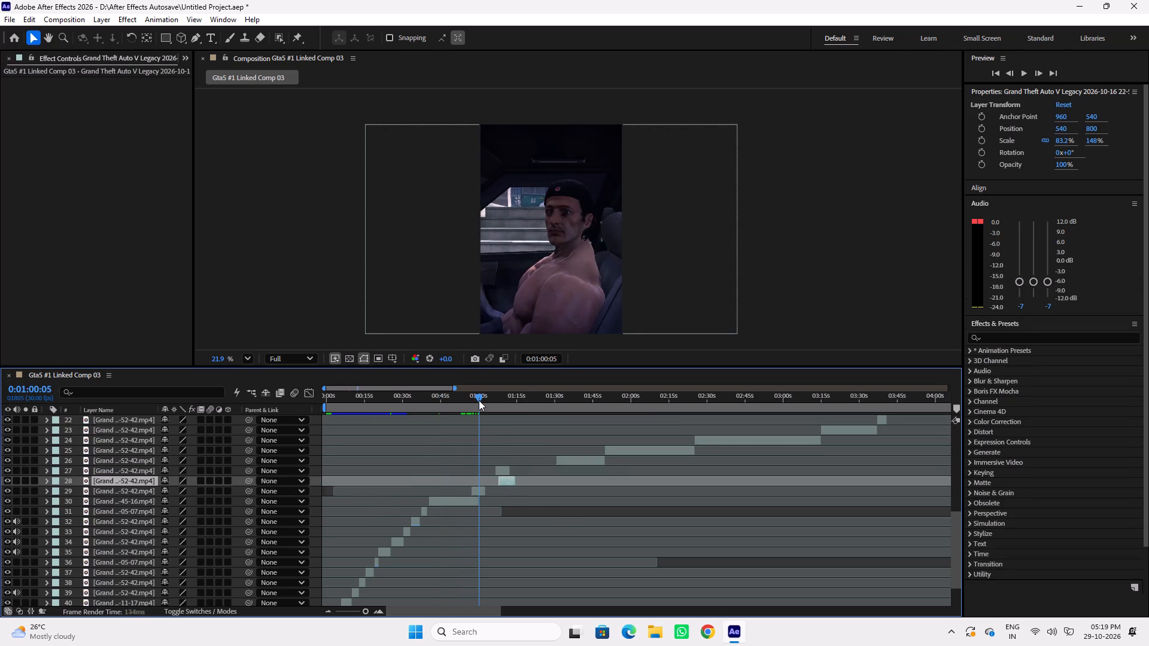
pyautogui.moveTo(479, 400); pyautogui.dragTo(463, 403)
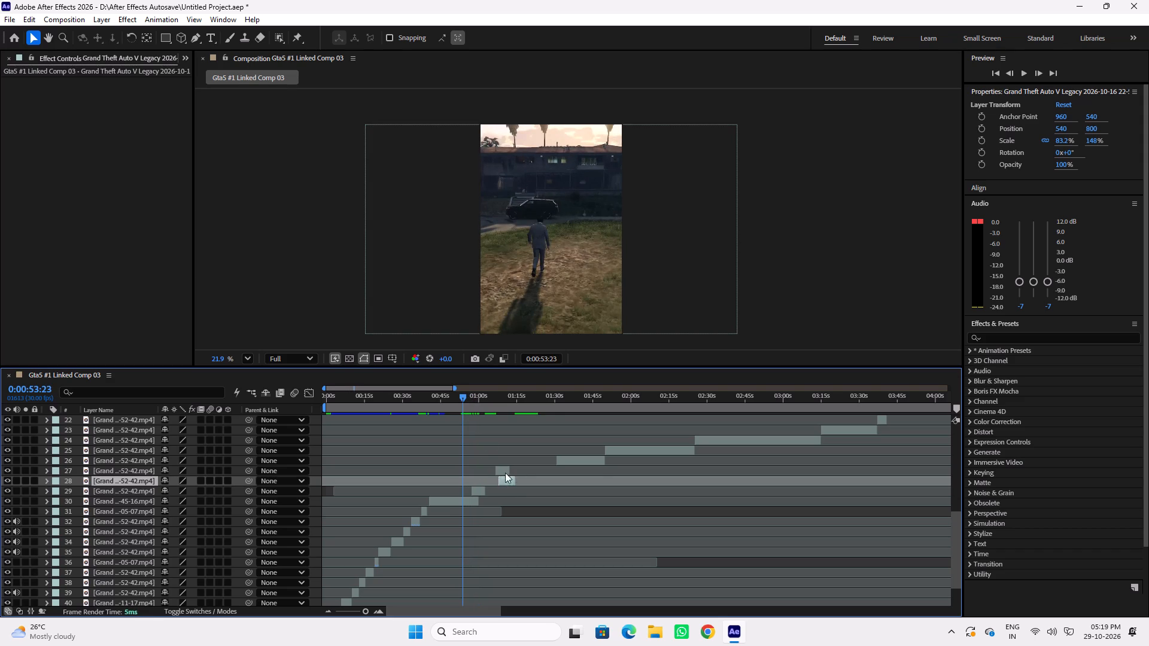
pyautogui.moveTo(504, 470); pyautogui.dragTo(531, 470)
# Arrange the clips in layers 29, 28 and 27 in sequence after layer 30, starting at about 0:01:00, 0:01:05 and 0:01:12.
pyautogui.moveTo(497, 392); pyautogui.dragTo(505, 399)
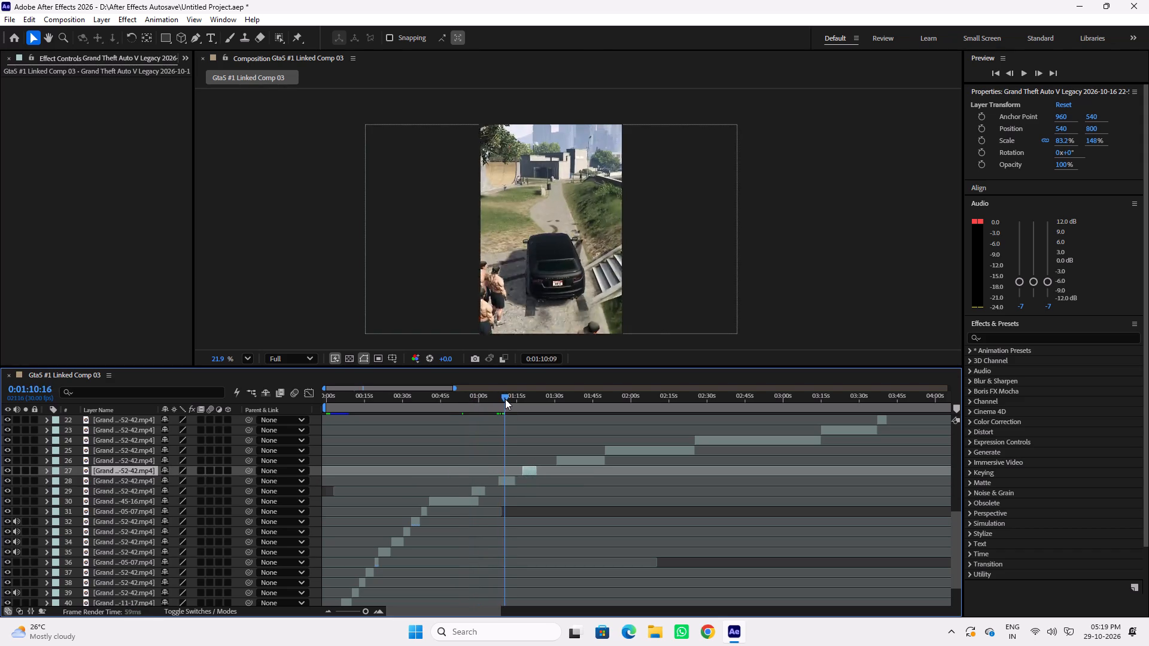
pyautogui.moveTo(505, 399); pyautogui.dragTo(528, 406)
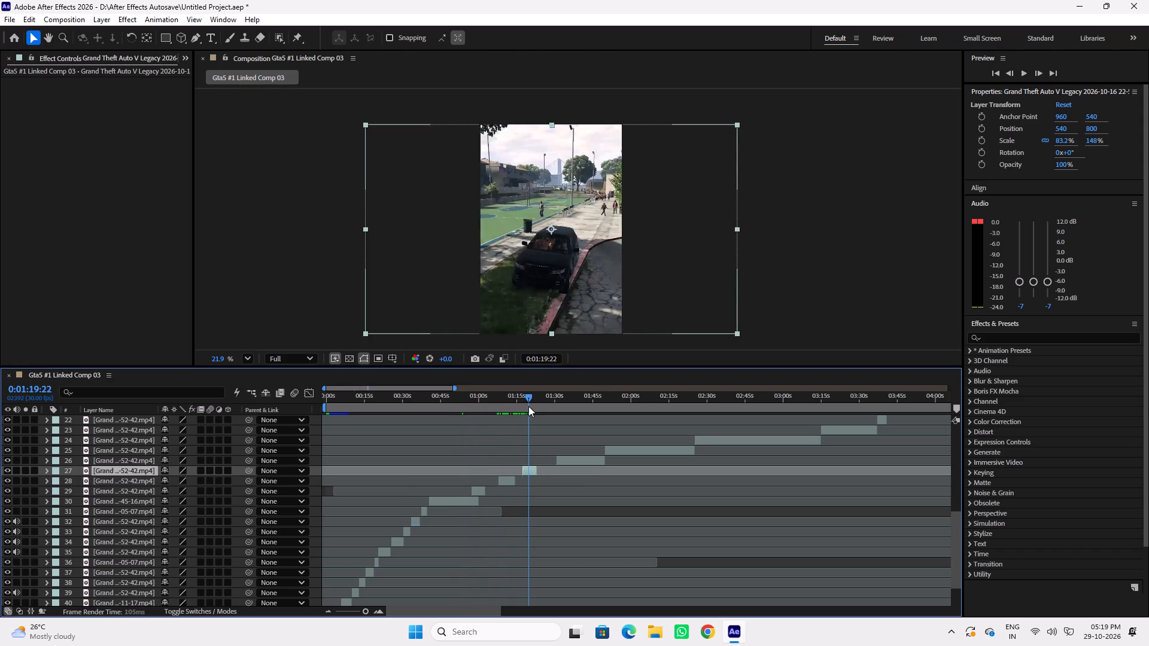
pyautogui.moveTo(528, 406); pyautogui.dragTo(517, 408)
pyautogui.moveTo(475, 492); pyautogui.dragTo(479, 492)
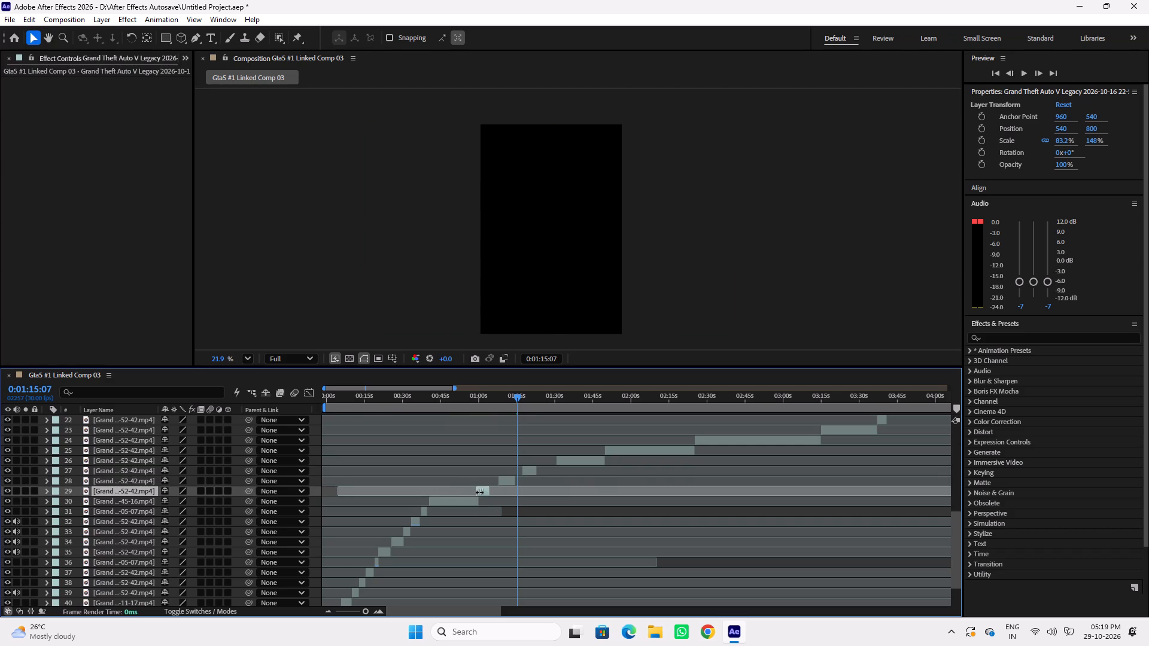
pyautogui.moveTo(479, 492); pyautogui.dragTo(482, 492)
pyautogui.moveTo(506, 480); pyautogui.dragTo(502, 481)
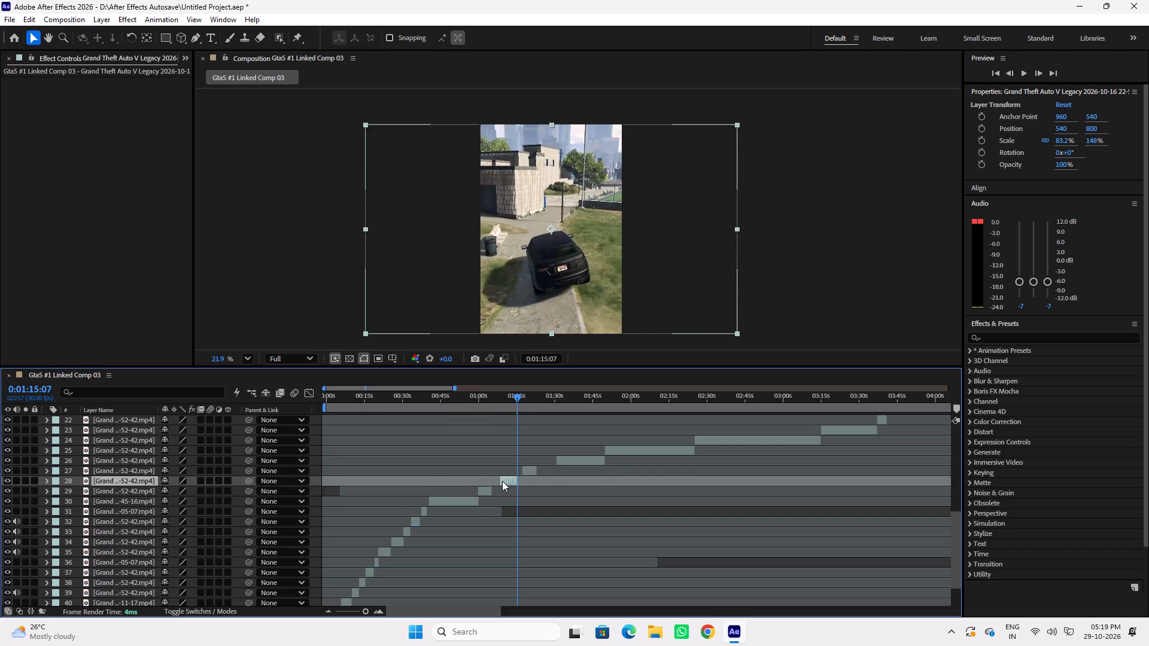
pyautogui.moveTo(502, 481); pyautogui.dragTo(500, 482)
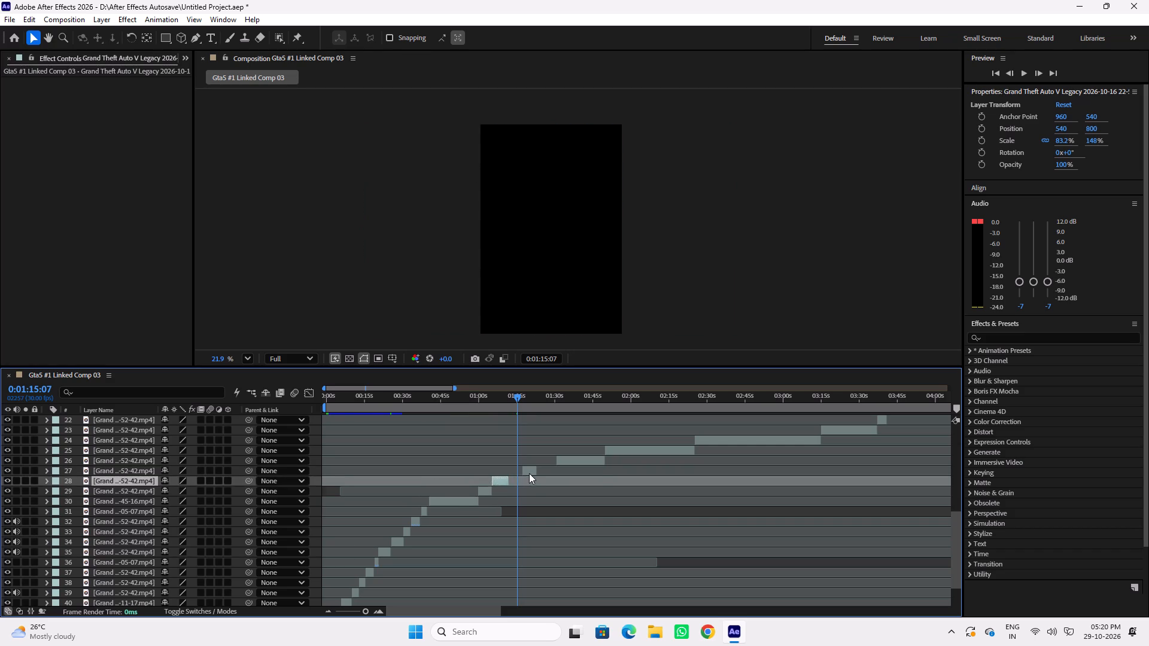
pyautogui.moveTo(530, 471); pyautogui.dragTo(521, 474)
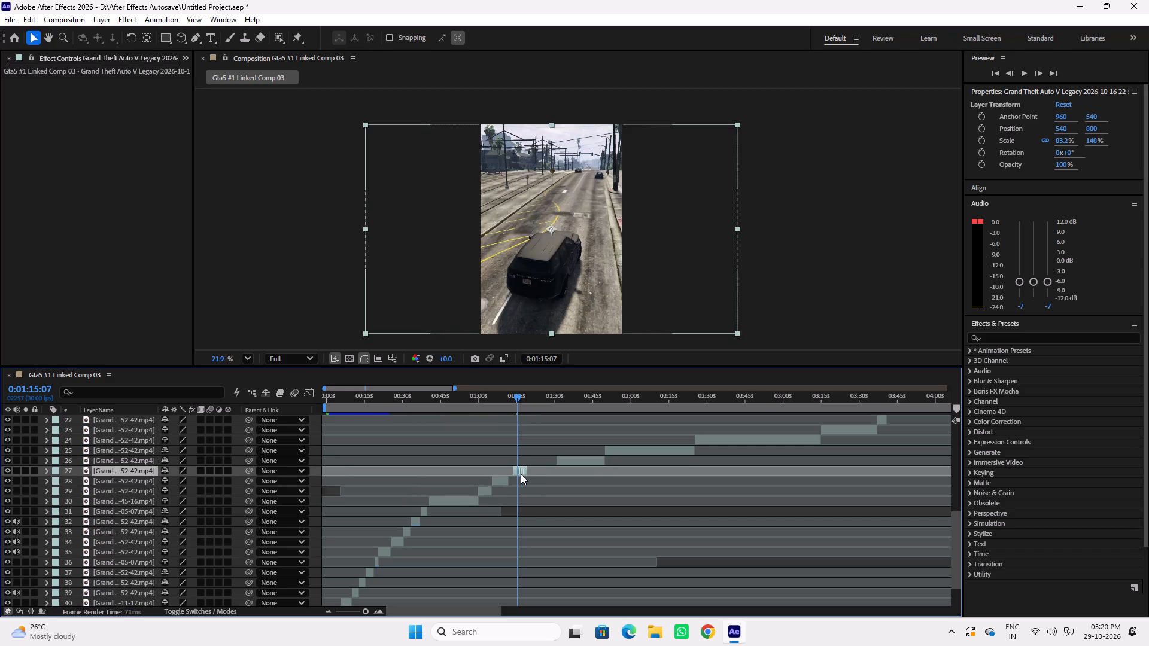
pyautogui.moveTo(521, 474); pyautogui.dragTo(516, 474)
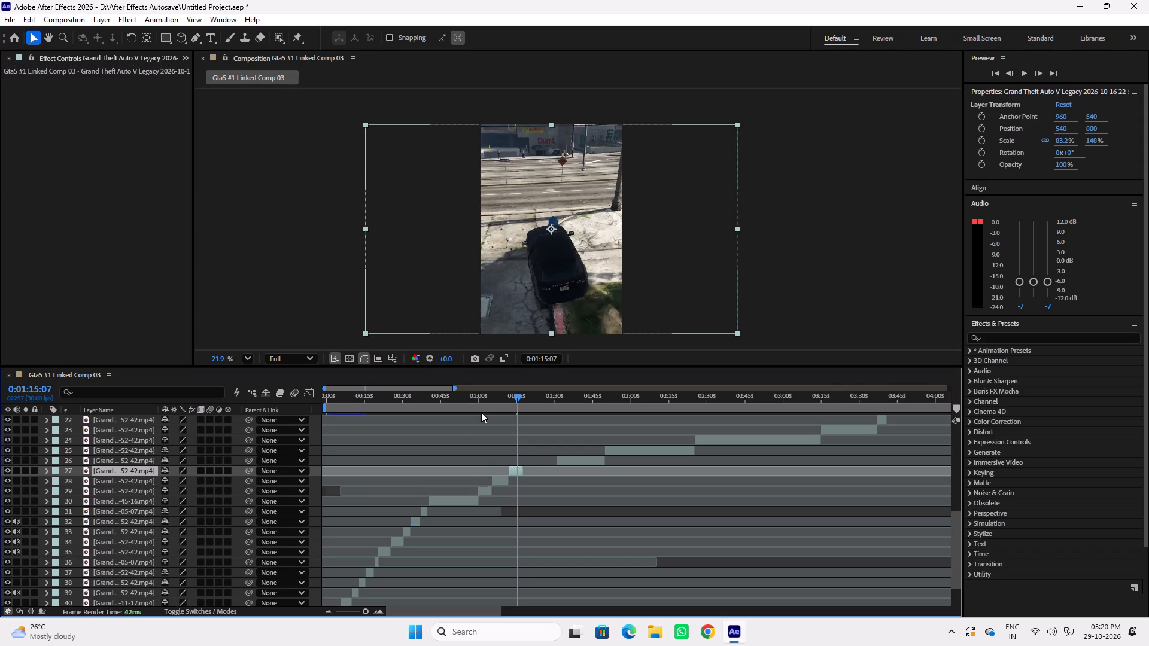
# Review the frames back from 0:01:00:01, and play the ending of the edit from 0:00:35:04 to 0:00:41:21.
pyautogui.moveTo(487, 397); pyautogui.dragTo(470, 406)
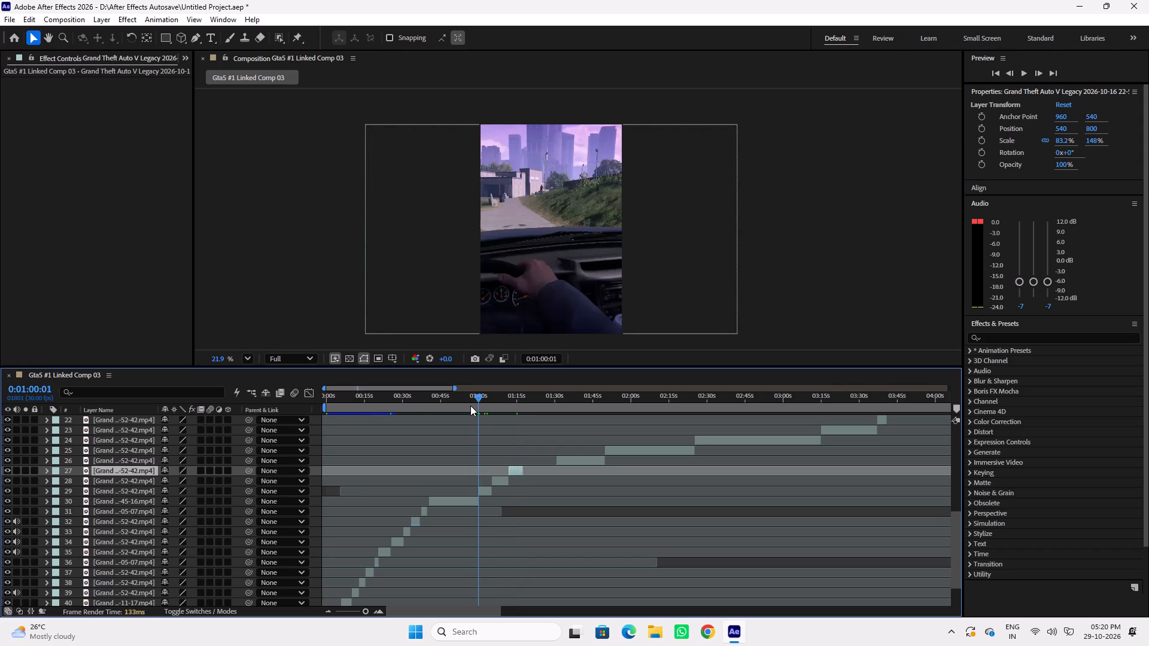
pyautogui.moveTo(448, 398); pyautogui.dragTo(426, 406)
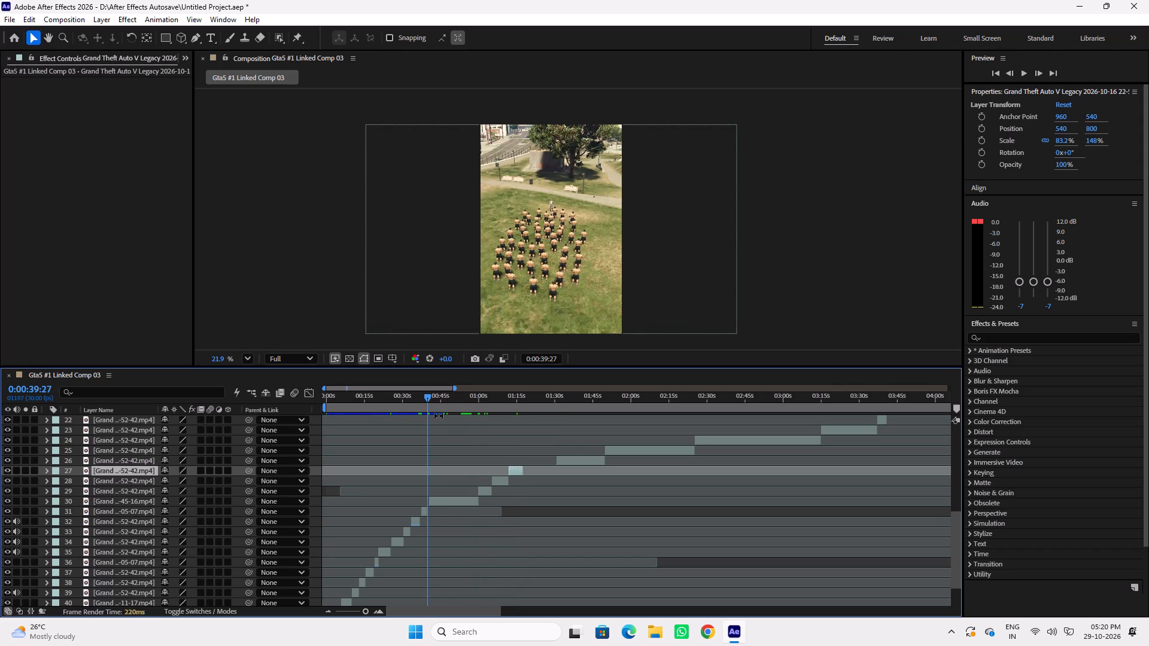
pyautogui.click(415, 398)
pyautogui.press('space')
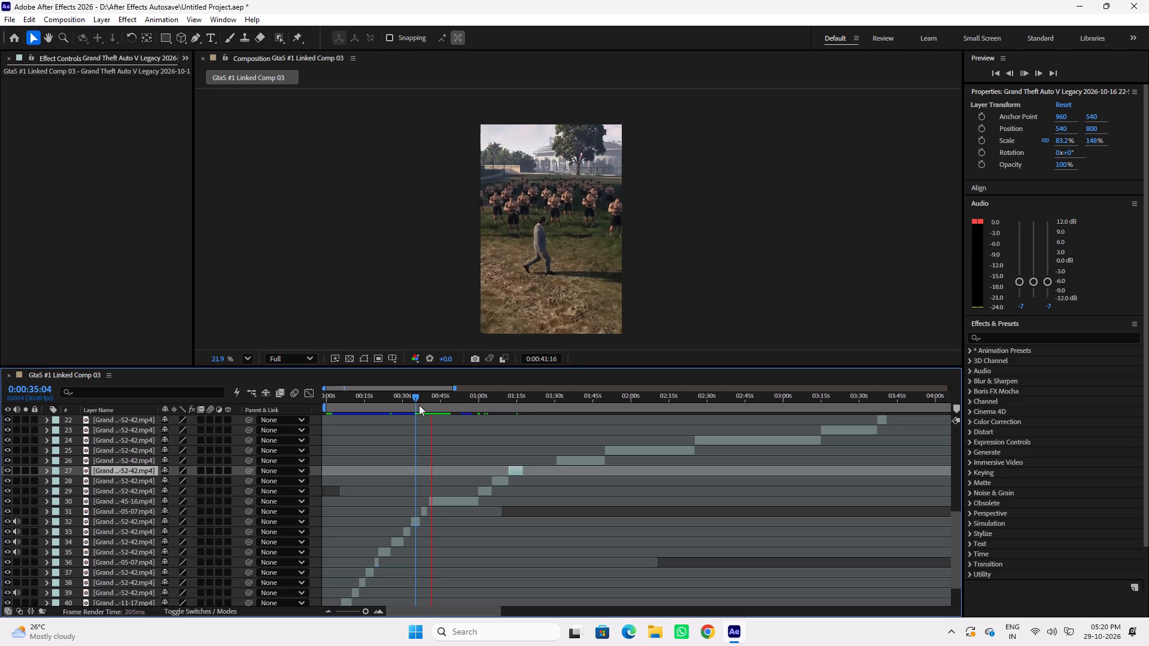
pyautogui.press('space')
# Save the project.
pyautogui.hotkey('ctrl', 's')
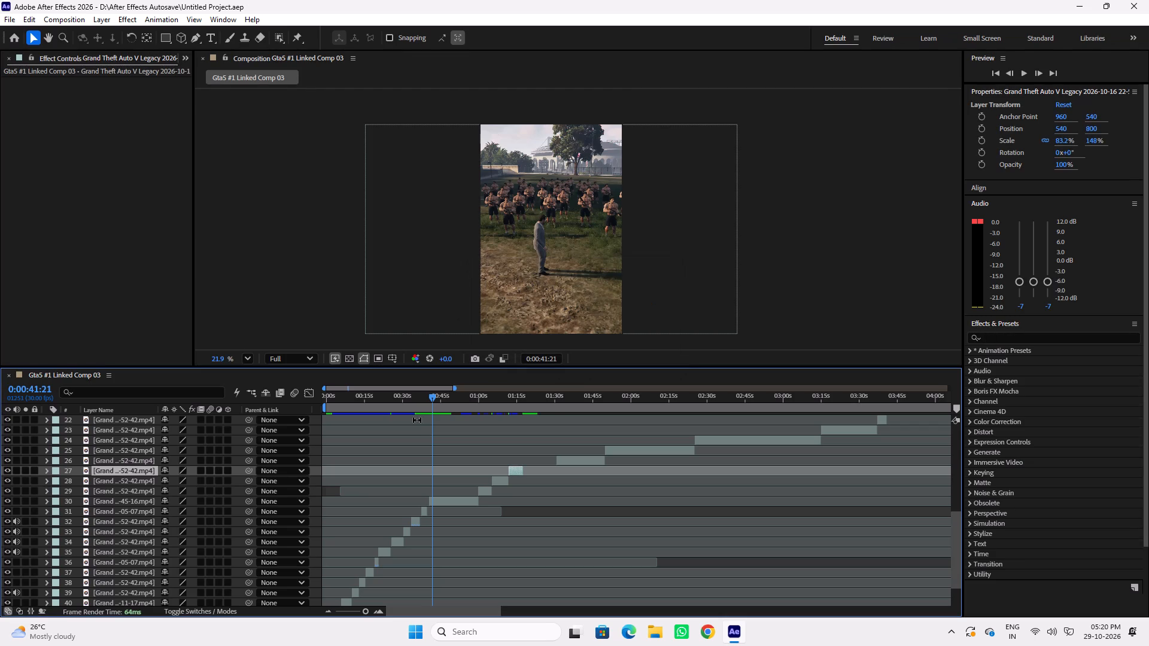